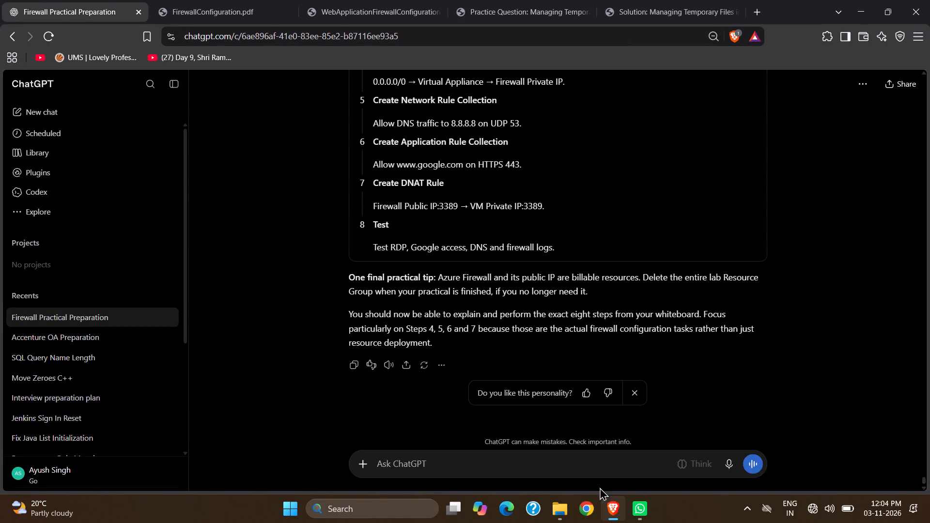
Switch to Google Chrome and open it with the Person 1 profile.
{"action": "left_click", "coordinate": [585, 522]}
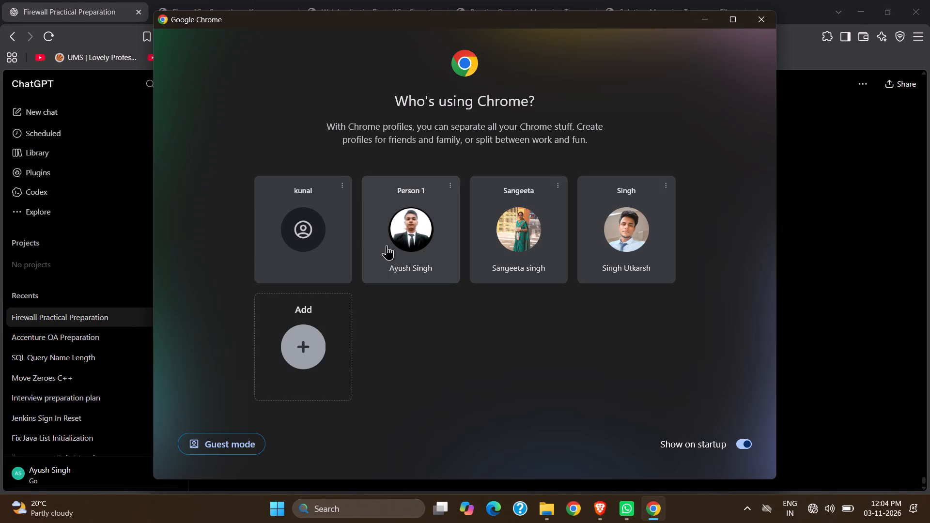
{"action": "left_click", "coordinate": [387, 245]}
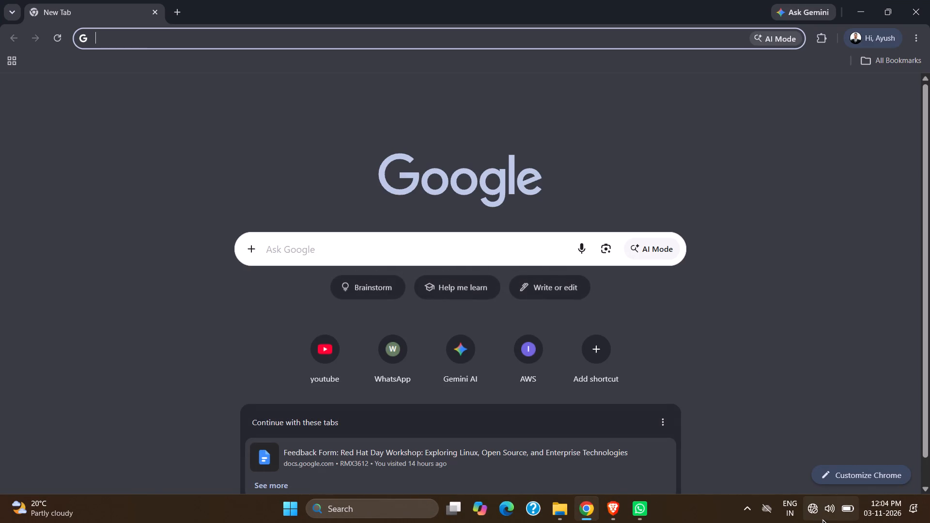
Connect the computer to the LPU Wireless Wi-Fi network.
{"action": "left_click", "coordinate": [820, 515]}
{"action": "left_click", "coordinate": [765, 280]}
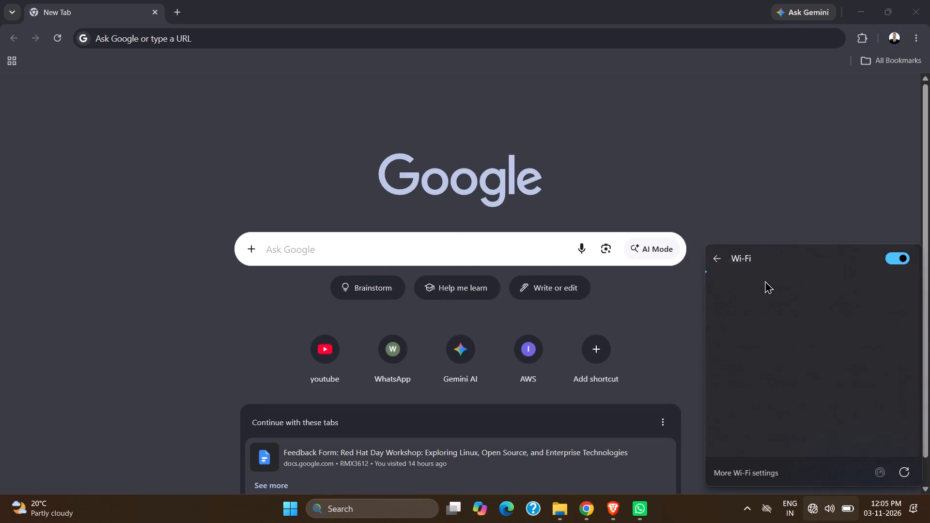
{"action": "left_click", "coordinate": [773, 290]}
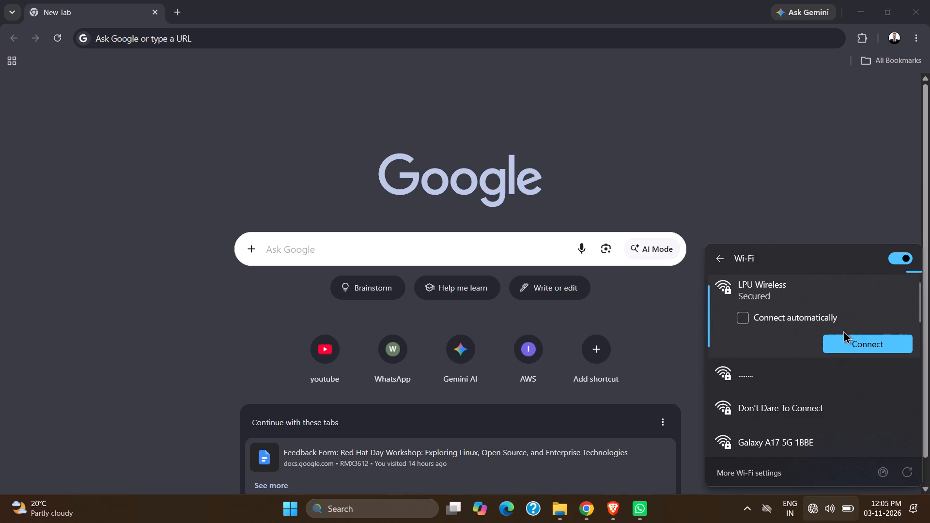
{"action": "left_click", "coordinate": [846, 338]}
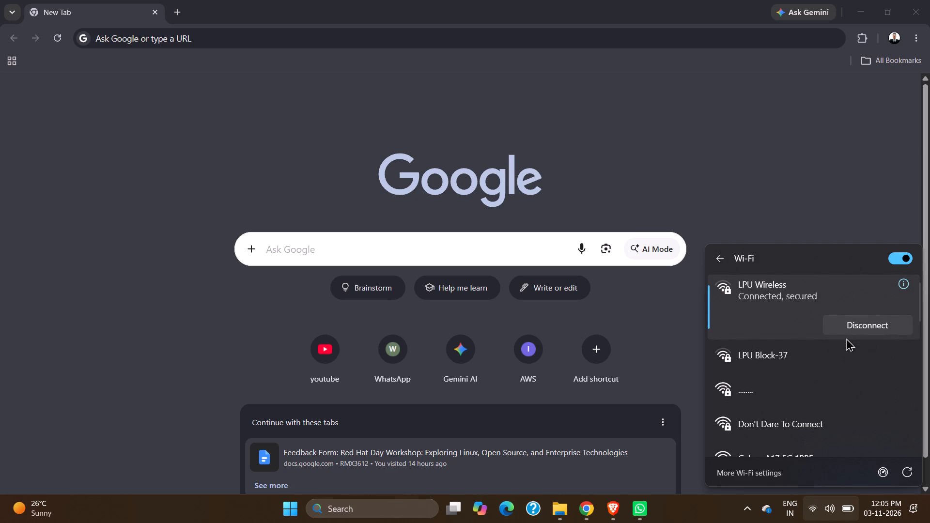
Open the bookmarked Education - Microsoft Azure page in Chrome.
{"action": "left_click", "coordinate": [893, 57]}
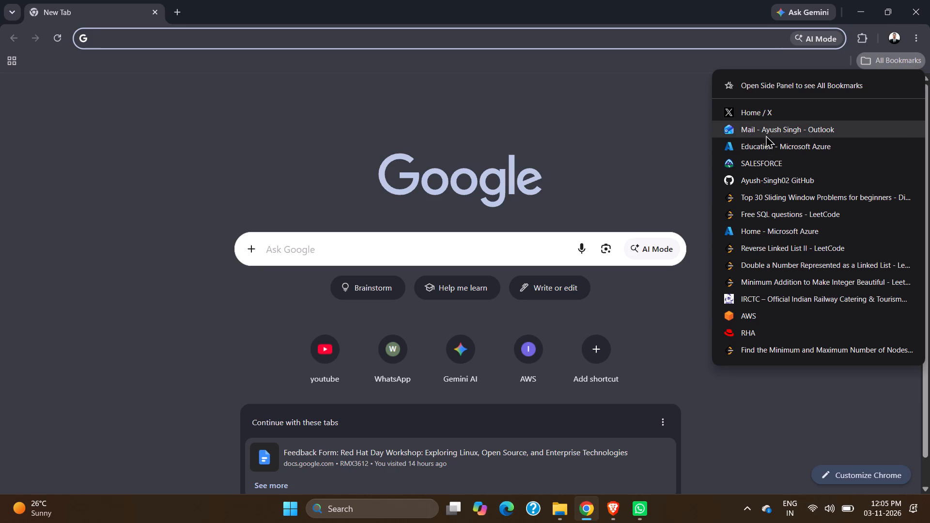
{"action": "left_click", "coordinate": [758, 148]}
Switch to Brave and look back through the ChatGPT firewall practical guide for its earlier configuration steps.
{"action": "left_click", "coordinate": [616, 519]}
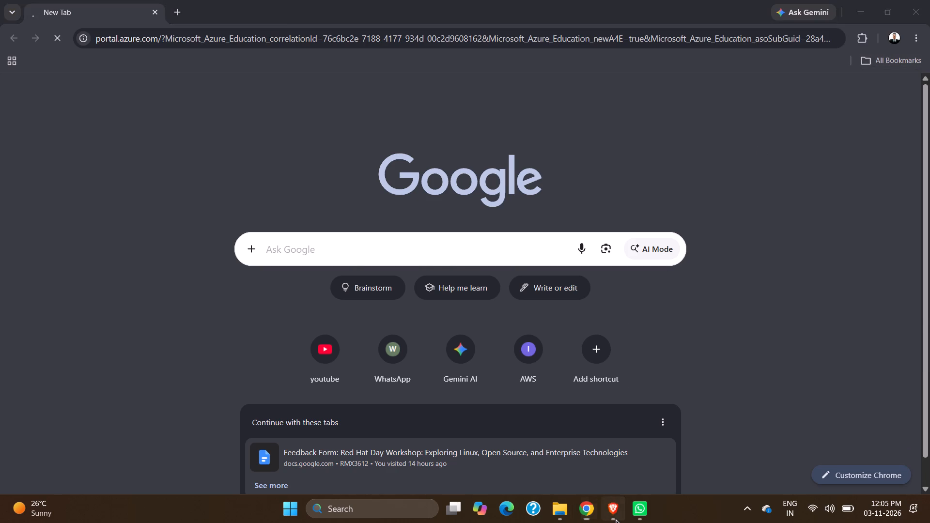
{"action": "scroll", "coordinate": [538, 220], "scroll_direction": "up", "scroll_amount": 5}
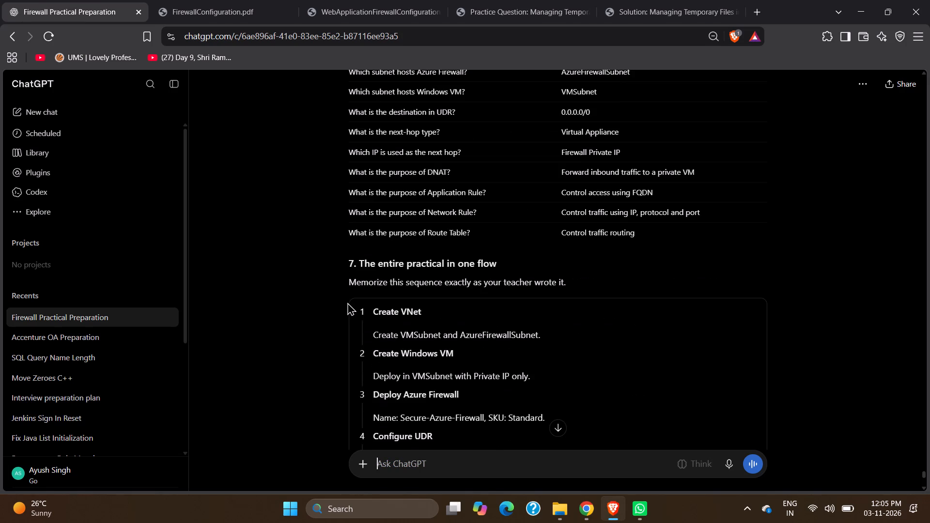
{"action": "scroll", "coordinate": [347, 302], "scroll_direction": "up", "scroll_amount": 12}
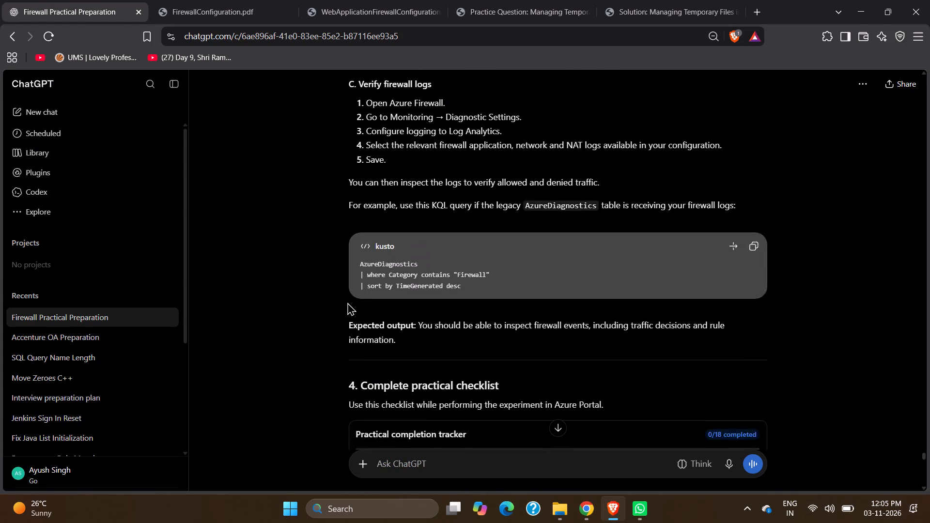
{"action": "scroll", "coordinate": [347, 302], "scroll_direction": "up", "scroll_amount": 11}
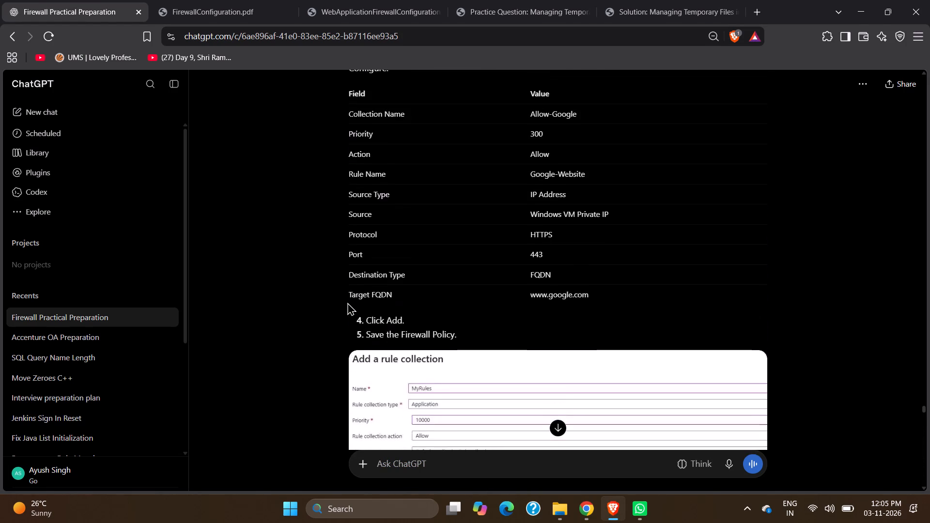
Review Step 4 of the firewall practical on configuring the User Defined Route, including the route table, route and subnet association.
{"action": "scroll", "coordinate": [347, 302], "scroll_direction": "up", "scroll_amount": 1}
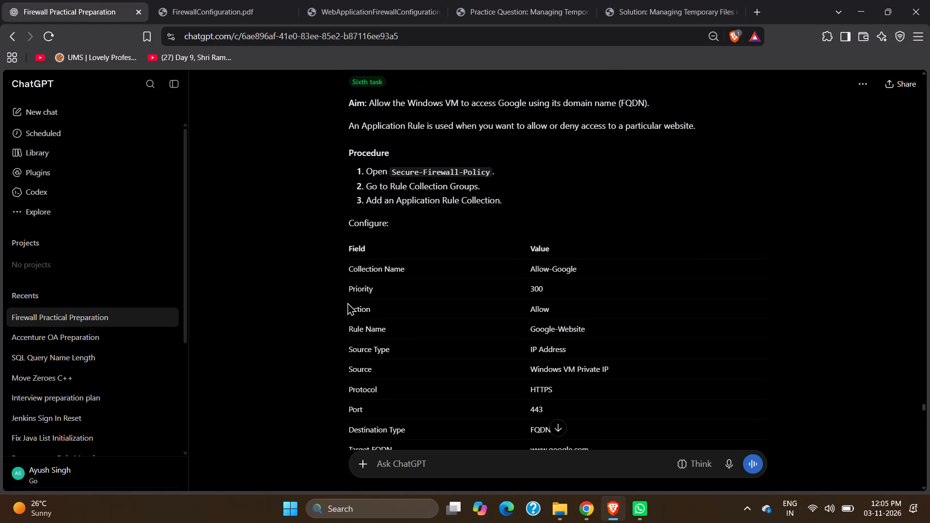
{"action": "scroll", "coordinate": [347, 302], "scroll_direction": "up", "scroll_amount": 17}
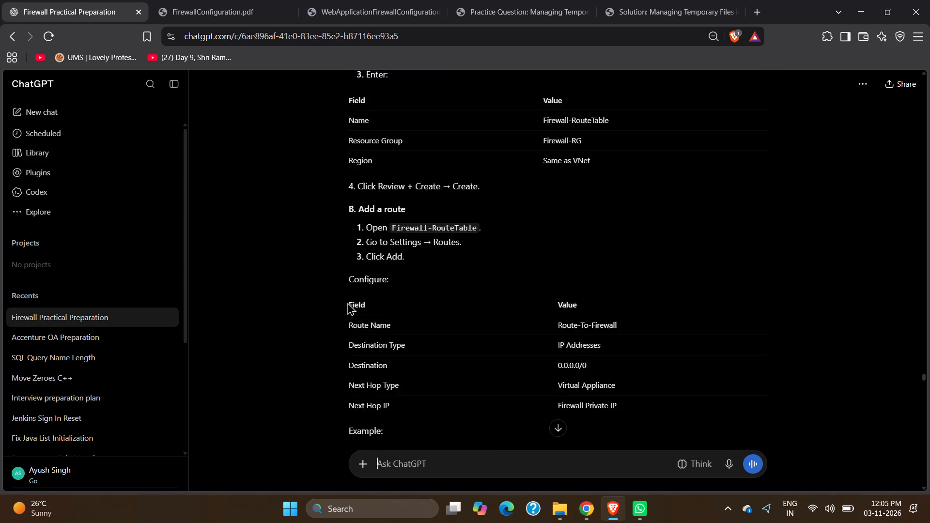
{"action": "scroll", "coordinate": [347, 302], "scroll_direction": "down", "scroll_amount": 1}
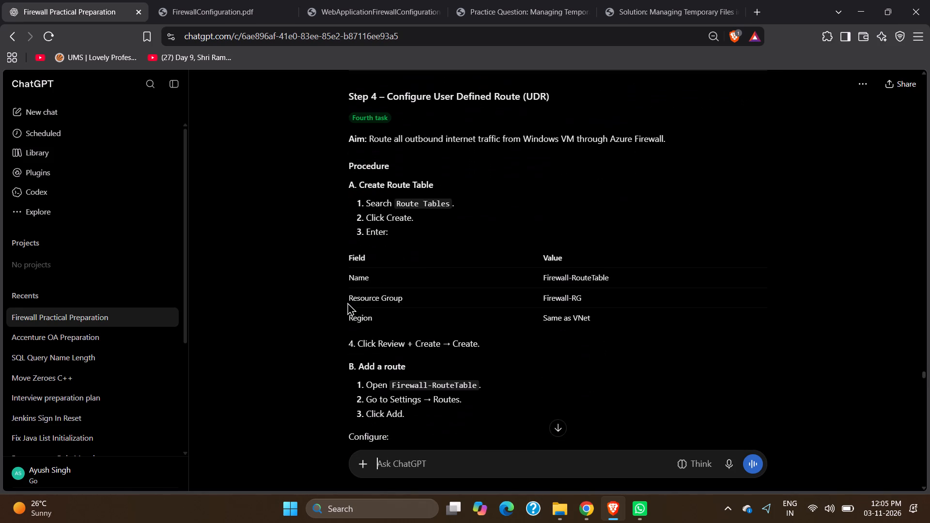
{"action": "scroll", "coordinate": [347, 302], "scroll_direction": "down", "scroll_amount": 3}
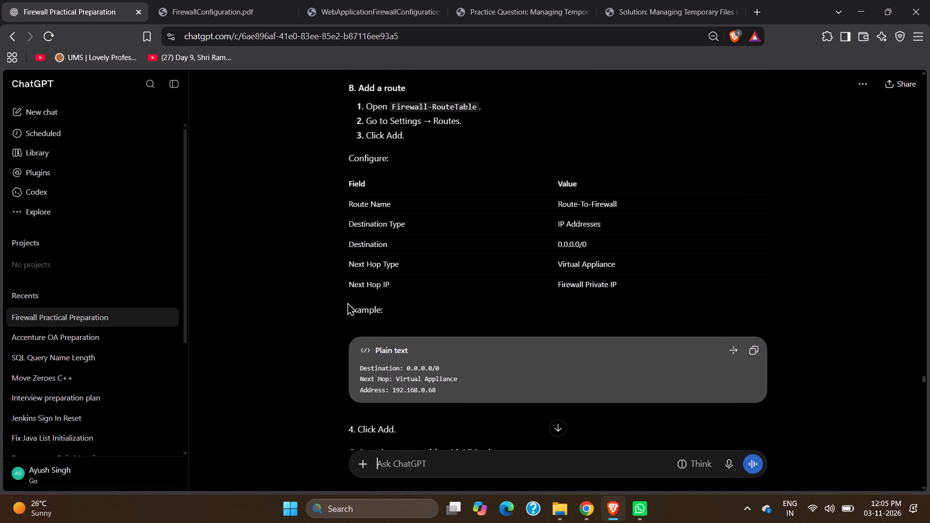
{"action": "scroll", "coordinate": [347, 302], "scroll_direction": "down", "scroll_amount": 3}
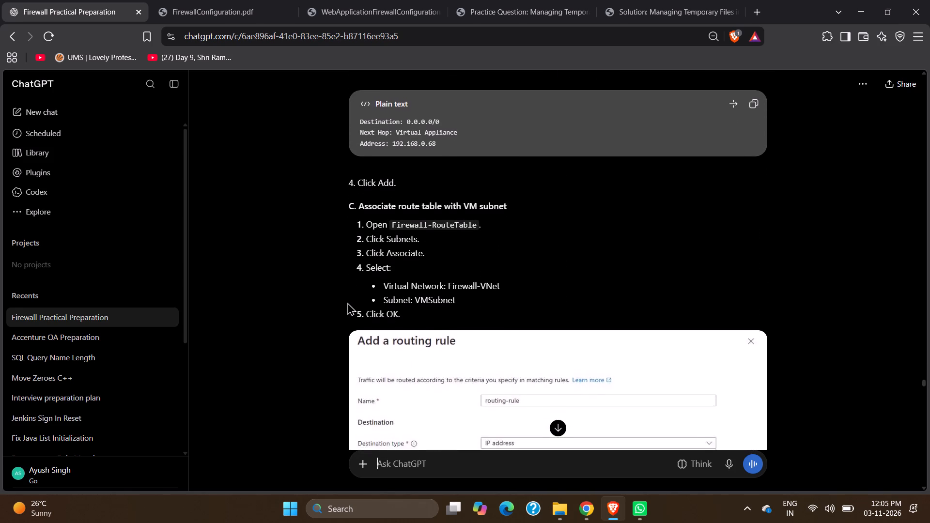
{"action": "scroll", "coordinate": [347, 302], "scroll_direction": "down", "scroll_amount": 2}
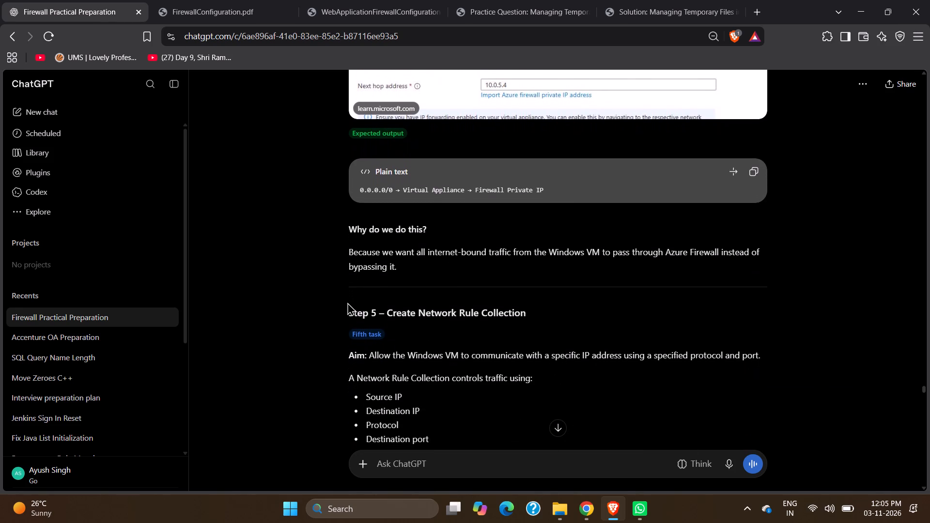
{"action": "scroll", "coordinate": [347, 302], "scroll_direction": "down", "scroll_amount": 1}
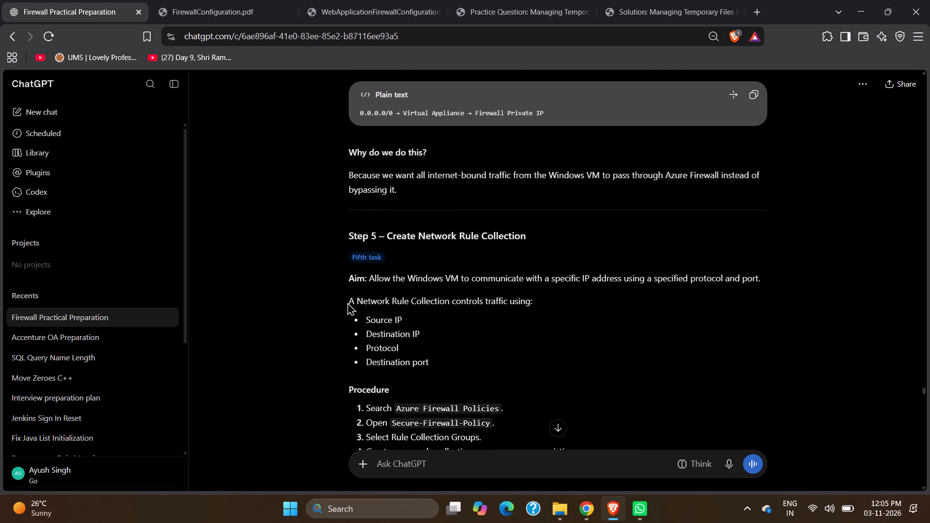
{"action": "scroll", "coordinate": [347, 302], "scroll_direction": "down", "scroll_amount": 4}
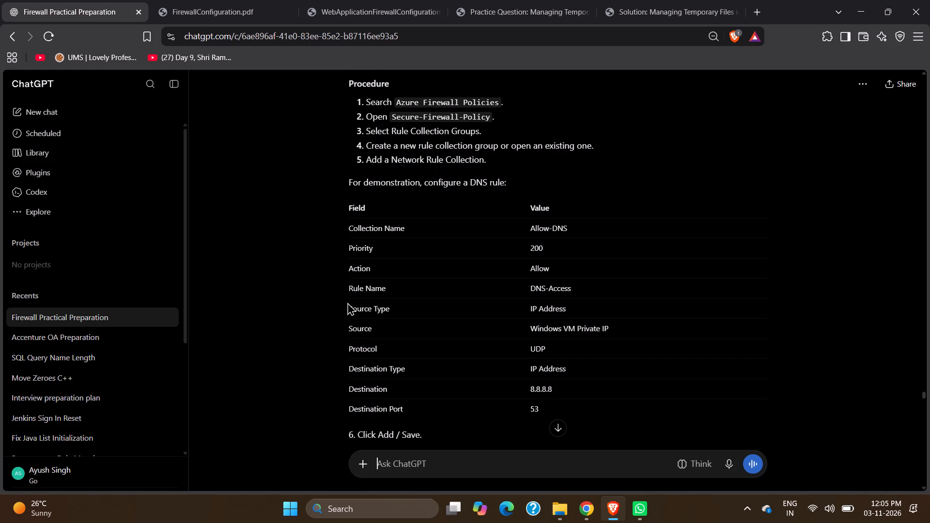
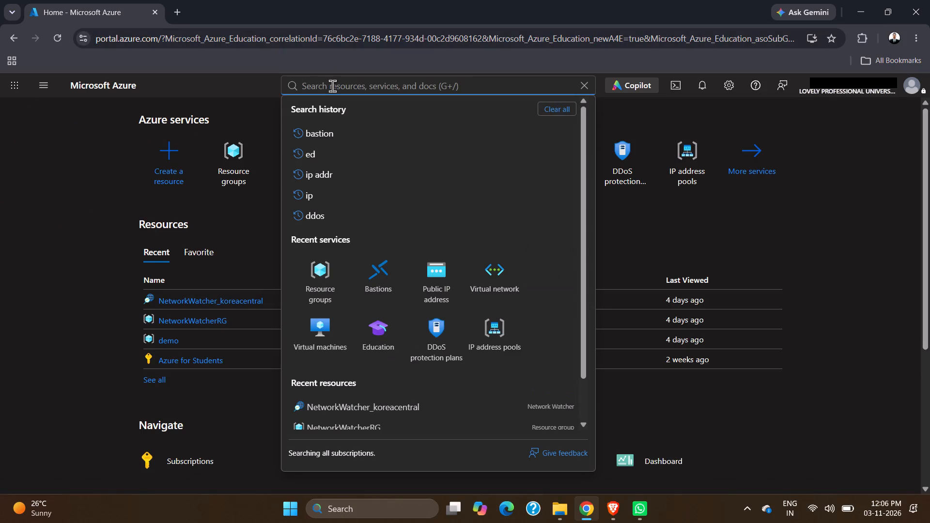
Search the Azure portal for "virtual", open the Virtual network service and start creating a new virtual network.
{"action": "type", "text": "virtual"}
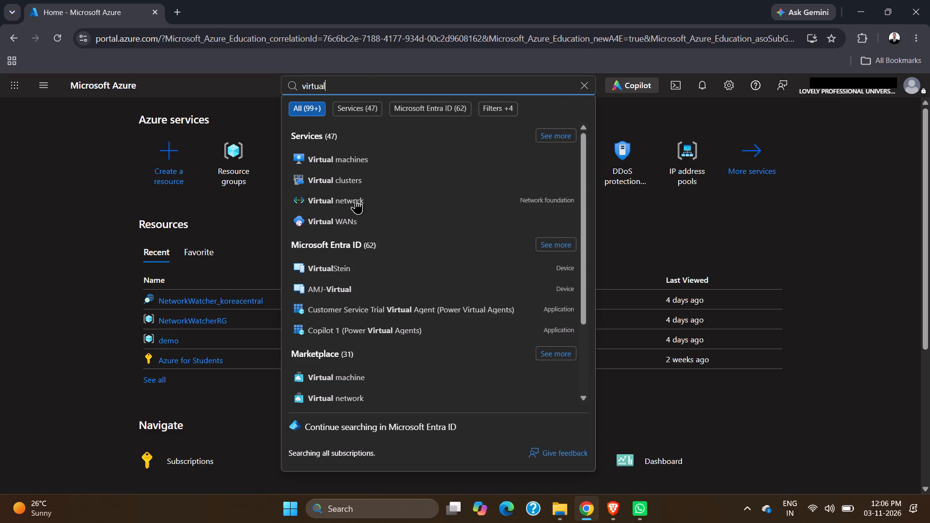
{"action": "left_click", "coordinate": [356, 202]}
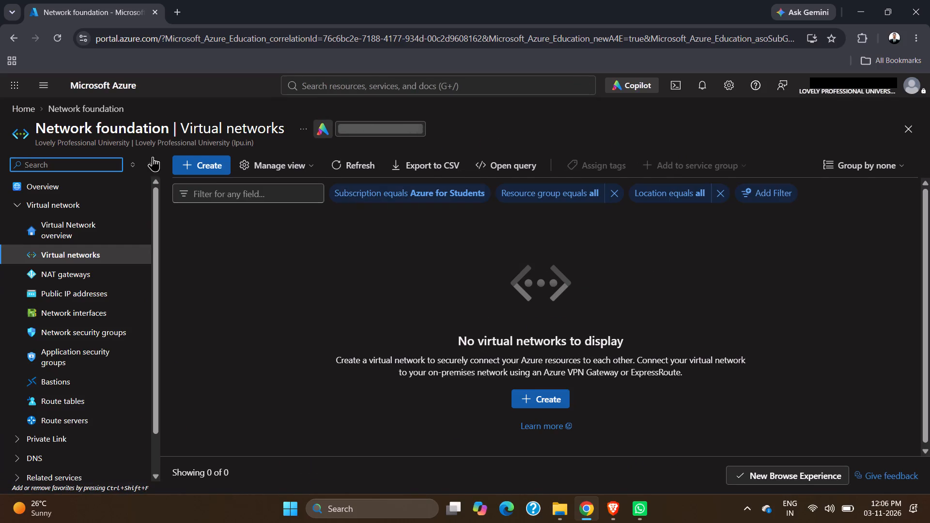
{"action": "left_click", "coordinate": [531, 404]}
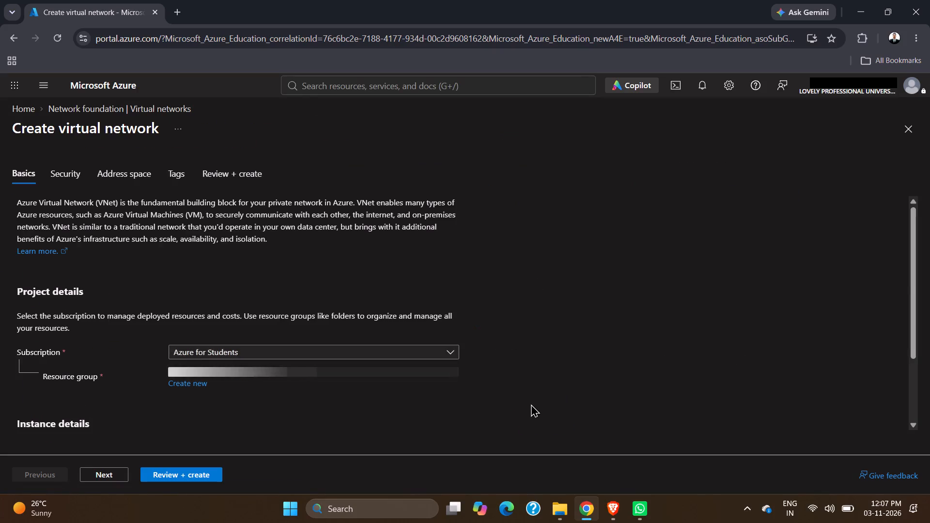
Name the new virtual network vnet, with demo as its resource group.
{"action": "left_click", "coordinate": [209, 380]}
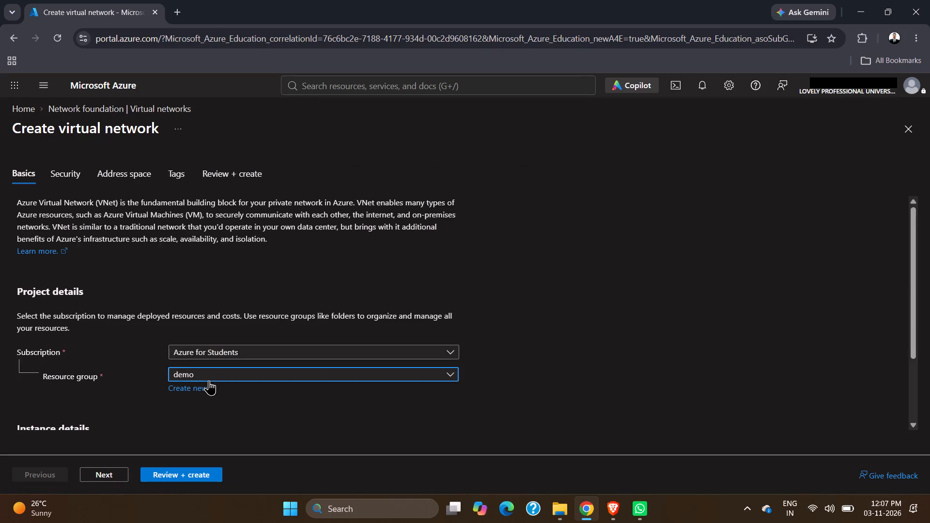
{"action": "left_click", "coordinate": [209, 380]}
{"action": "scroll", "coordinate": [209, 380], "scroll_direction": "down", "scroll_amount": 3}
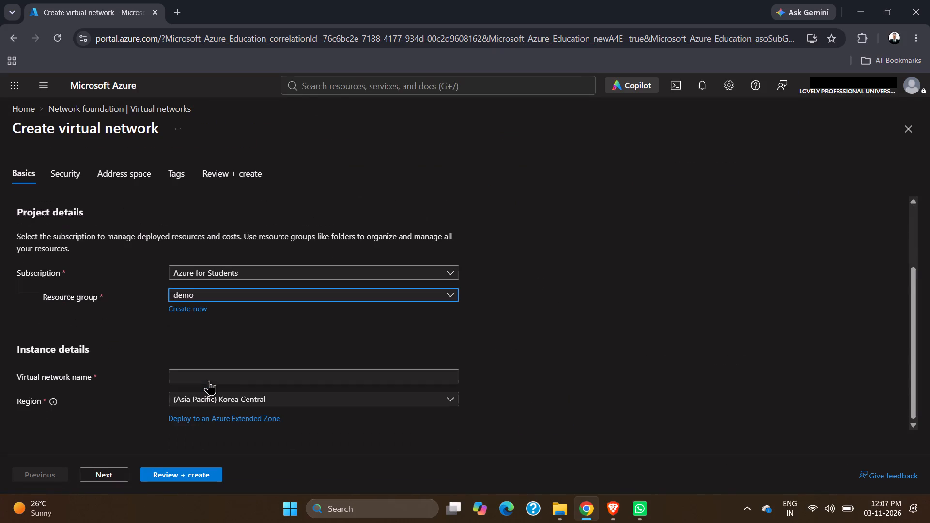
{"action": "left_click", "coordinate": [201, 364]}
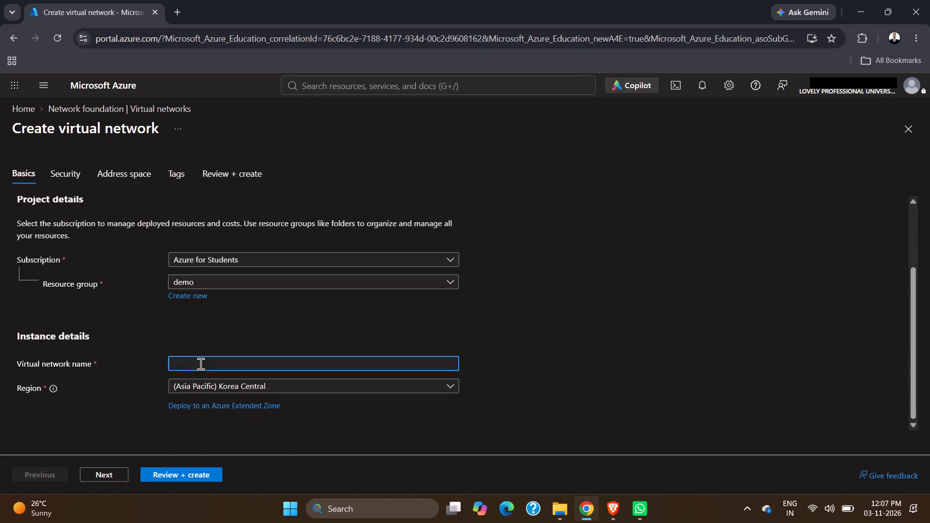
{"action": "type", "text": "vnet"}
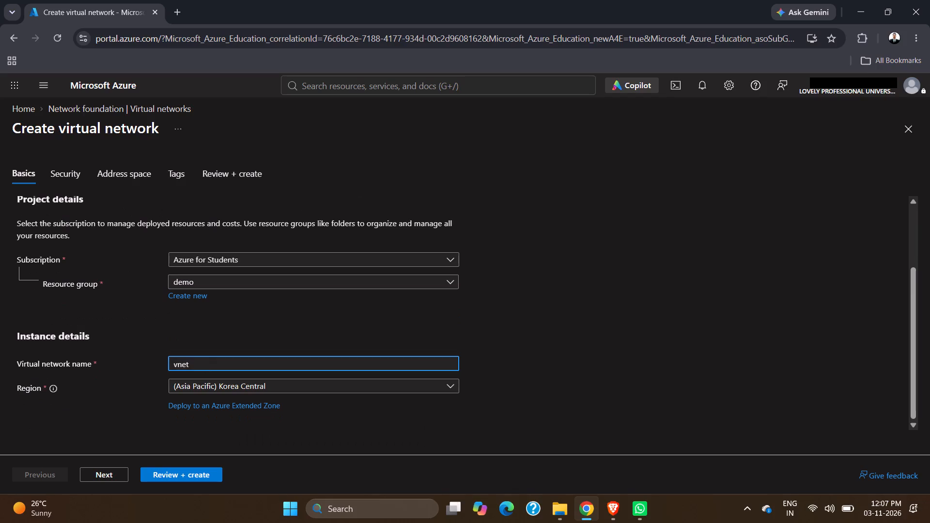
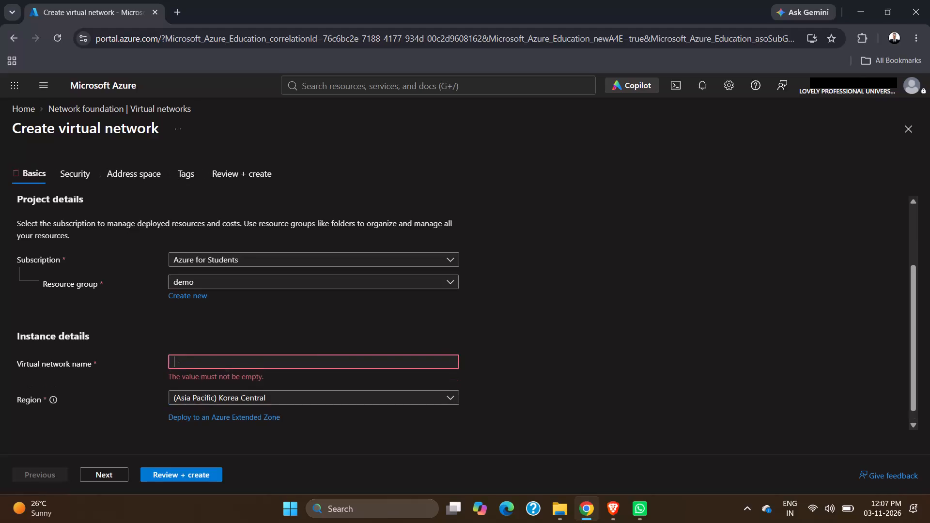
Name the new virtual network ca_vnet.
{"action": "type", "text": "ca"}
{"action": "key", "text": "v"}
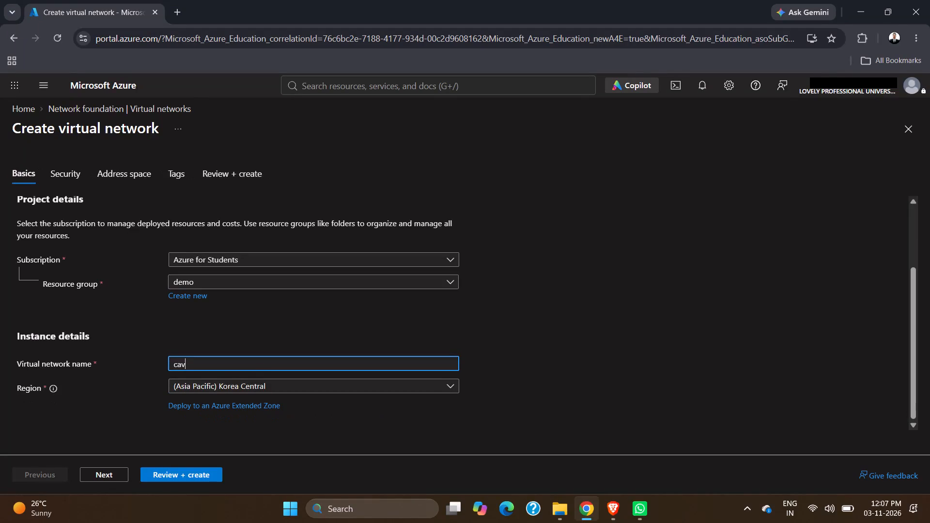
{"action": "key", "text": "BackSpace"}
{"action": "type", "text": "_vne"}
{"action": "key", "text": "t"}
Open the default subnet in the virtual network's 10.0.0.0/16 address space for editing.
{"action": "scroll", "coordinate": [250, 289], "scroll_direction": "down", "scroll_amount": 1}
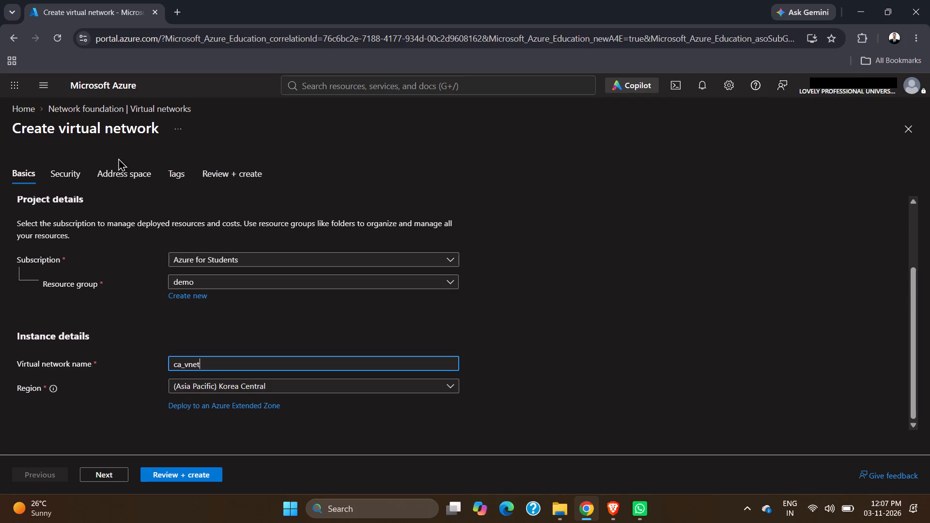
{"action": "left_click", "coordinate": [122, 170]}
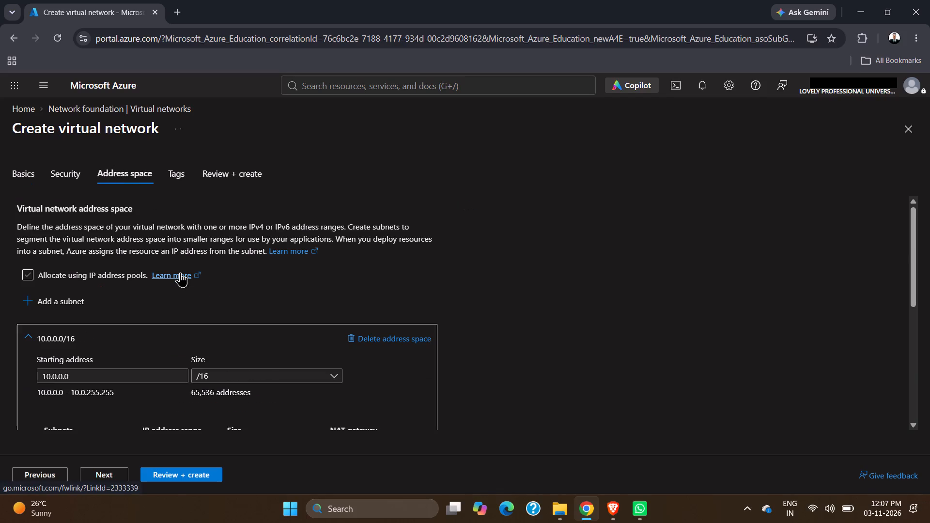
{"action": "scroll", "coordinate": [180, 272], "scroll_direction": "down", "scroll_amount": 3}
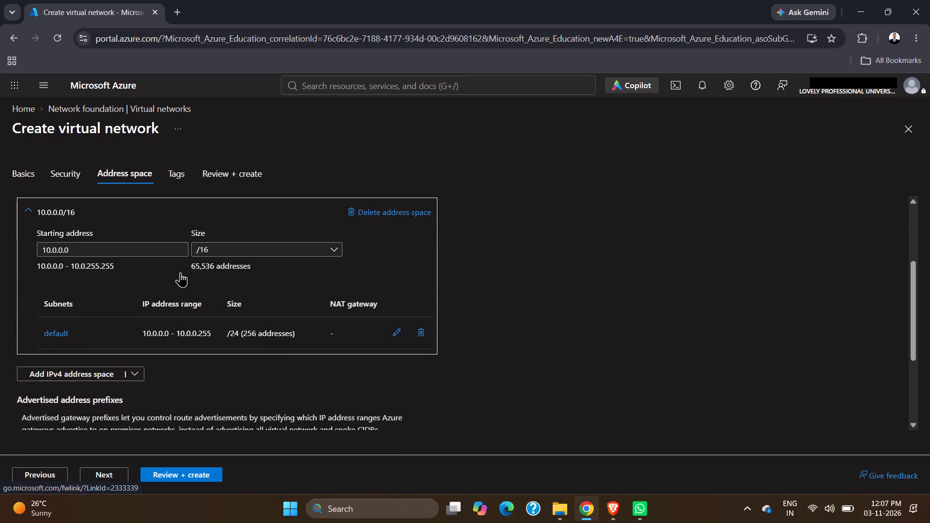
{"action": "scroll", "coordinate": [144, 332], "scroll_direction": "up", "scroll_amount": 1}
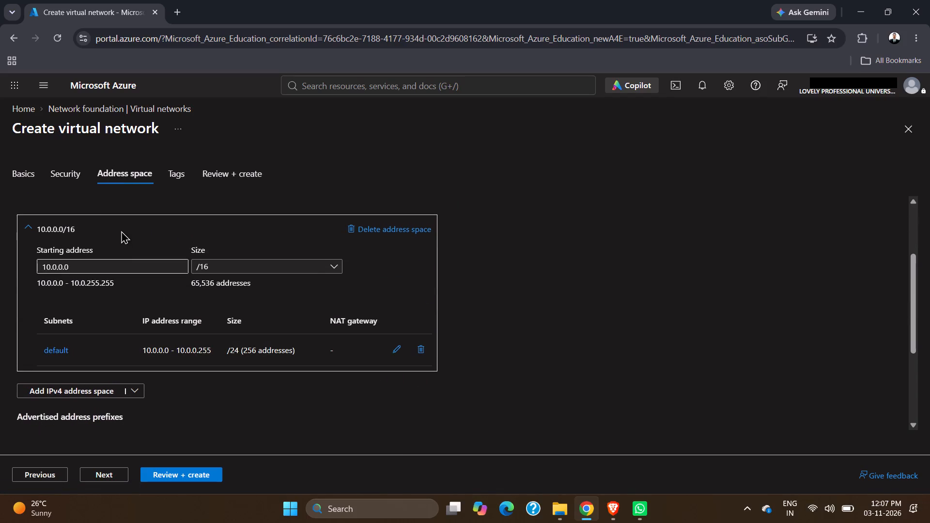
{"action": "left_click", "coordinate": [399, 350]}
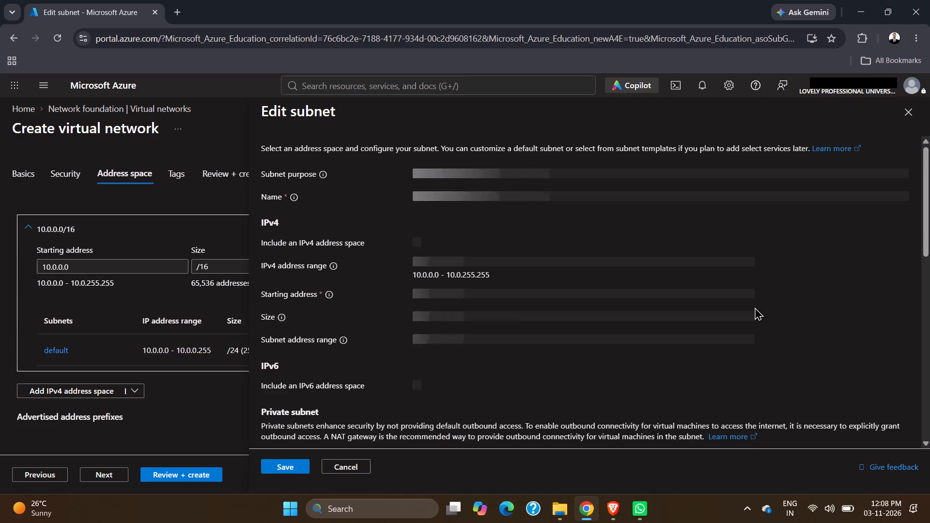
Close the subnet editor and set the virtual network address space's starting address to 192.168.0.0.
{"action": "left_click", "coordinate": [909, 117]}
{"action": "scroll", "coordinate": [579, 297], "scroll_direction": "up", "scroll_amount": 1}
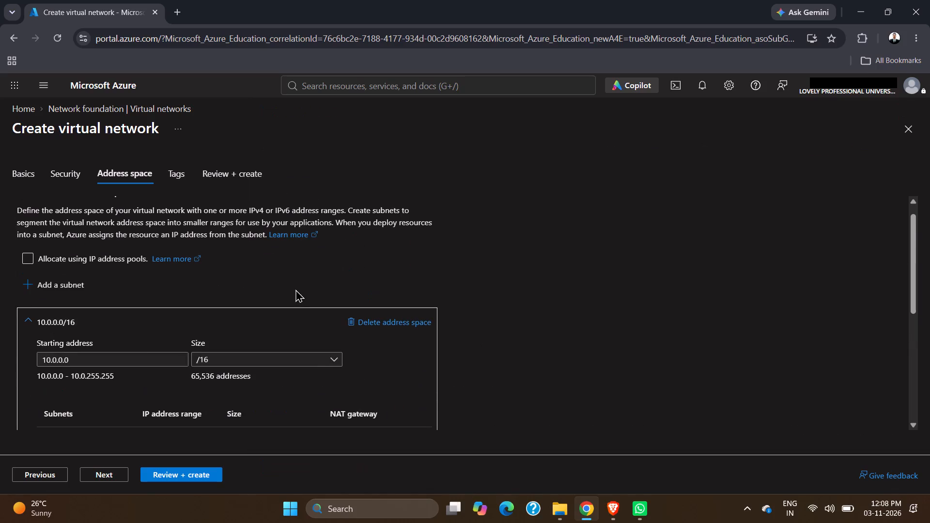
{"action": "left_click", "coordinate": [96, 359]}
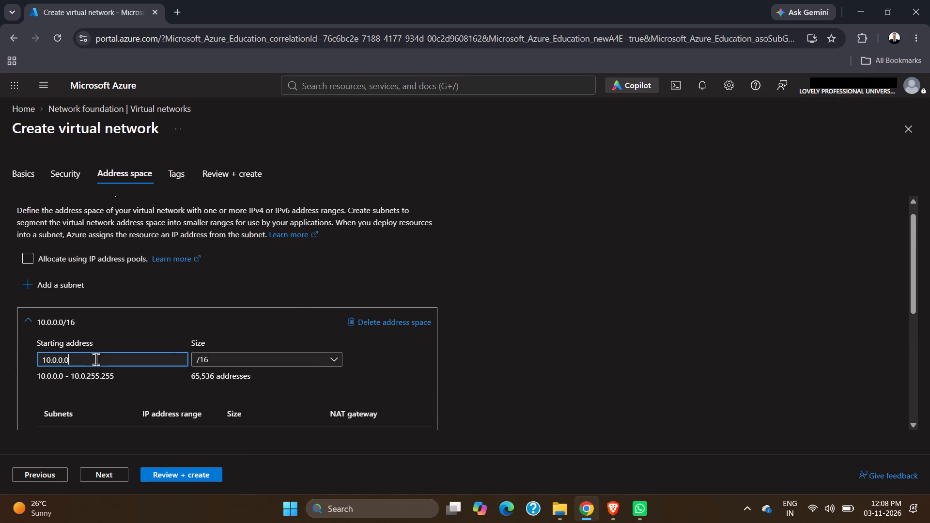
{"action": "key", "text": "BackSpace"}
{"action": "key", "text": "BackSpace"}
{"action": "key", "text": "BackSpace"}
{"action": "key", "text": "BackSpace"}
{"action": "key", "text": "BackSpace"}
{"action": "key", "text": "BackSpace"}
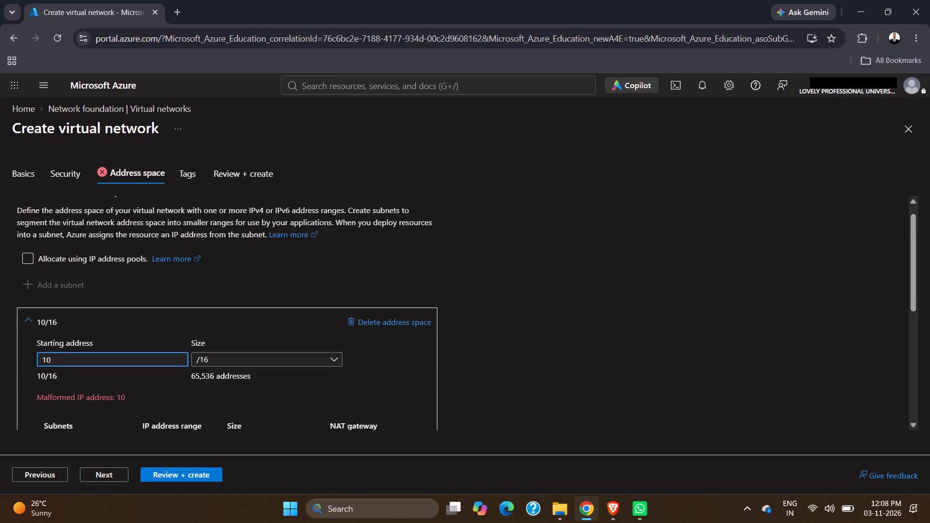
{"action": "key", "text": "BackSpace"}
{"action": "key", "text": "BackSpace"}
{"action": "type", "text": "198"}
{"action": "key", "text": "2"}
{"action": "key", "text": "BackSpace"}
{"action": "key", "text": "BackSpace"}
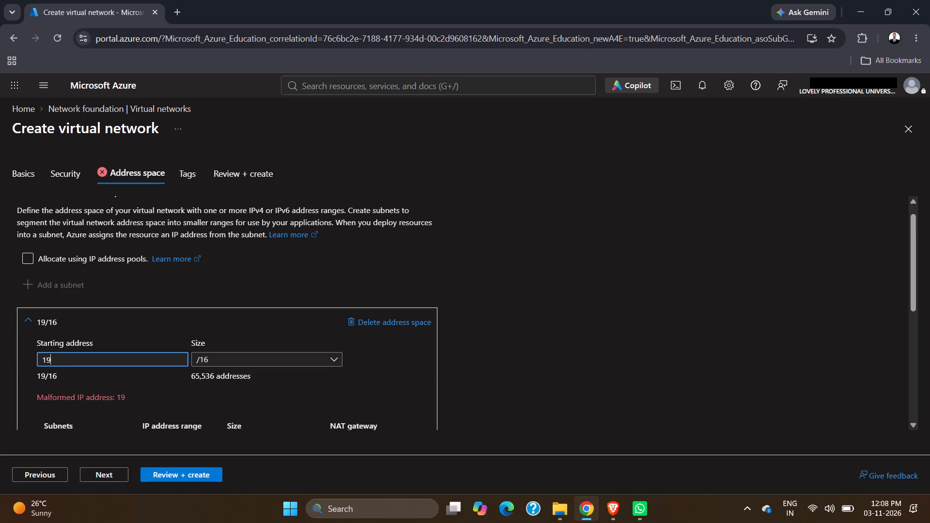
{"action": "type", "text": "2.168.0.0"}
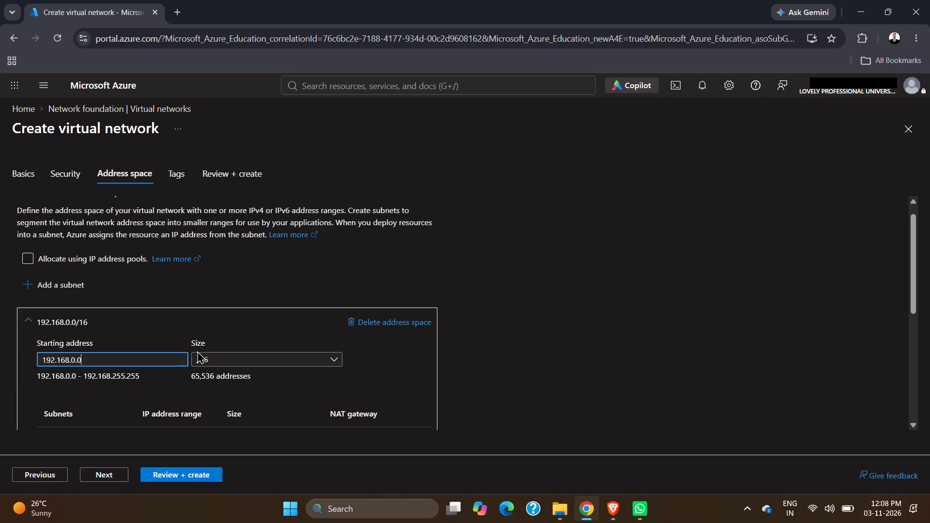
Set the size of the 192.168.0.0 address space to /24.
{"action": "left_click", "coordinate": [225, 357]}
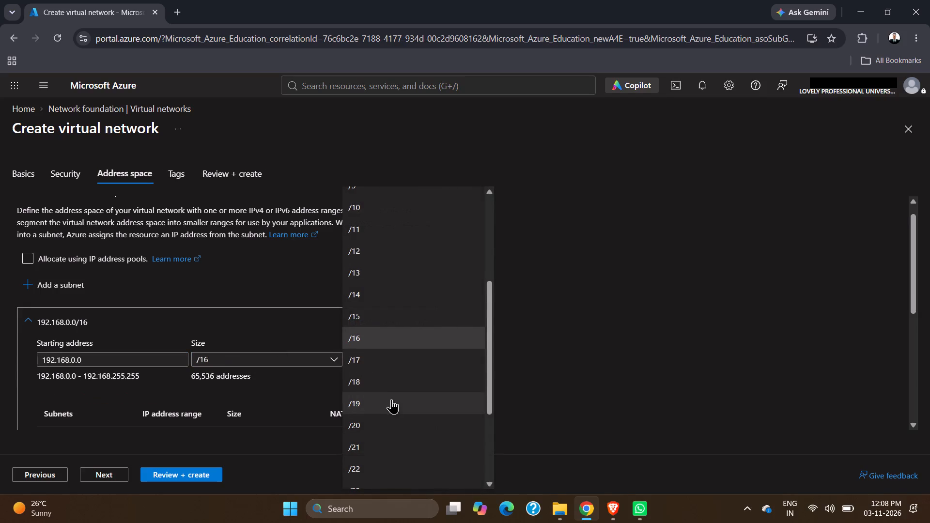
{"action": "scroll", "coordinate": [391, 399], "scroll_direction": "down", "scroll_amount": 2}
{"action": "left_click", "coordinate": [363, 449]}
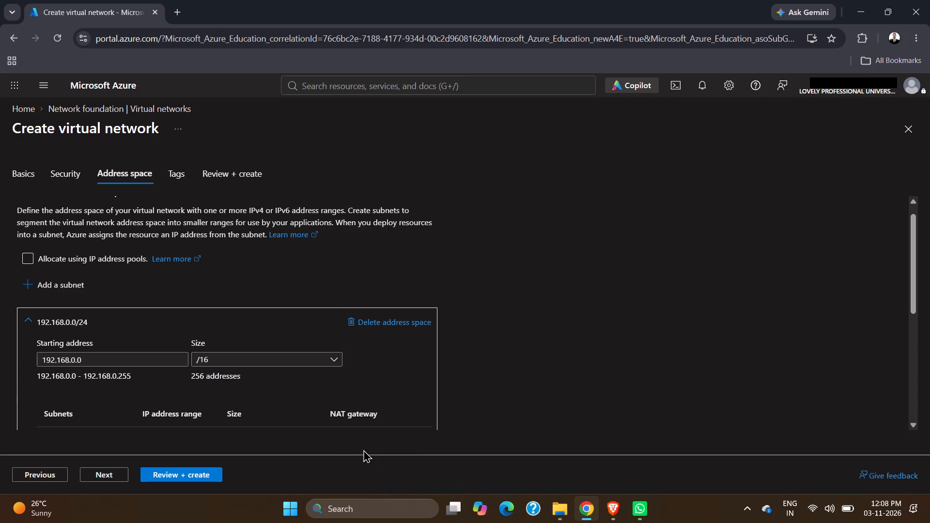
Edit the default subnet, keeping its purpose as Default, rename it vm_subnet and save it.
{"action": "scroll", "coordinate": [363, 449], "scroll_direction": "down", "scroll_amount": 1}
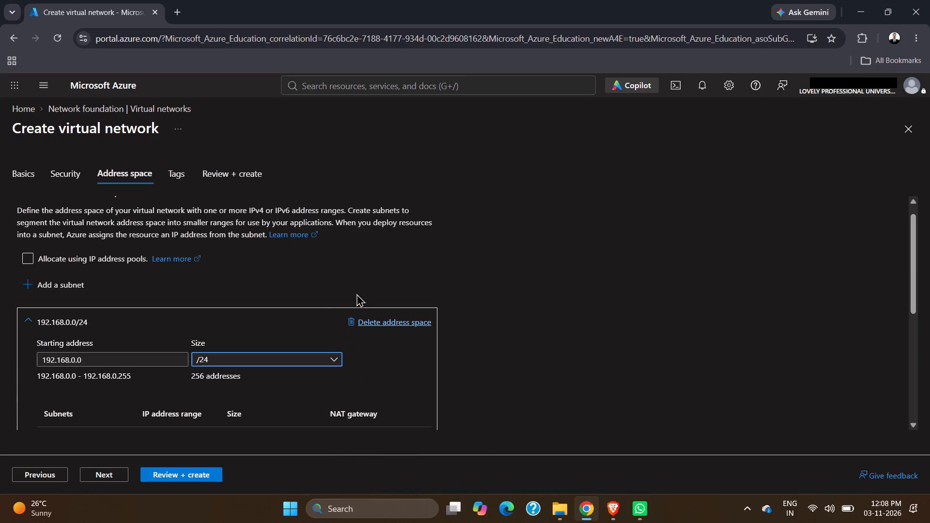
{"action": "scroll", "coordinate": [319, 306], "scroll_direction": "down", "scroll_amount": 2}
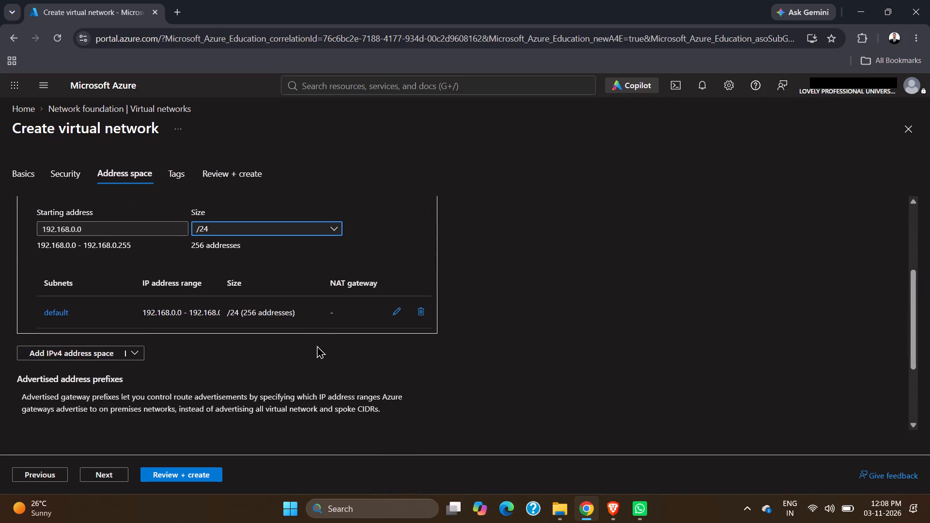
{"action": "left_click", "coordinate": [393, 314]}
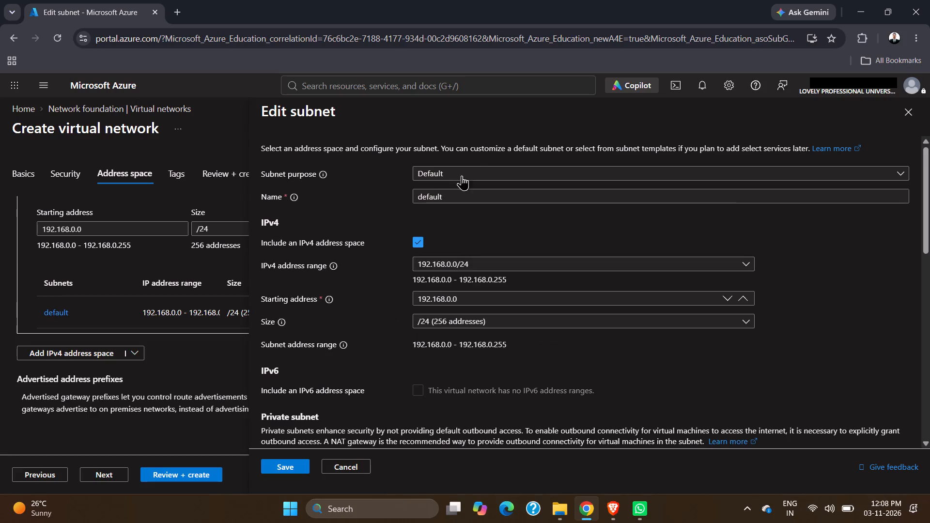
{"action": "left_click", "coordinate": [470, 168]}
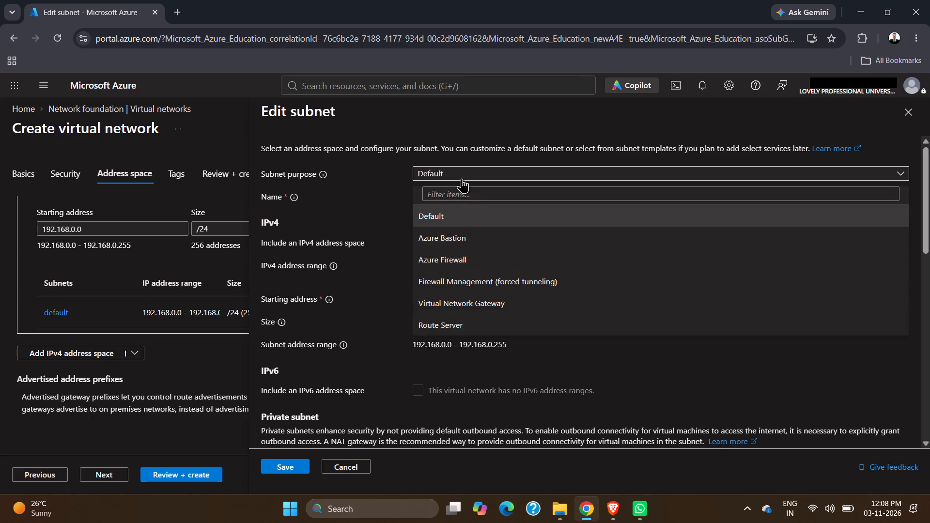
{"action": "left_click", "coordinate": [458, 215]}
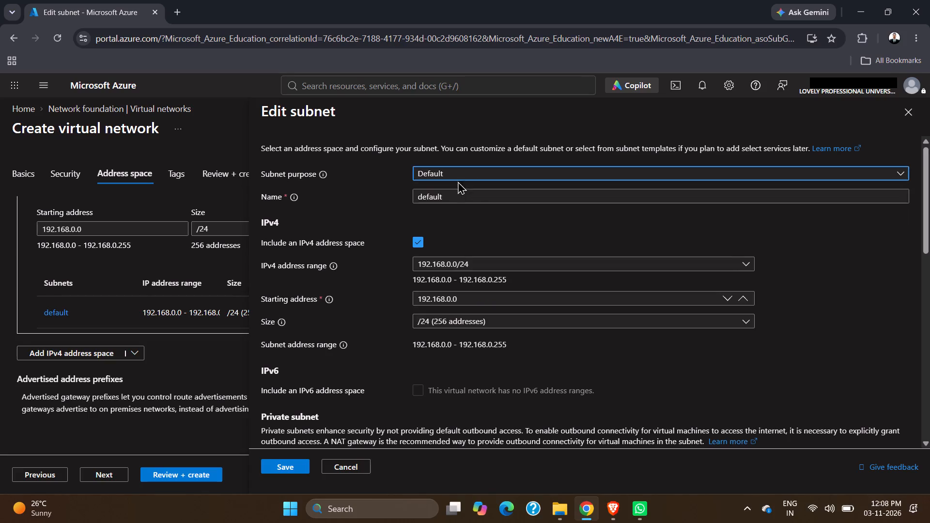
{"action": "left_click", "coordinate": [459, 197]}
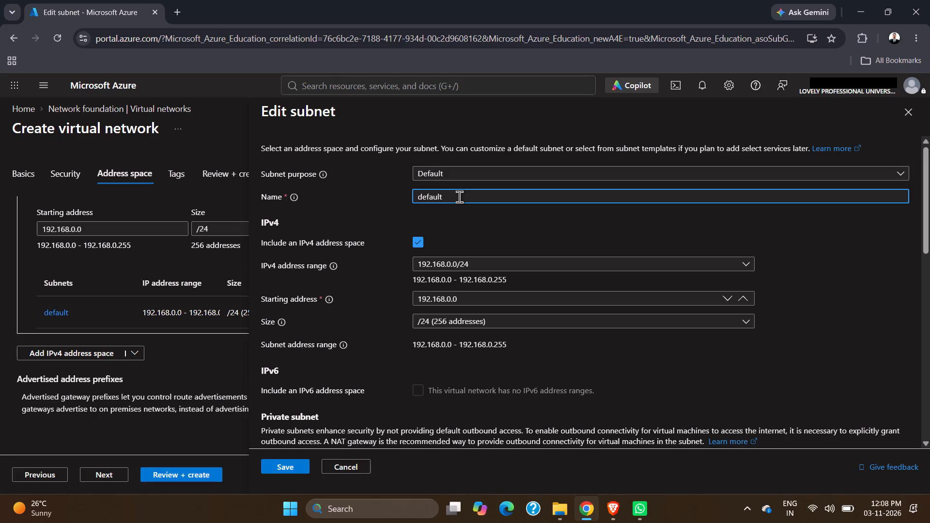
{"action": "key", "text": "ctrl+a"}
{"action": "type", "text": "vm"}
{"action": "type", "text": "_s"}
{"action": "type", "text": "ubnet"}
{"action": "scroll", "coordinate": [548, 353], "scroll_direction": "down", "scroll_amount": 1}
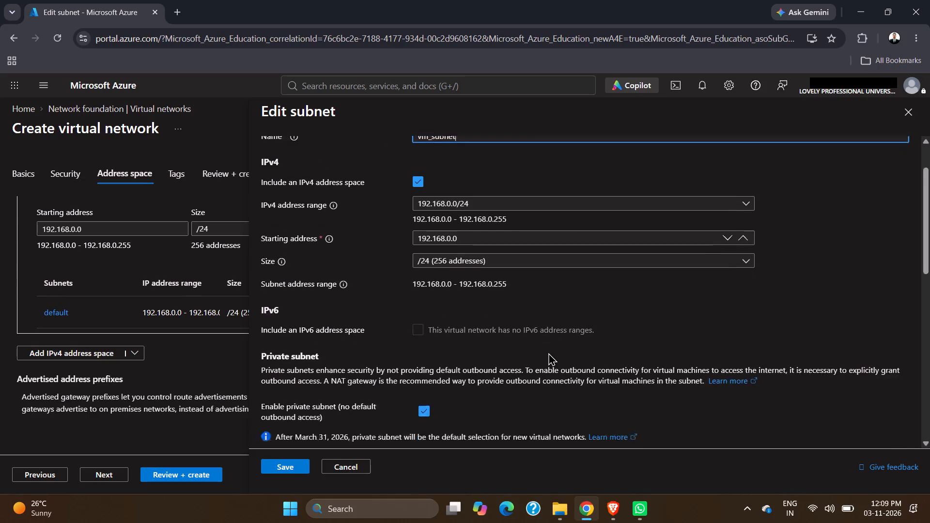
{"action": "scroll", "coordinate": [548, 353], "scroll_direction": "down", "scroll_amount": 3}
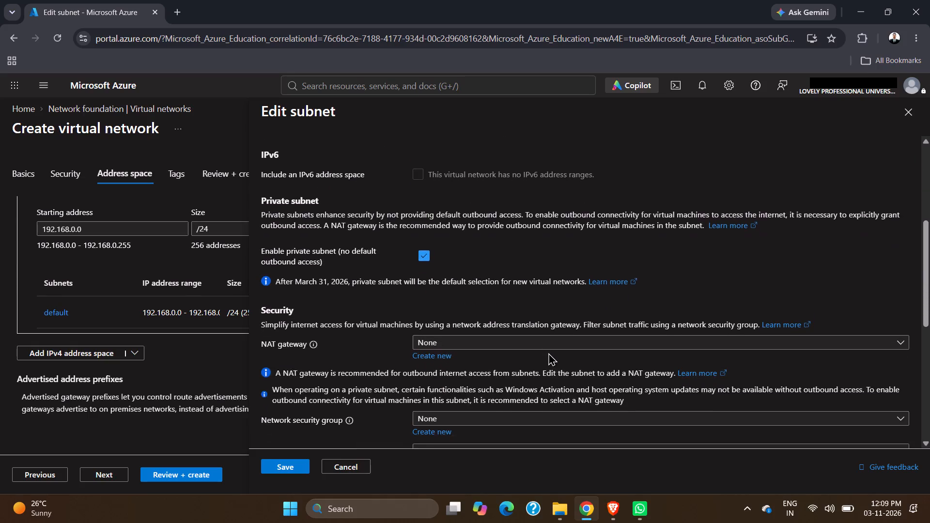
{"action": "scroll", "coordinate": [548, 353], "scroll_direction": "down", "scroll_amount": 2}
{"action": "scroll", "coordinate": [548, 353], "scroll_direction": "up", "scroll_amount": 1}
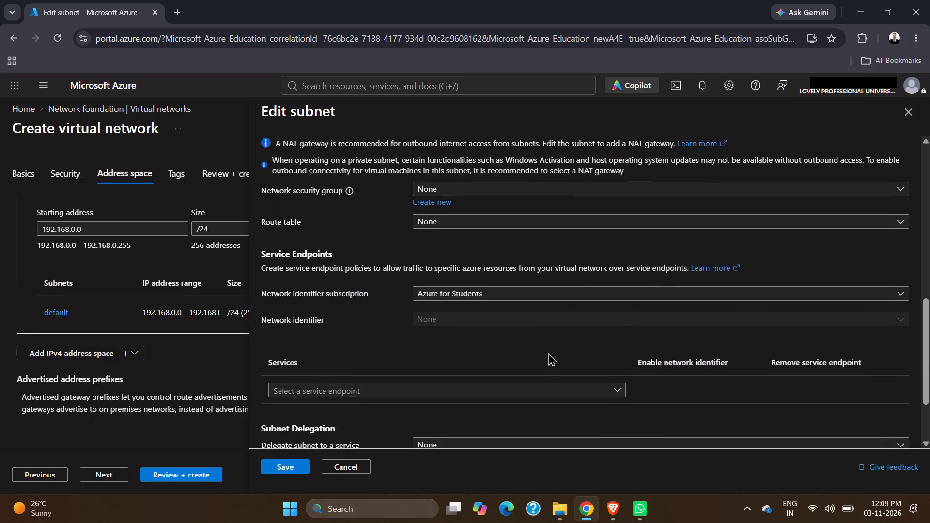
{"action": "left_click", "coordinate": [290, 468]}
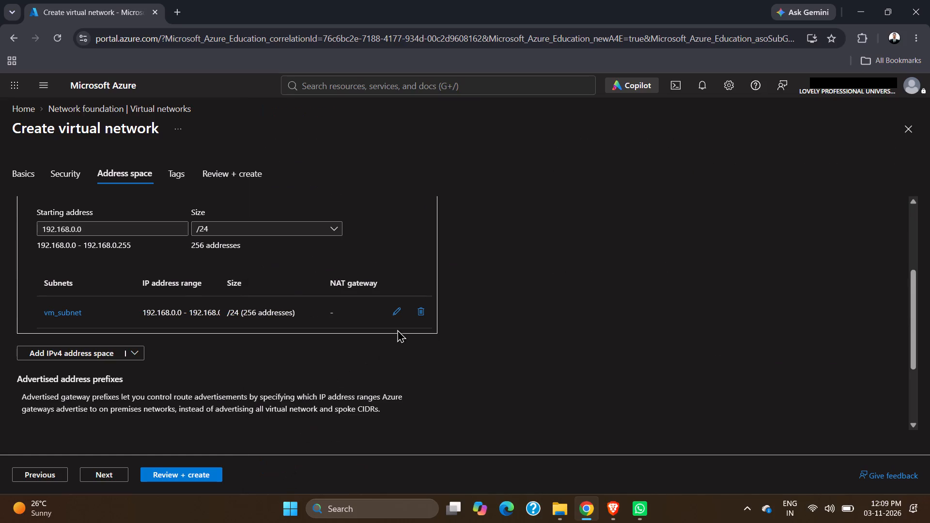
Start a new subnet with the Azure Firewall purpose and include an IPv4 address space from the 192.168.0.0/24 range.
{"action": "scroll", "coordinate": [397, 329], "scroll_direction": "up", "scroll_amount": 1}
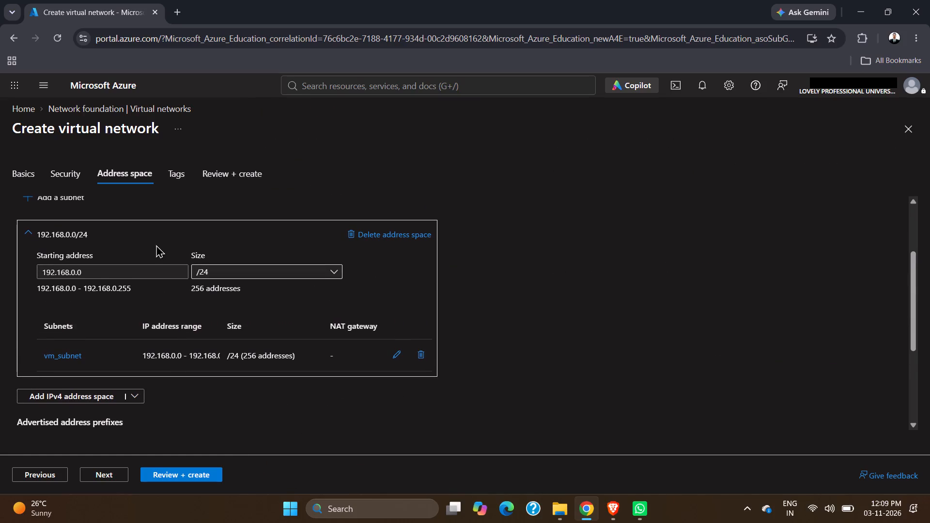
{"action": "left_click", "coordinate": [64, 201]}
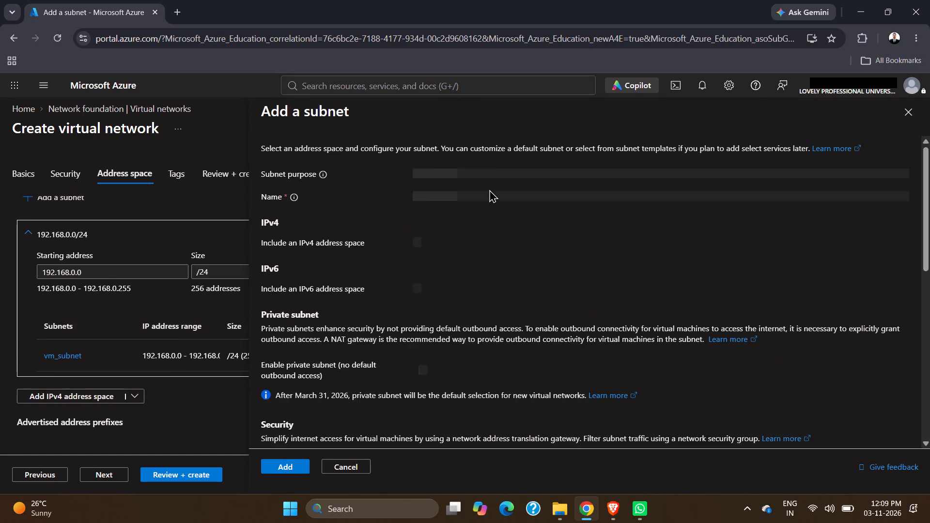
{"action": "left_click", "coordinate": [509, 174]}
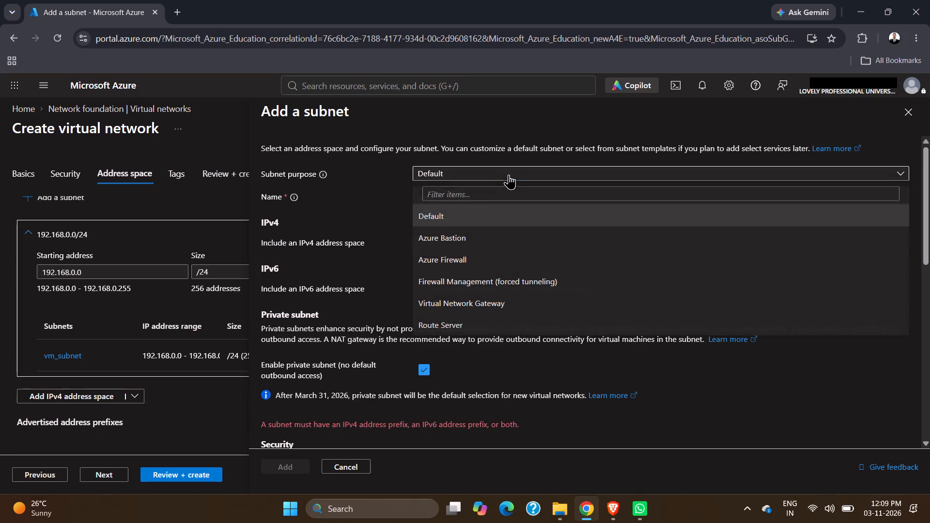
{"action": "left_click", "coordinate": [482, 258]}
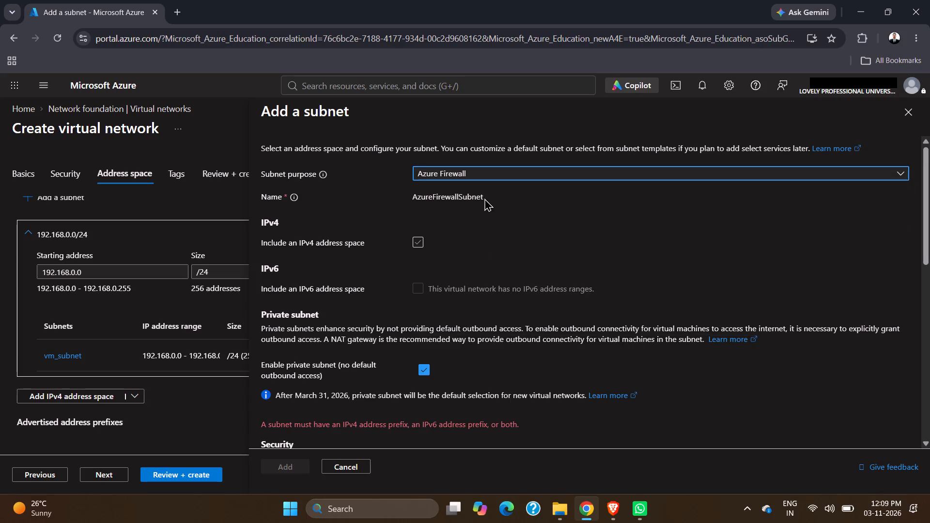
{"action": "left_click", "coordinate": [413, 234]}
{"action": "left_click", "coordinate": [416, 241]}
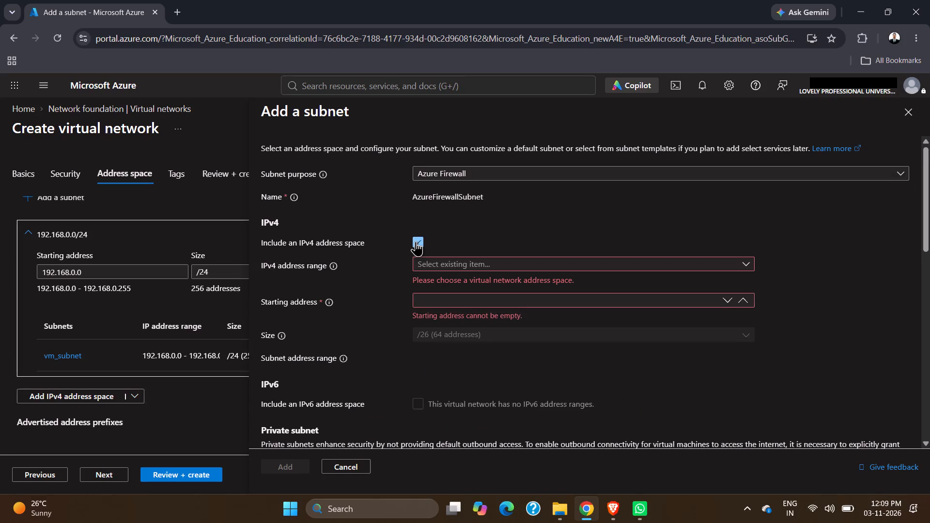
{"action": "left_click", "coordinate": [452, 264]}
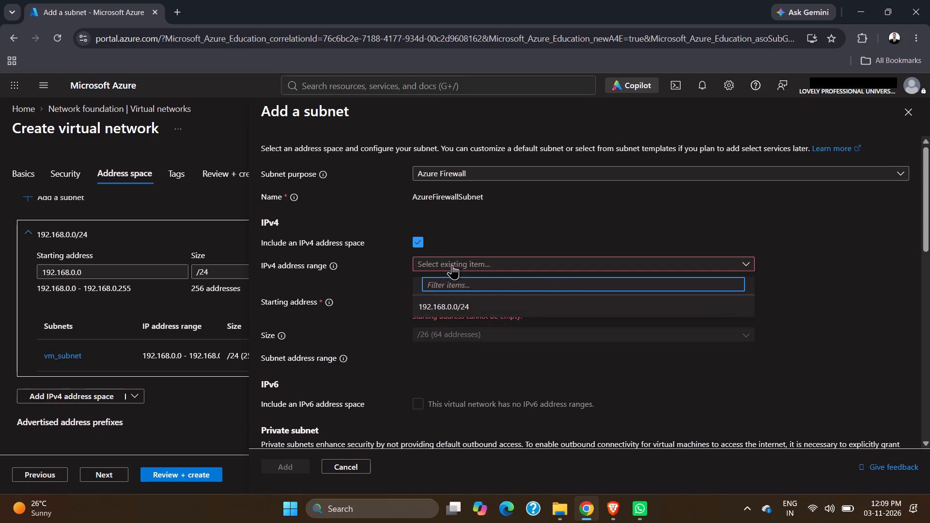
{"action": "left_click", "coordinate": [453, 310]}
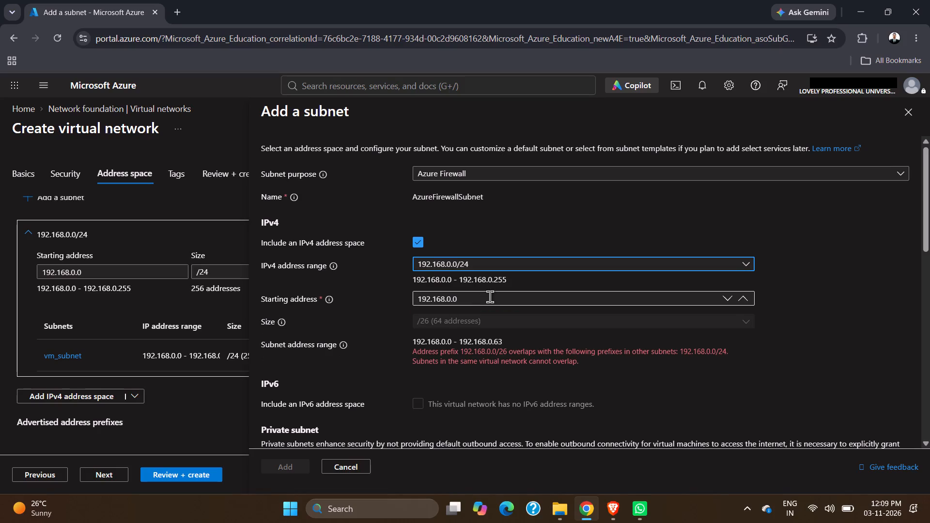
Set the Azure Firewall subnet's starting address to 192.168.1.0.
{"action": "scroll", "coordinate": [490, 296], "scroll_direction": "down", "scroll_amount": 1}
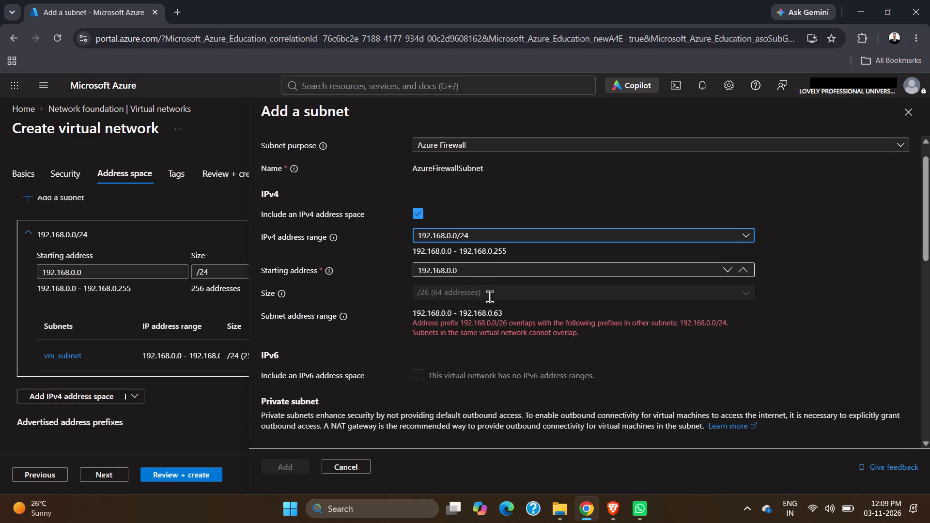
{"action": "scroll", "coordinate": [490, 296], "scroll_direction": "down", "scroll_amount": 1}
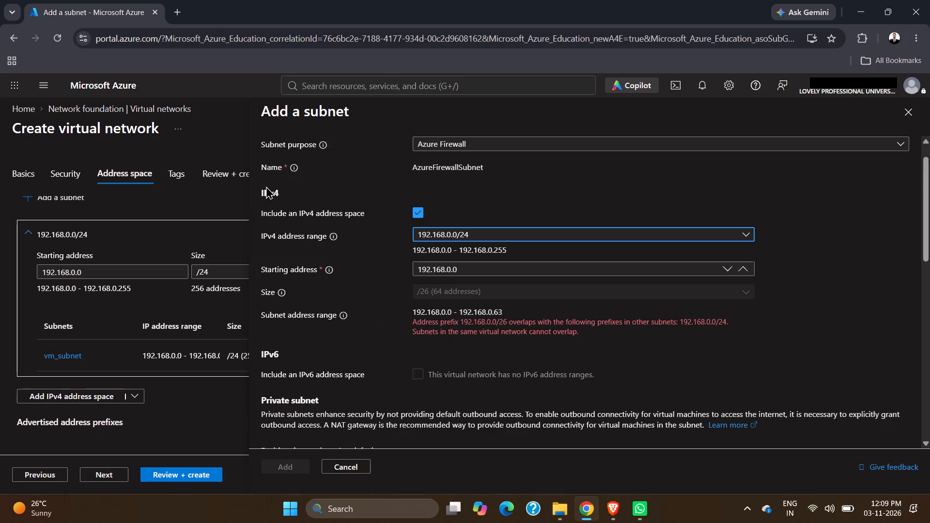
{"action": "scroll", "coordinate": [472, 217], "scroll_direction": "down", "scroll_amount": 1}
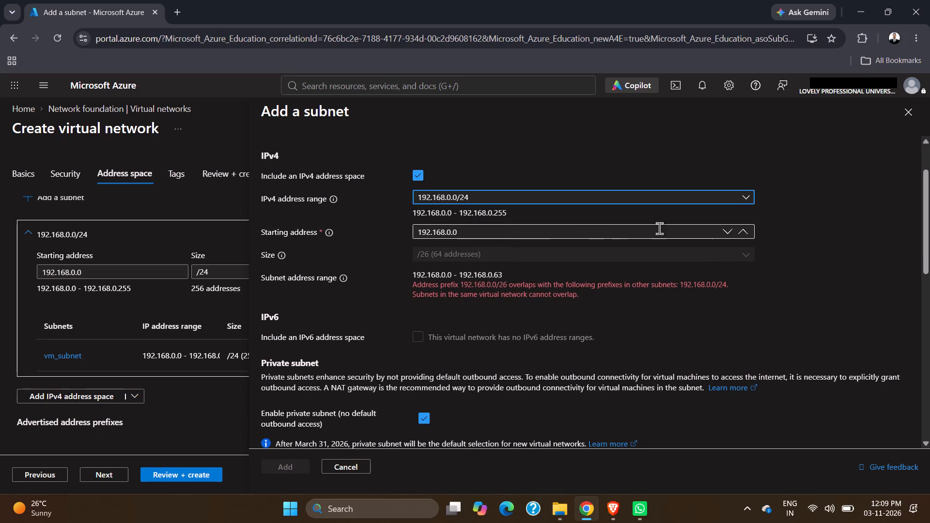
{"action": "left_click", "coordinate": [446, 231]}
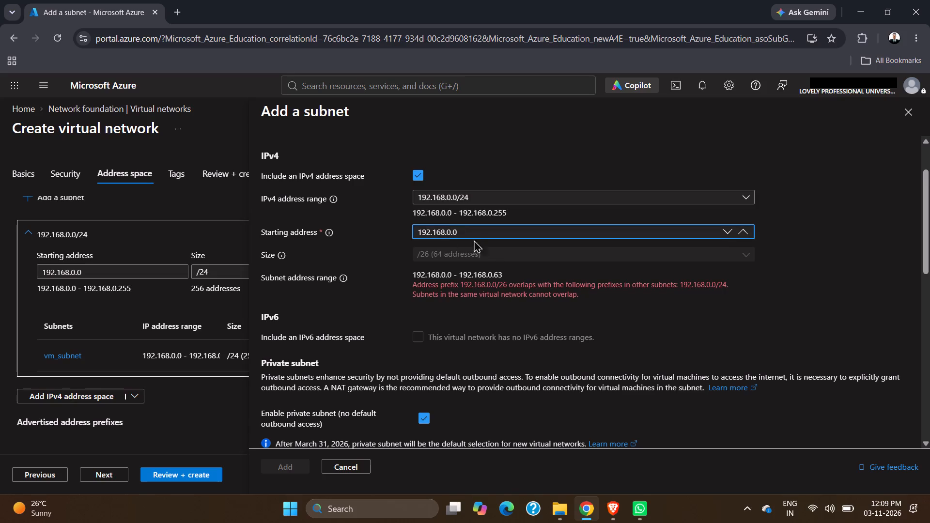
{"action": "left_click", "coordinate": [453, 230]}
{"action": "key", "text": "Left"}
{"action": "key", "text": "BackSpace"}
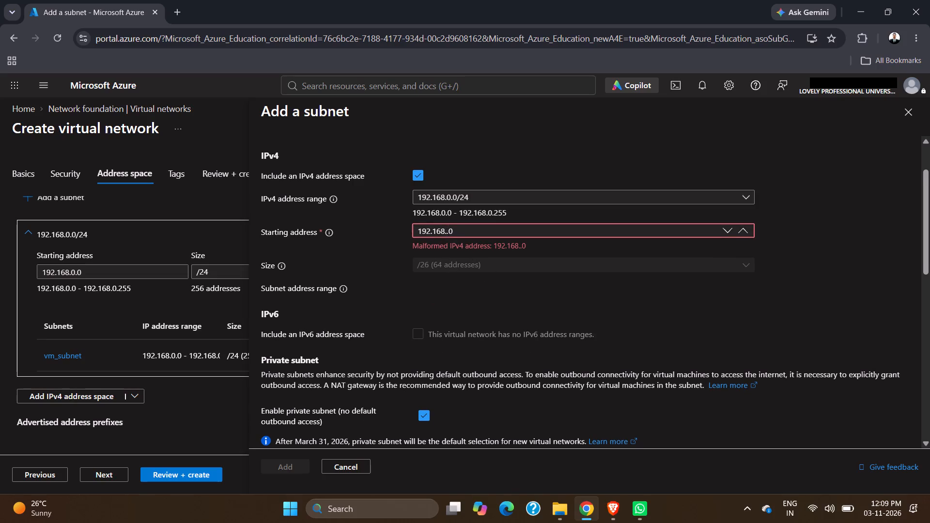
{"action": "key", "text": "1"}
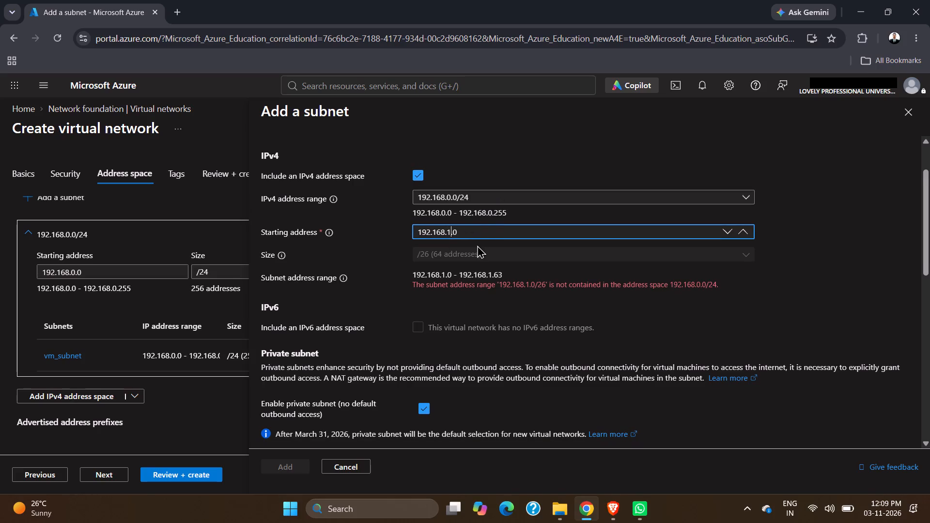
{"action": "left_click", "coordinate": [543, 256]}
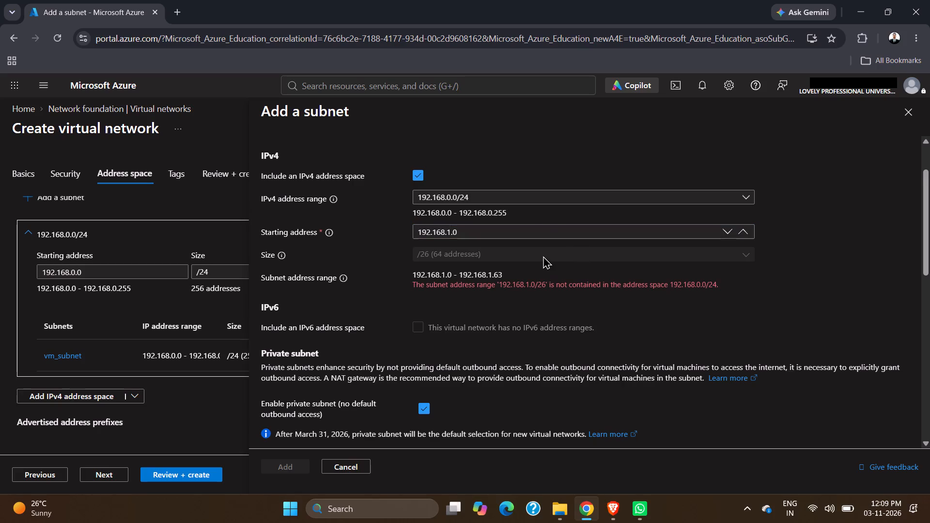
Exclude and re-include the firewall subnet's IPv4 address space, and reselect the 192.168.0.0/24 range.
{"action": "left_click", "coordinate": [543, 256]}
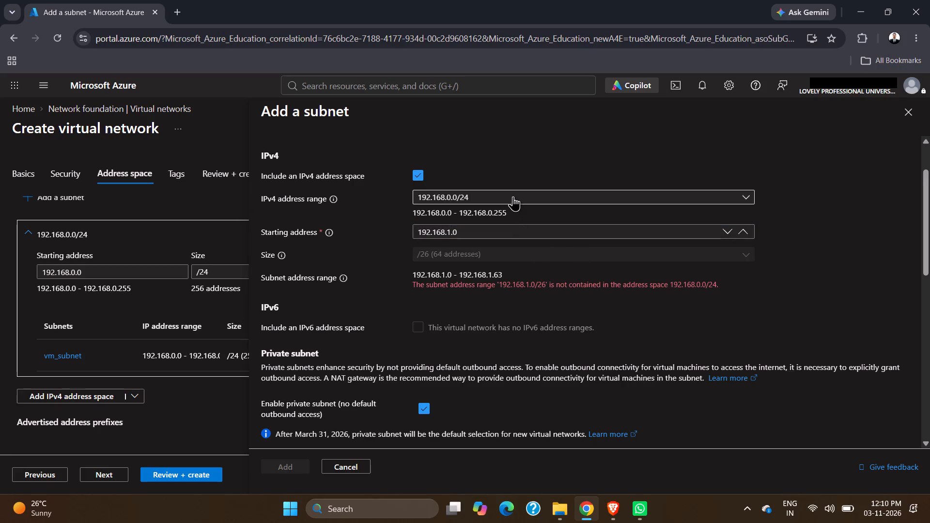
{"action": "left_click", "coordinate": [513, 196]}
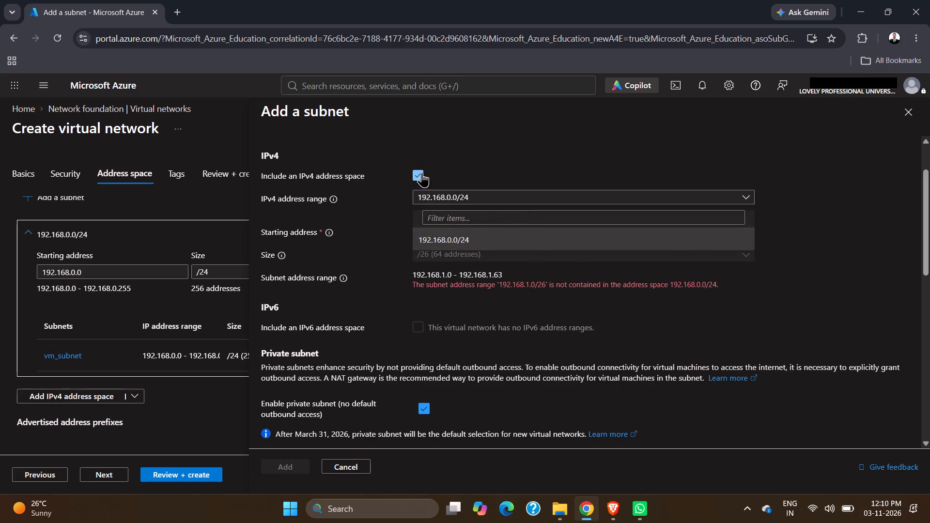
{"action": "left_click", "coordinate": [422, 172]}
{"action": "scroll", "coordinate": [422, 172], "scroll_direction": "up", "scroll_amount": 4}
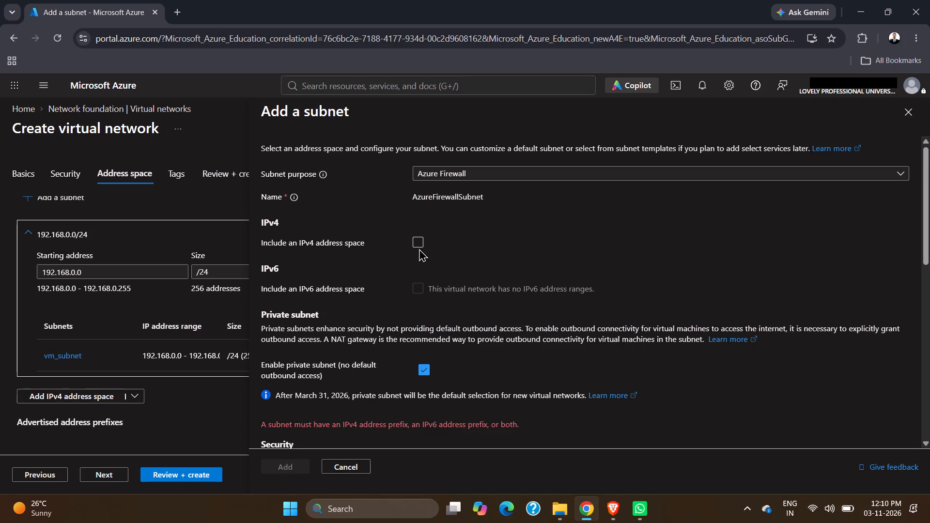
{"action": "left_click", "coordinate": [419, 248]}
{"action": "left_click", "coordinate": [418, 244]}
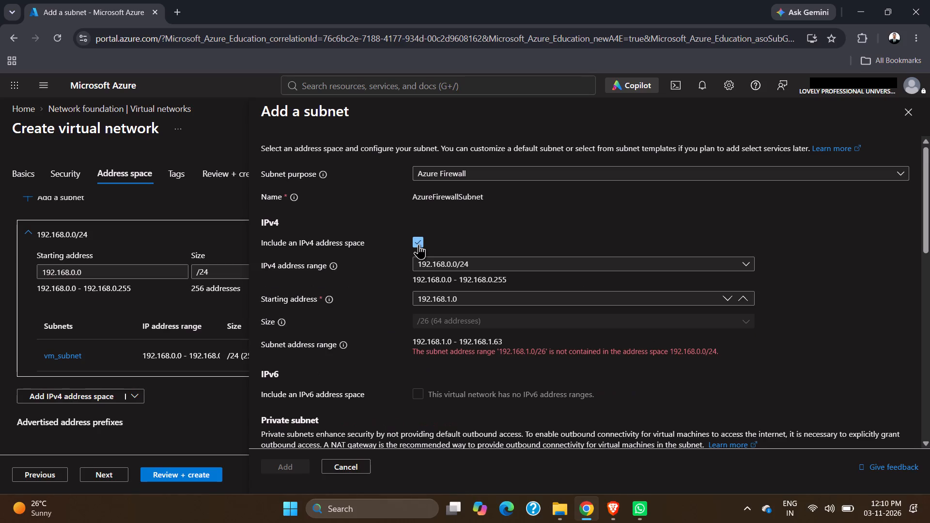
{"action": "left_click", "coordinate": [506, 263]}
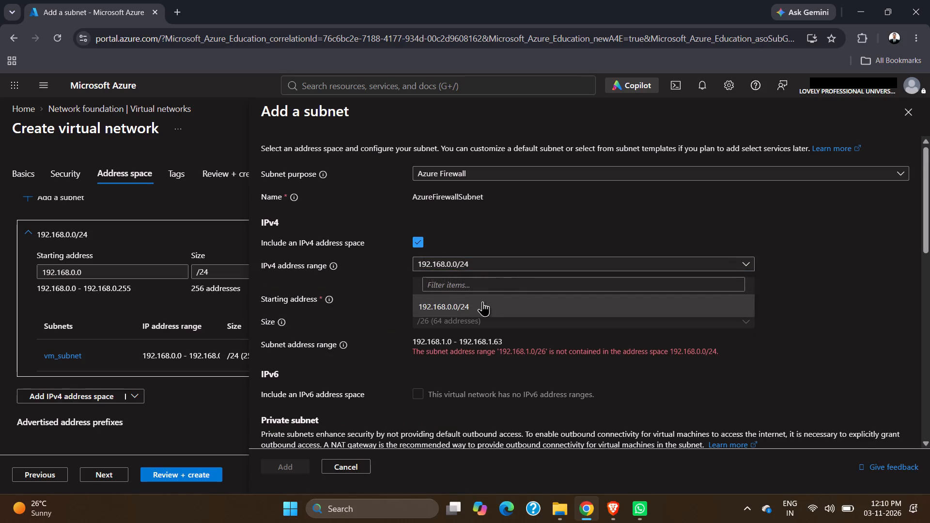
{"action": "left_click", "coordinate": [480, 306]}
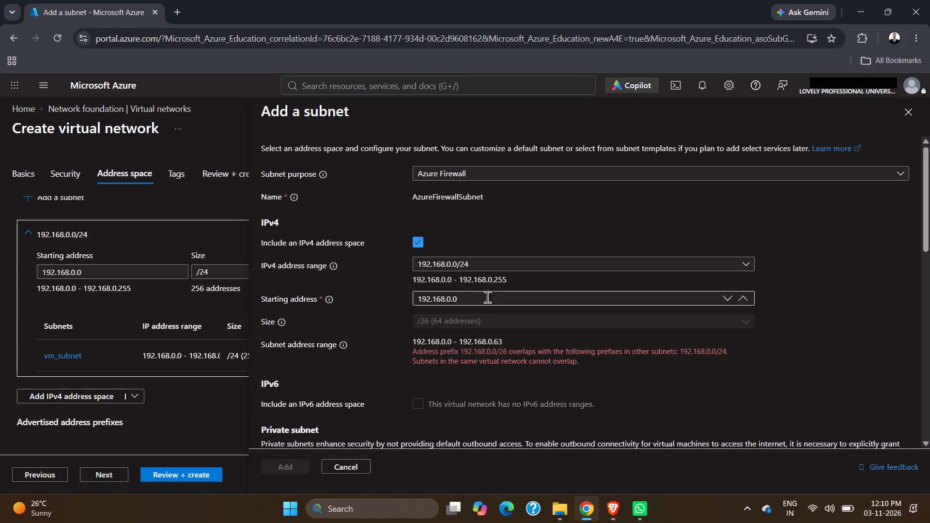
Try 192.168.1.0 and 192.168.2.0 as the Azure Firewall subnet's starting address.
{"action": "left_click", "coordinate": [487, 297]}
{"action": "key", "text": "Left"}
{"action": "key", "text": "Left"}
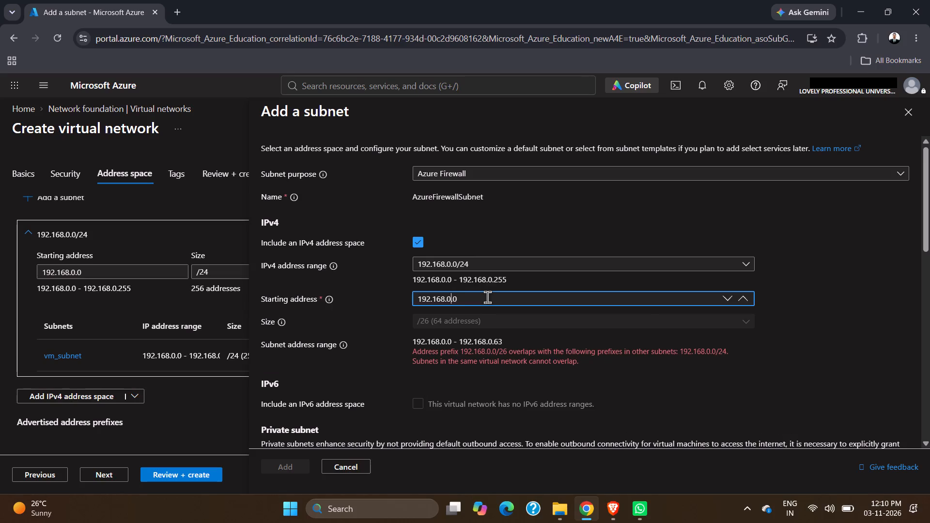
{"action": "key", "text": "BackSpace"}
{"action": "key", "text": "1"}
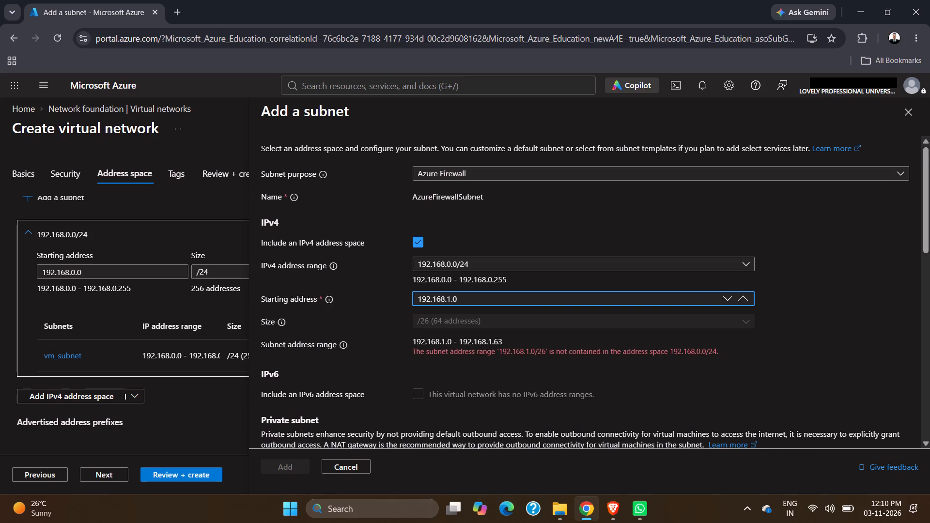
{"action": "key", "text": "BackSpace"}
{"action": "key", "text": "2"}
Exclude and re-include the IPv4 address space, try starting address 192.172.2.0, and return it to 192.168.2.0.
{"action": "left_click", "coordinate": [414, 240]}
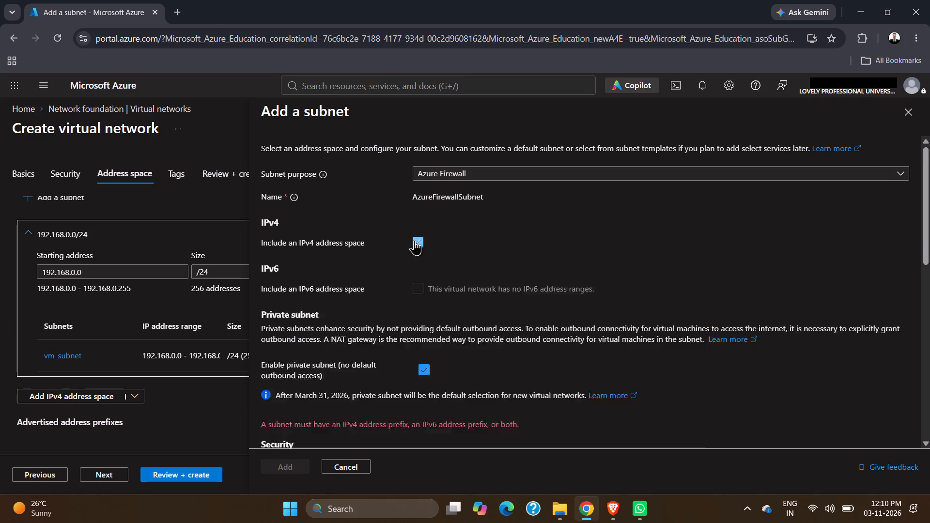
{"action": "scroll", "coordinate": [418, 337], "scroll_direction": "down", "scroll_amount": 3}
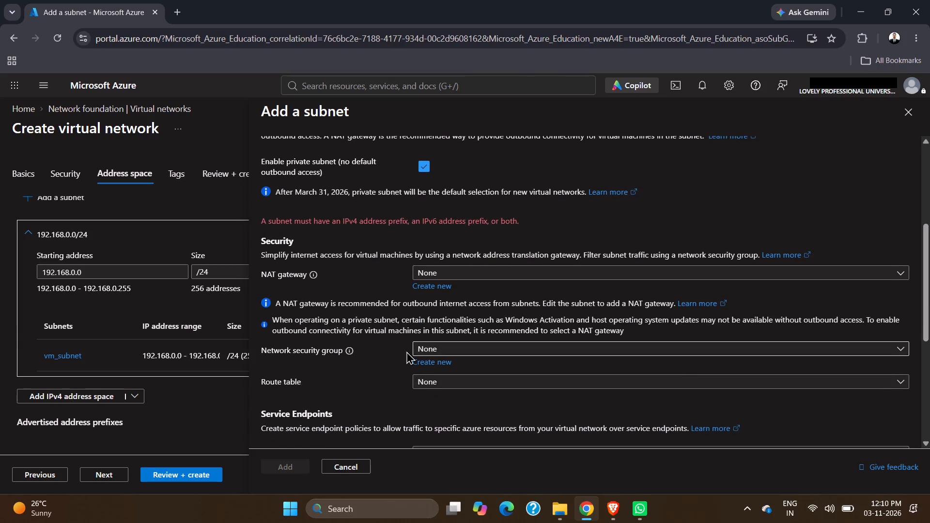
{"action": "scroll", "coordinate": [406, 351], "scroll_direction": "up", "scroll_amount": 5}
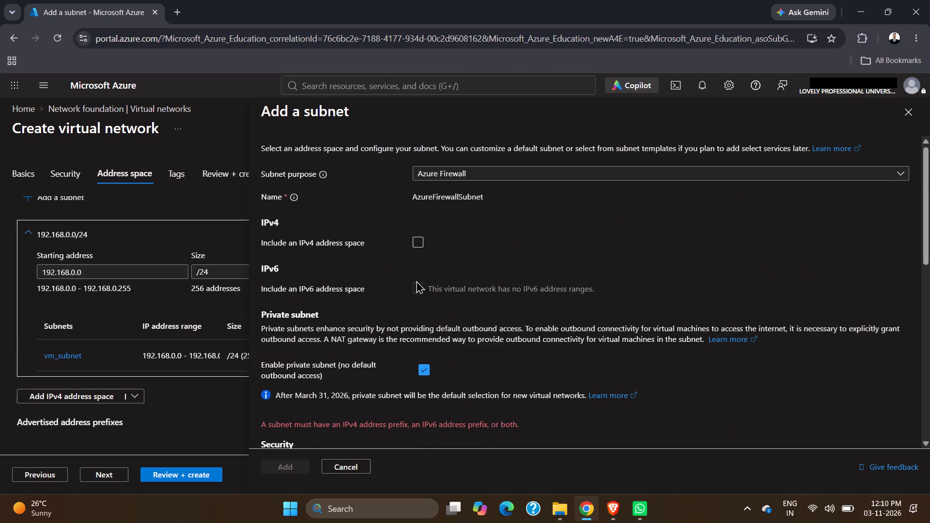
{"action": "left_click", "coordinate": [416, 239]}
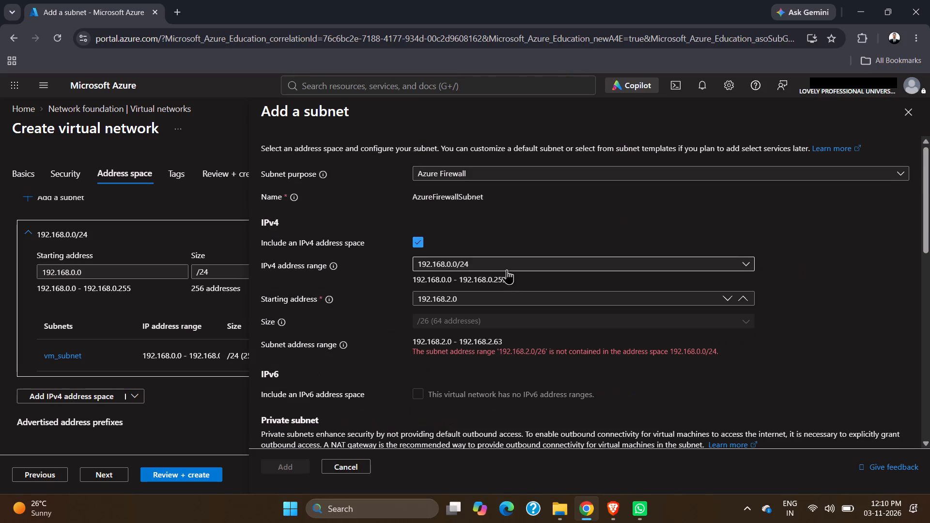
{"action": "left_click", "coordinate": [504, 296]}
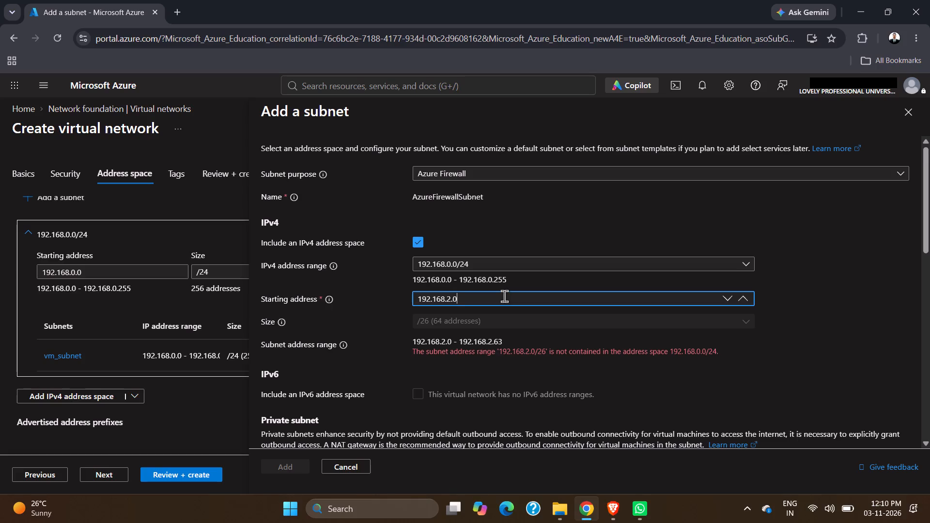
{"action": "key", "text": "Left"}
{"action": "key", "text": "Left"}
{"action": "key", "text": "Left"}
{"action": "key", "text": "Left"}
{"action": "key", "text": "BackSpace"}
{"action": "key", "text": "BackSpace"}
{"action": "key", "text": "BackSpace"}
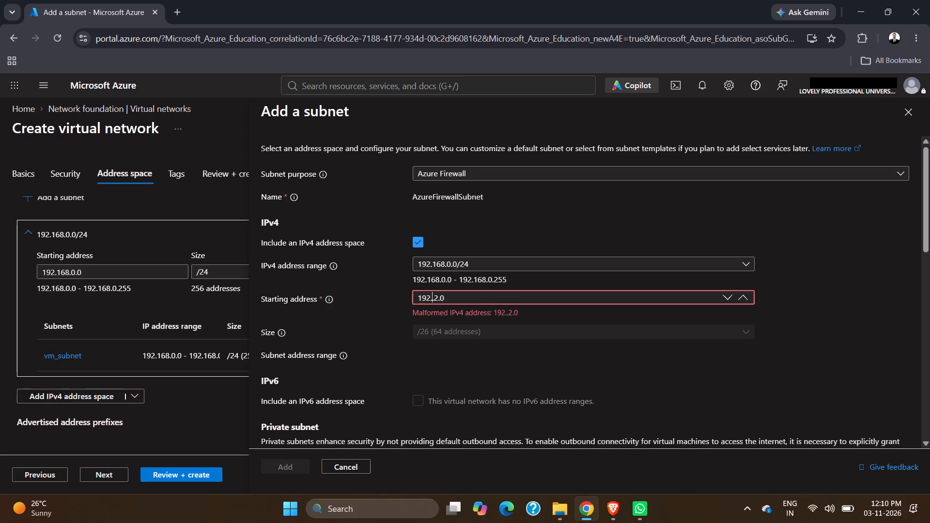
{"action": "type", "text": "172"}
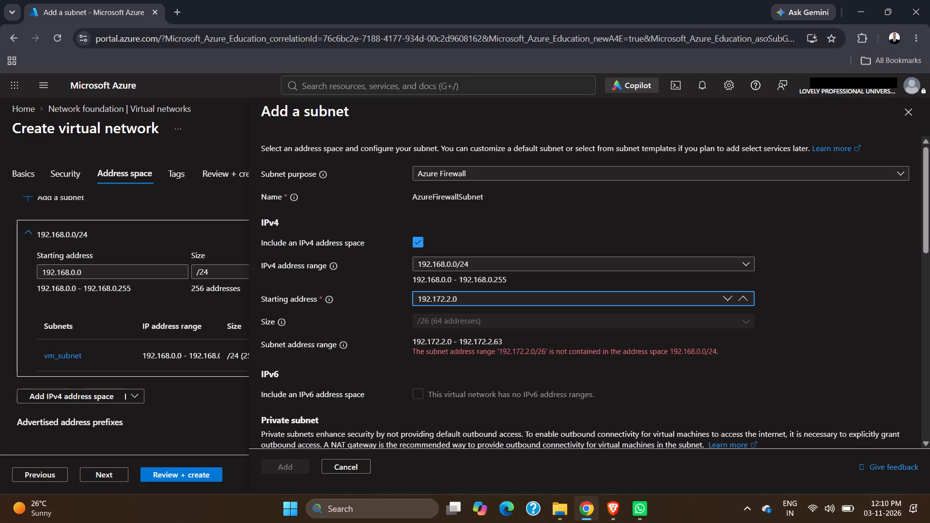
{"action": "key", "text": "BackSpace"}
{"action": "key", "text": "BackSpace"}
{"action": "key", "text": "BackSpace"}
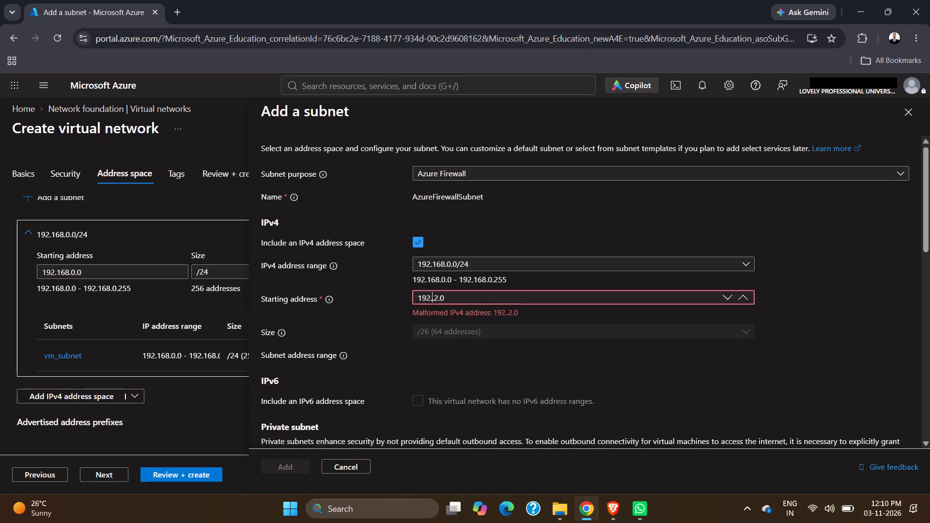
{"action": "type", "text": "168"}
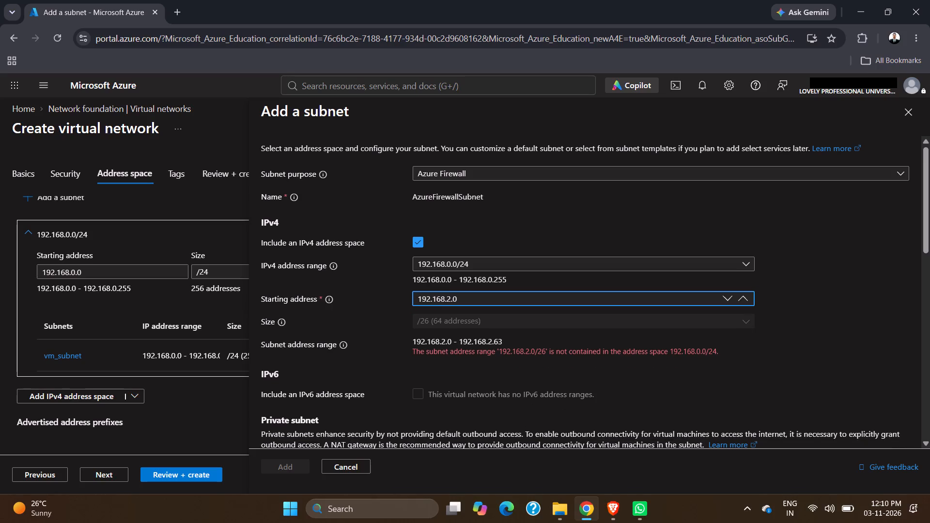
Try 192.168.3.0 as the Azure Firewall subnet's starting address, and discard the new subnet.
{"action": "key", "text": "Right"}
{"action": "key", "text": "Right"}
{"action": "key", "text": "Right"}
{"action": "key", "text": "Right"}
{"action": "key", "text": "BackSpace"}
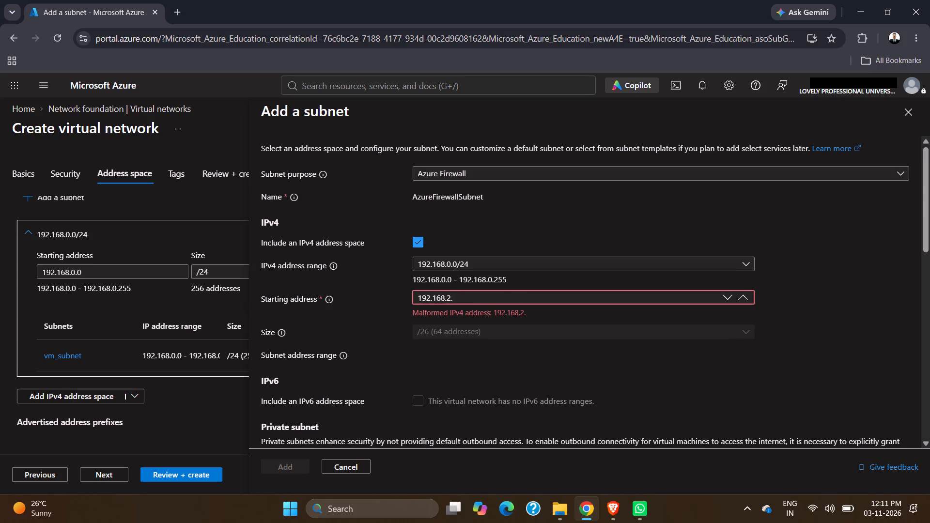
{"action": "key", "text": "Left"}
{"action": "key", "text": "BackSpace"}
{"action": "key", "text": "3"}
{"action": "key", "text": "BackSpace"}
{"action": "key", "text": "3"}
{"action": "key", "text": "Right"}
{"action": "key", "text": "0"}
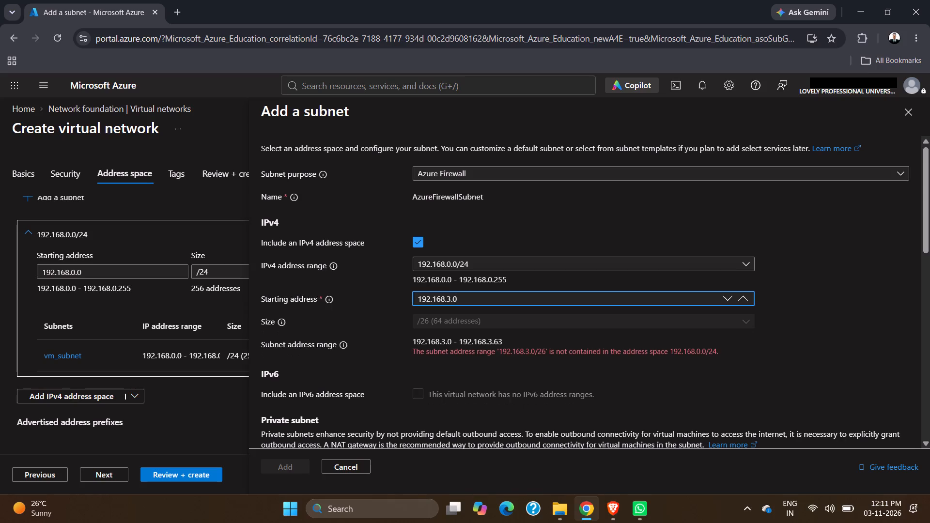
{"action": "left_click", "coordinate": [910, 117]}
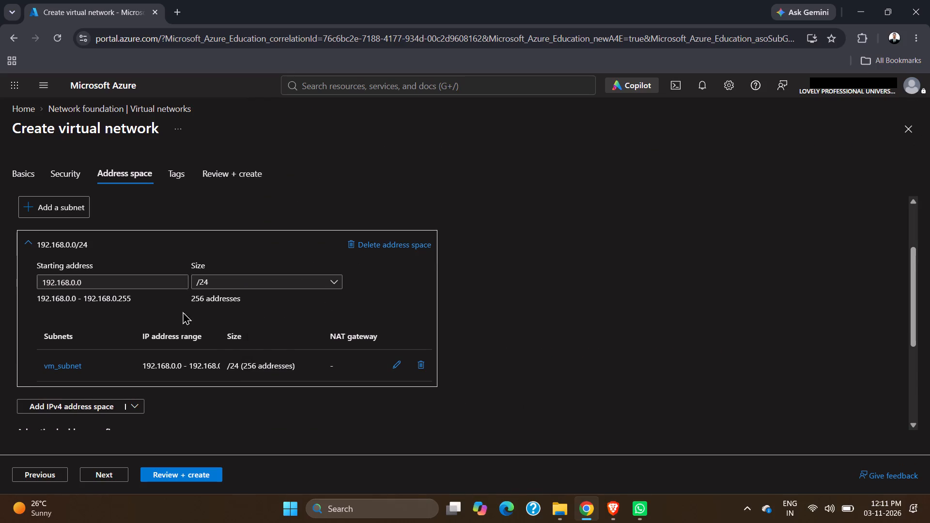
Delete vm_subnet from the 192.168.0.0/24 address space.
{"action": "left_click", "coordinate": [403, 363]}
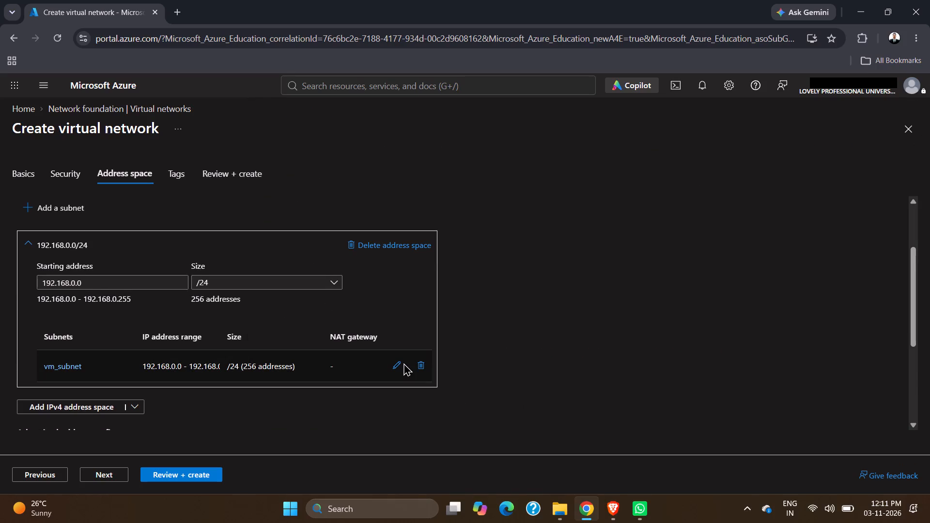
{"action": "left_click", "coordinate": [413, 364]}
{"action": "left_click", "coordinate": [421, 366]}
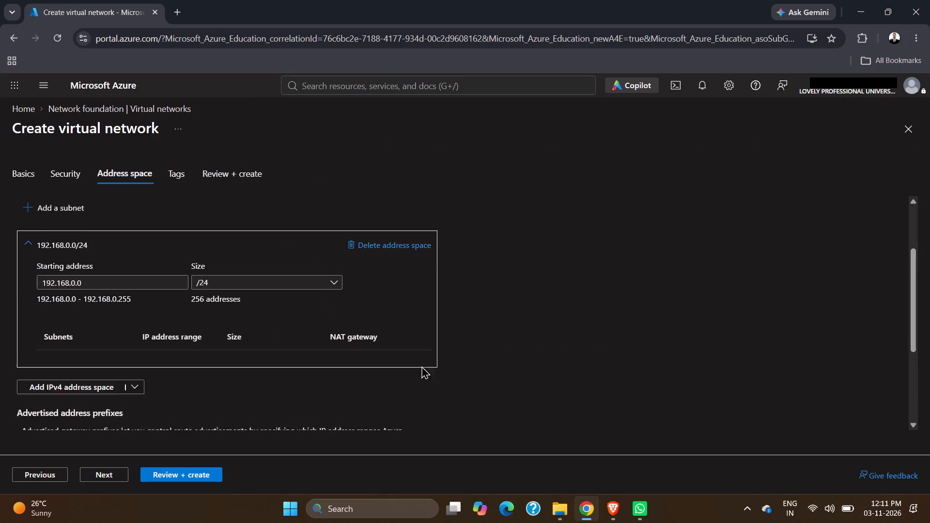
Set the size of the 192.168.0.0 address space to /26.
{"action": "left_click", "coordinate": [96, 282]}
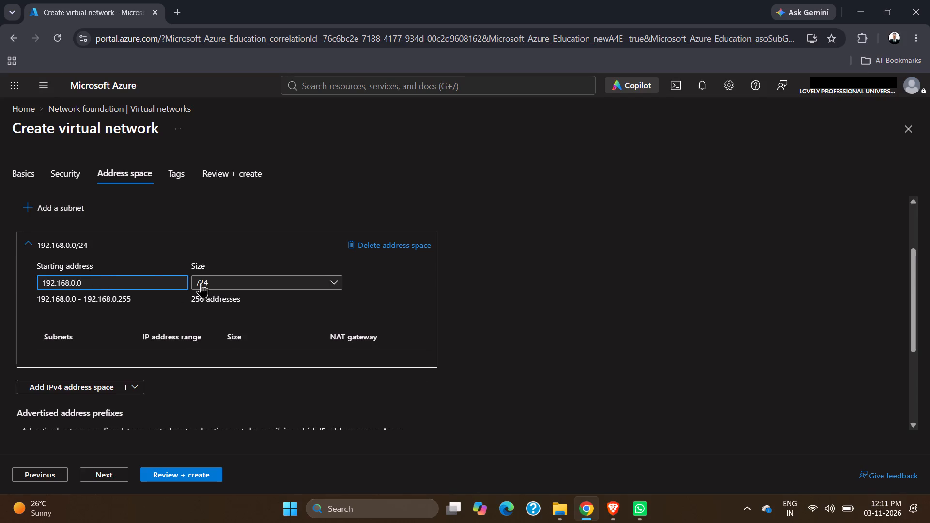
{"action": "left_click", "coordinate": [263, 278]}
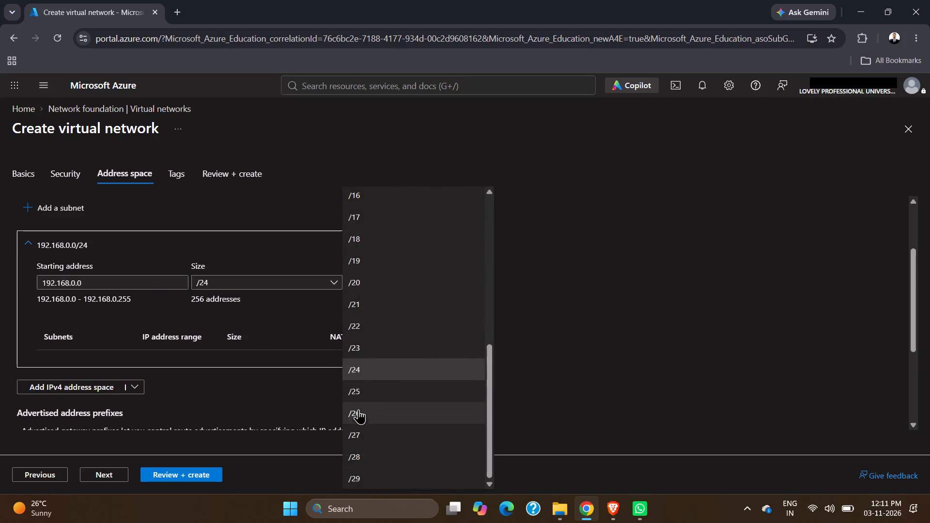
{"action": "left_click", "coordinate": [358, 415]}
Add a Default-purpose subnet named vm_subnet to the 192.168.0.0/26 address space.
{"action": "left_click", "coordinate": [42, 208]}
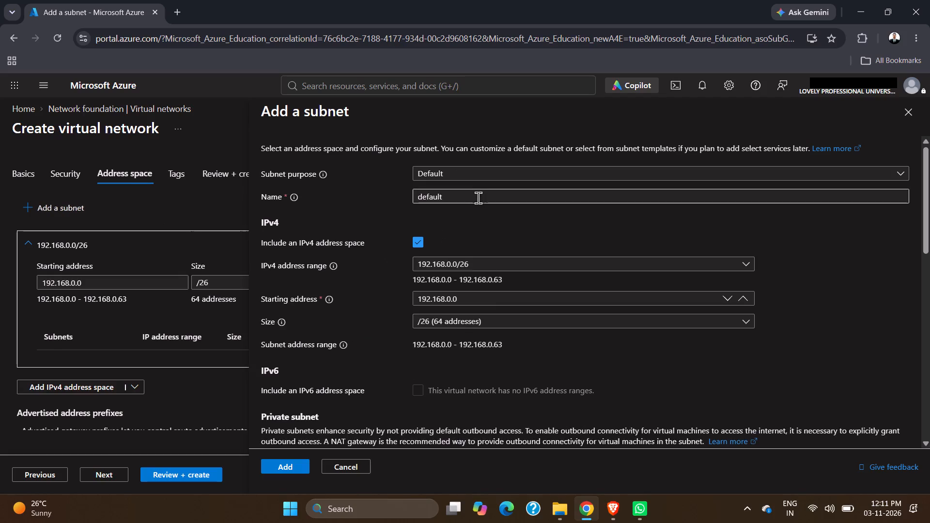
{"action": "left_click", "coordinate": [468, 173]}
{"action": "left_click", "coordinate": [468, 173]}
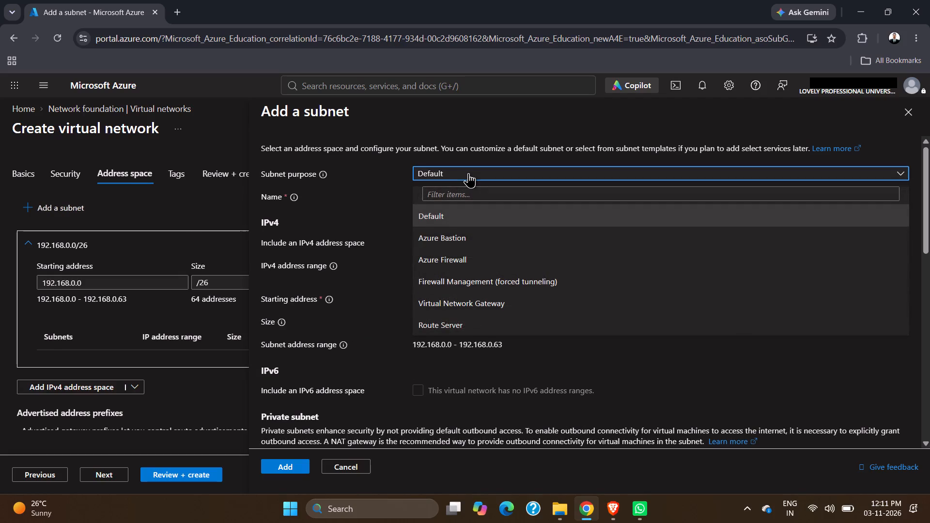
{"action": "left_click", "coordinate": [463, 197]}
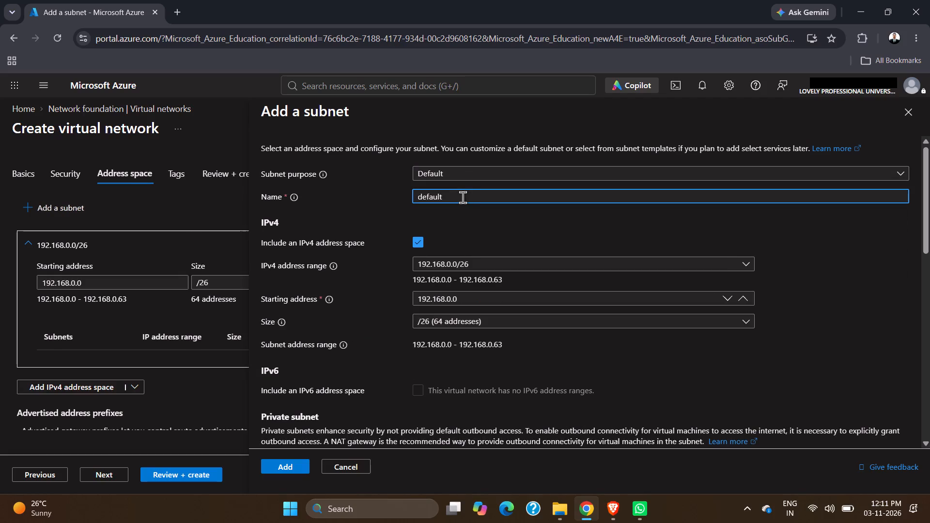
{"action": "key", "text": "BackSpace"}
{"action": "key", "text": "BackSpace"}
{"action": "key", "text": "BackSpace"}
{"action": "key", "text": "BackSpace"}
{"action": "key", "text": "BackSpace"}
{"action": "key", "text": "BackSpace"}
{"action": "key", "text": "BackSpace"}
{"action": "key", "text": "BackSpace"}
{"action": "key", "text": "BackSpace"}
{"action": "key", "text": "BackSpace"}
{"action": "key", "text": "BackSpace"}
{"action": "key", "text": "BackSpace"}
{"action": "key", "text": "BackSpace"}
{"action": "key", "text": "BackSpace"}
{"action": "key", "text": "BackSpace"}
{"action": "key", "text": "BackSpace"}
{"action": "key", "text": "BackSpace"}
{"action": "type", "text": "vm_subnet"}
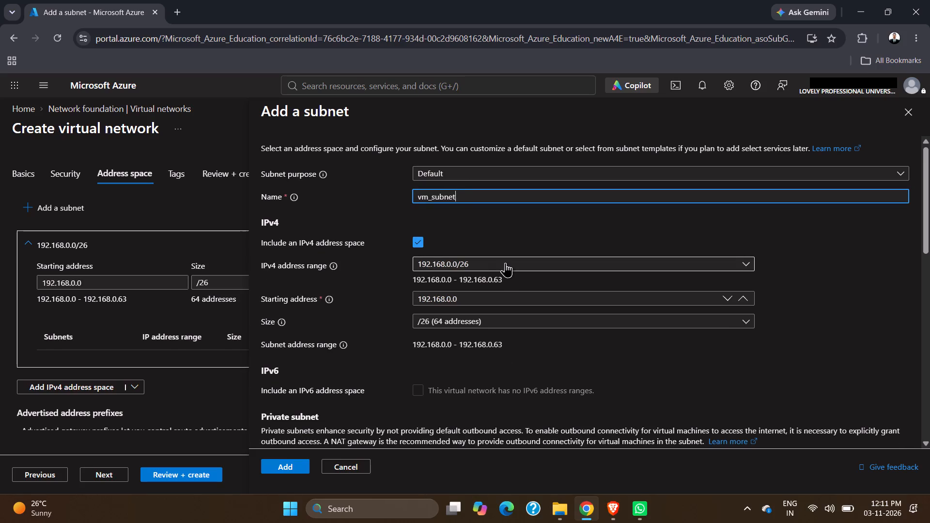
{"action": "scroll", "coordinate": [507, 392], "scroll_direction": "down", "scroll_amount": 1}
{"action": "left_click", "coordinate": [283, 471]}
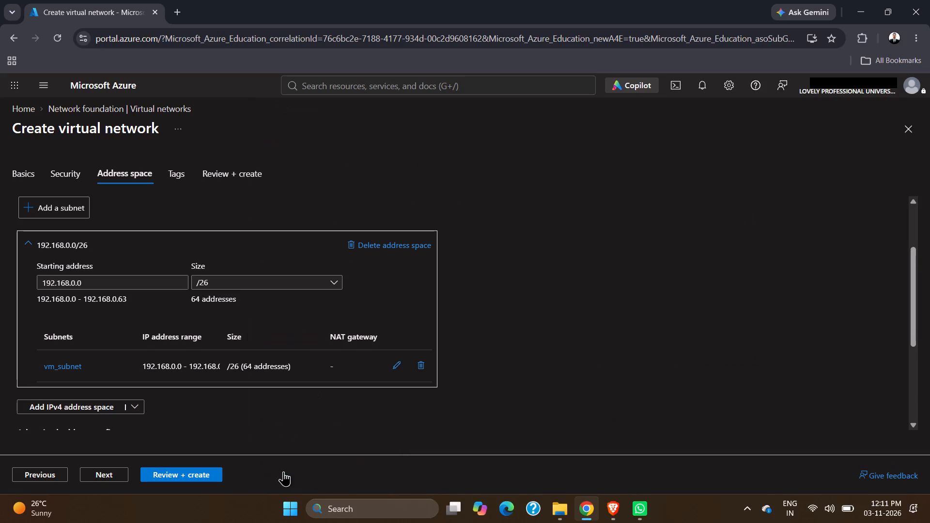
Start a new subnet with the Azure Firewall purpose and include the 192.168.0.0/26 IPv4 address range.
{"action": "left_click", "coordinate": [55, 213]}
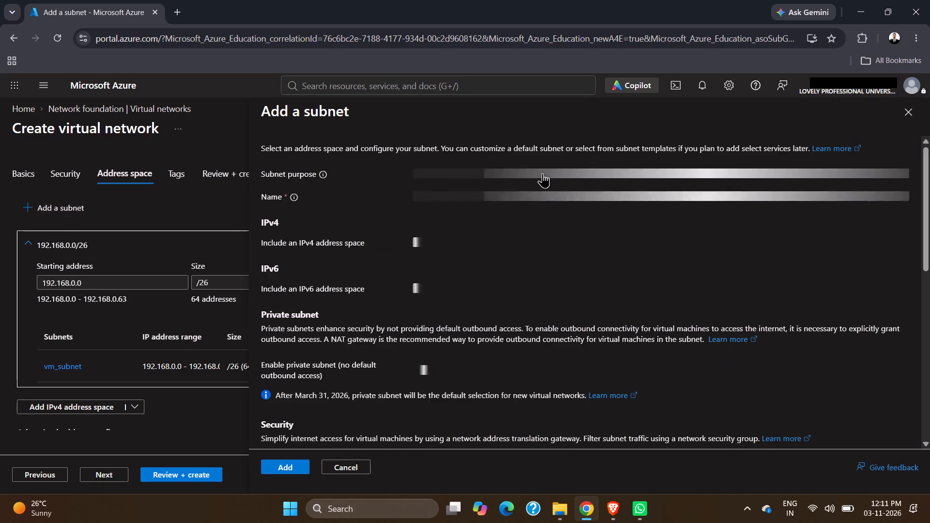
{"action": "left_click", "coordinate": [539, 170]}
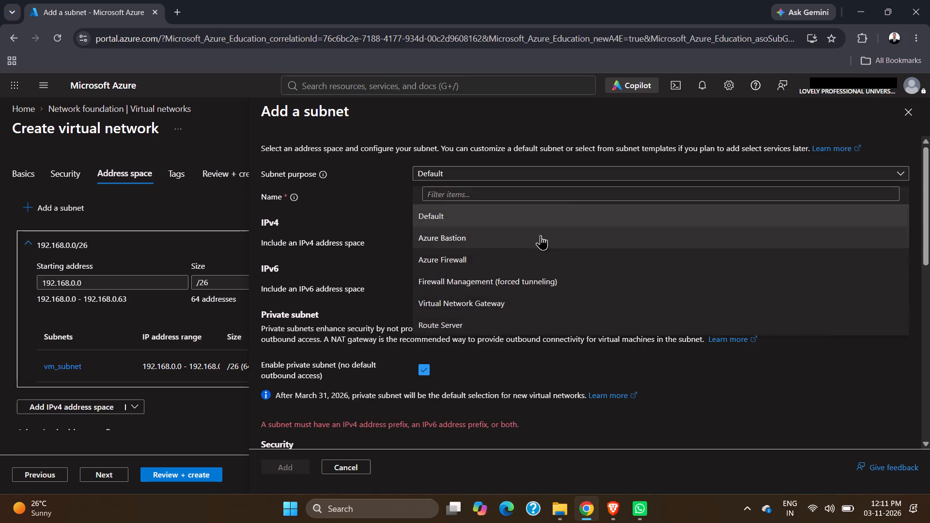
{"action": "left_click", "coordinate": [520, 265]}
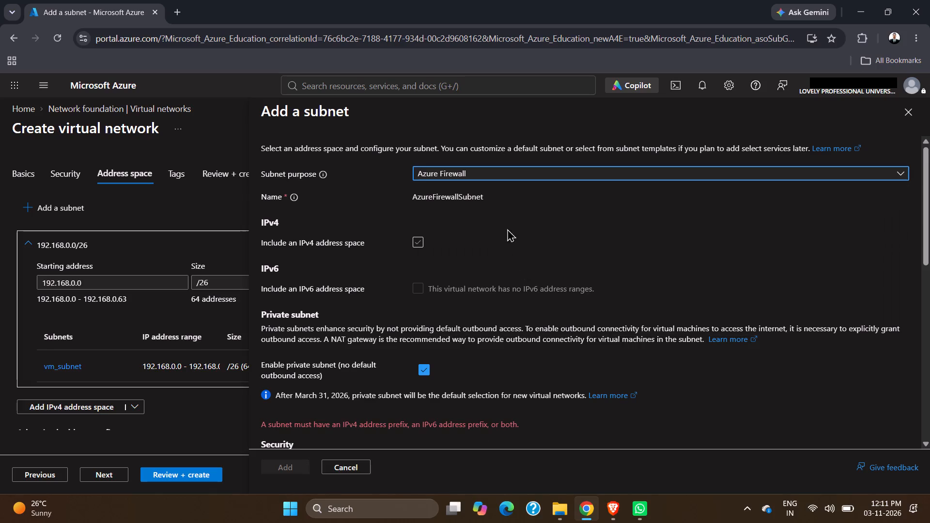
{"action": "left_click", "coordinate": [418, 239]}
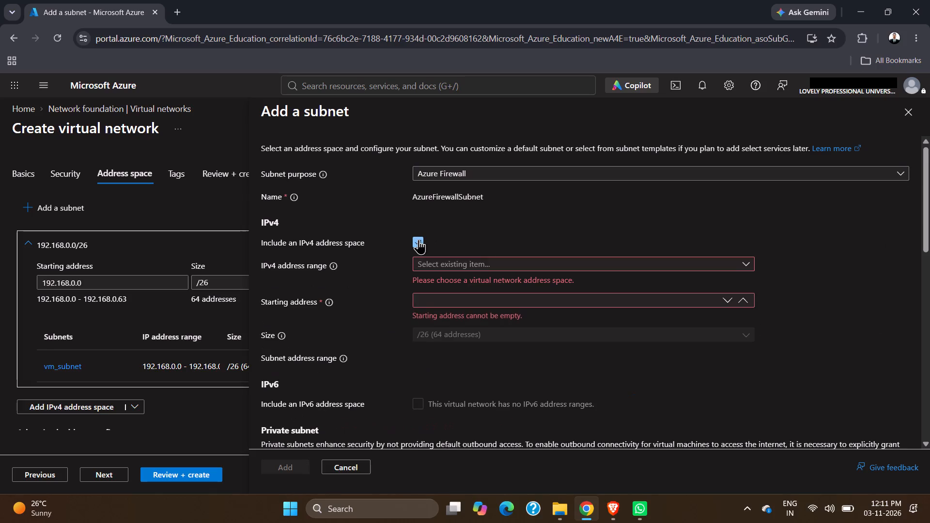
{"action": "left_click", "coordinate": [475, 263]}
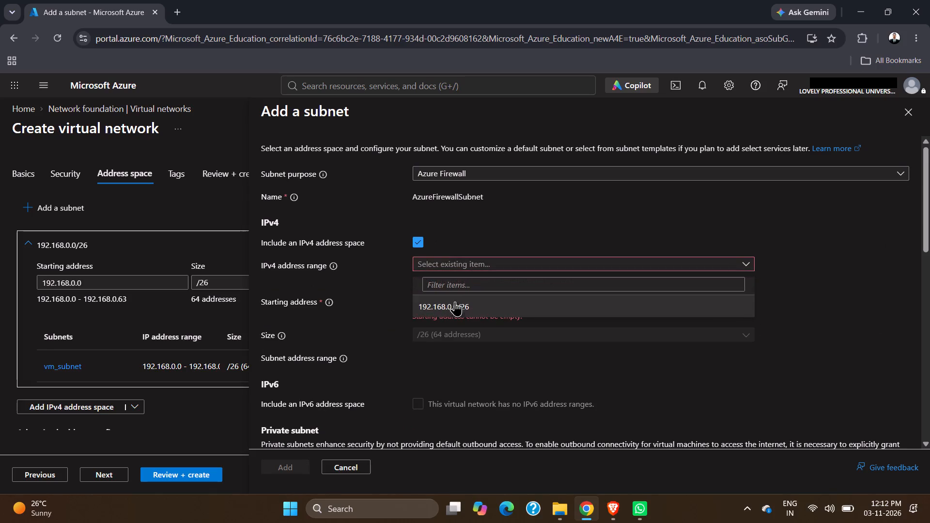
{"action": "left_click", "coordinate": [453, 310]}
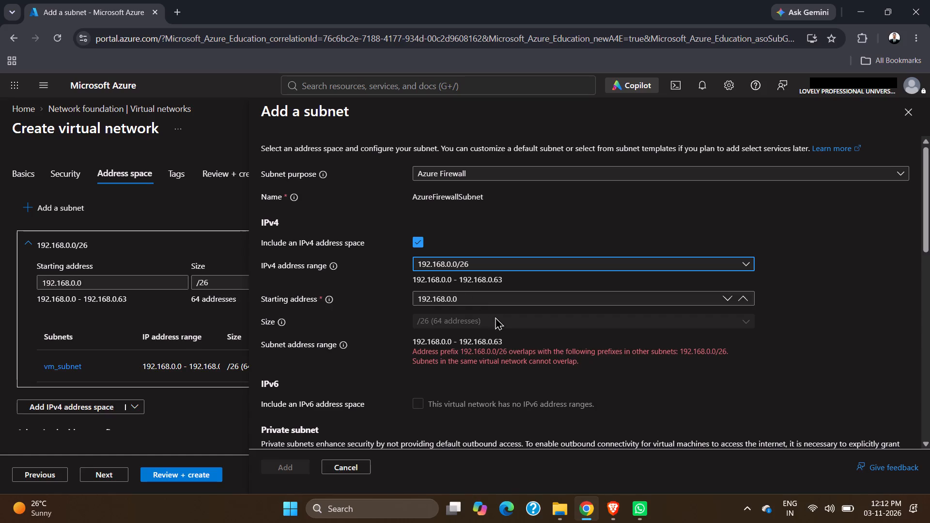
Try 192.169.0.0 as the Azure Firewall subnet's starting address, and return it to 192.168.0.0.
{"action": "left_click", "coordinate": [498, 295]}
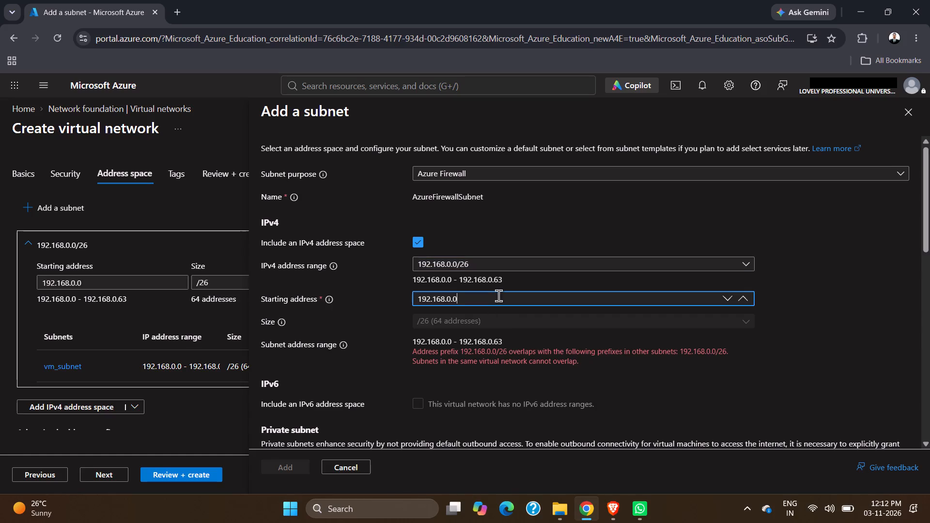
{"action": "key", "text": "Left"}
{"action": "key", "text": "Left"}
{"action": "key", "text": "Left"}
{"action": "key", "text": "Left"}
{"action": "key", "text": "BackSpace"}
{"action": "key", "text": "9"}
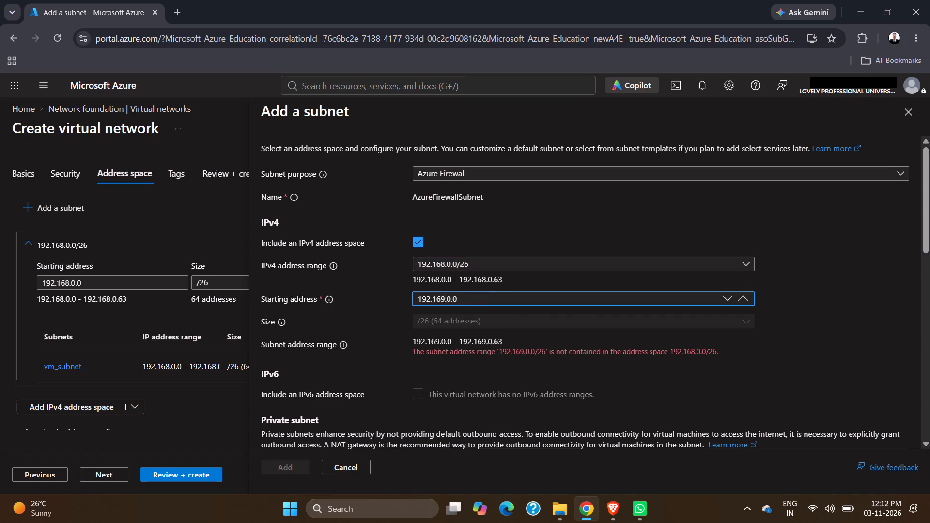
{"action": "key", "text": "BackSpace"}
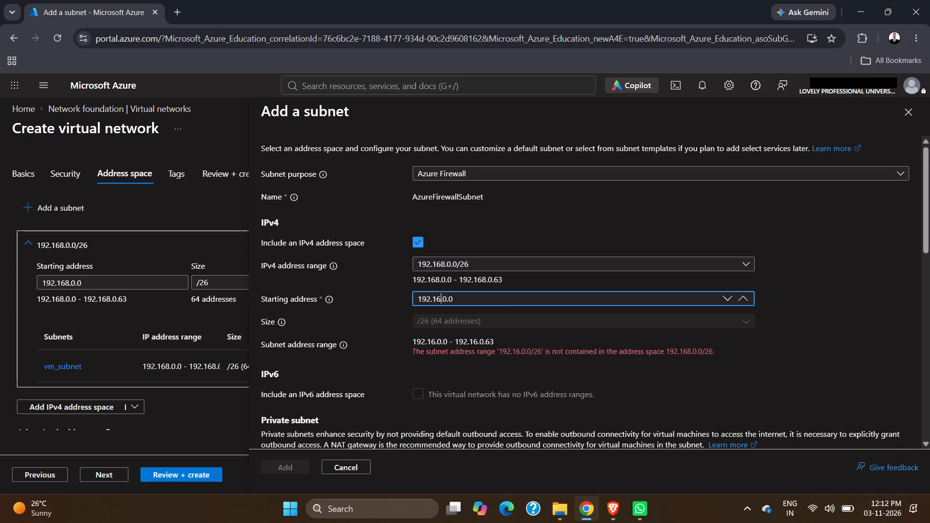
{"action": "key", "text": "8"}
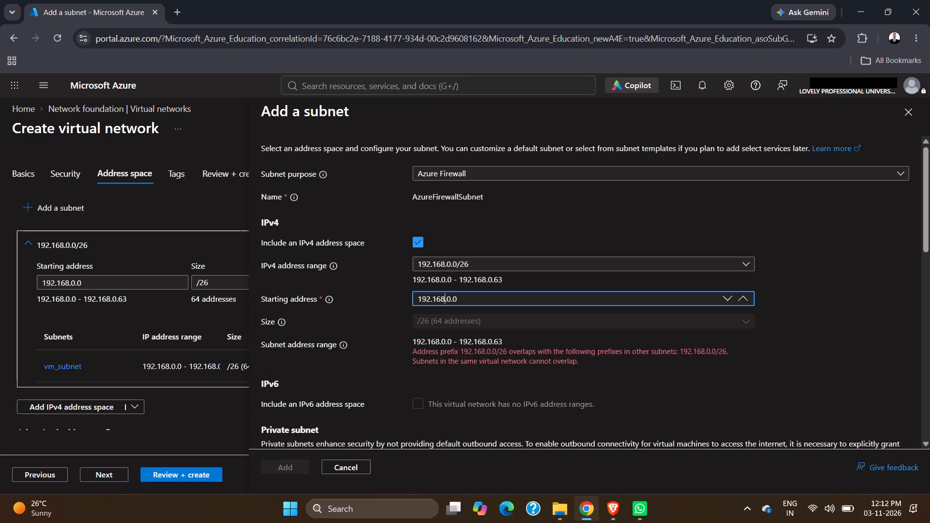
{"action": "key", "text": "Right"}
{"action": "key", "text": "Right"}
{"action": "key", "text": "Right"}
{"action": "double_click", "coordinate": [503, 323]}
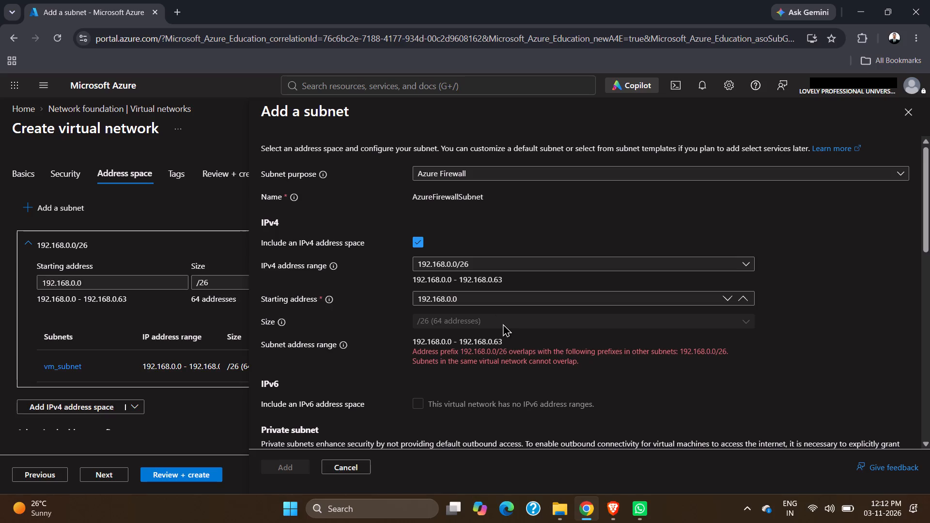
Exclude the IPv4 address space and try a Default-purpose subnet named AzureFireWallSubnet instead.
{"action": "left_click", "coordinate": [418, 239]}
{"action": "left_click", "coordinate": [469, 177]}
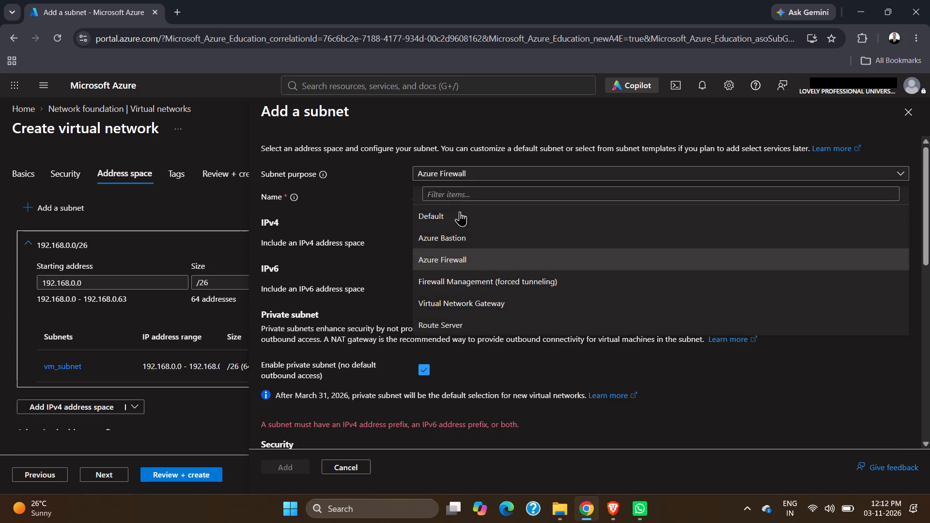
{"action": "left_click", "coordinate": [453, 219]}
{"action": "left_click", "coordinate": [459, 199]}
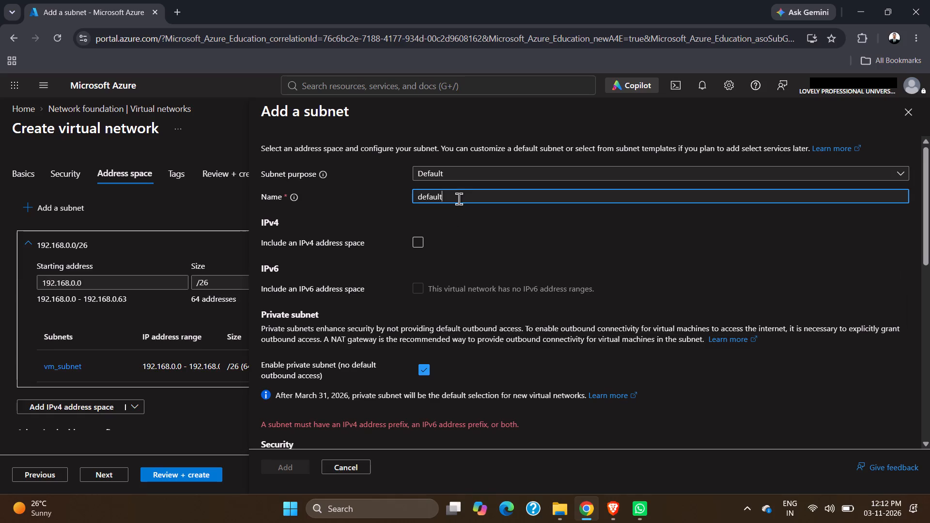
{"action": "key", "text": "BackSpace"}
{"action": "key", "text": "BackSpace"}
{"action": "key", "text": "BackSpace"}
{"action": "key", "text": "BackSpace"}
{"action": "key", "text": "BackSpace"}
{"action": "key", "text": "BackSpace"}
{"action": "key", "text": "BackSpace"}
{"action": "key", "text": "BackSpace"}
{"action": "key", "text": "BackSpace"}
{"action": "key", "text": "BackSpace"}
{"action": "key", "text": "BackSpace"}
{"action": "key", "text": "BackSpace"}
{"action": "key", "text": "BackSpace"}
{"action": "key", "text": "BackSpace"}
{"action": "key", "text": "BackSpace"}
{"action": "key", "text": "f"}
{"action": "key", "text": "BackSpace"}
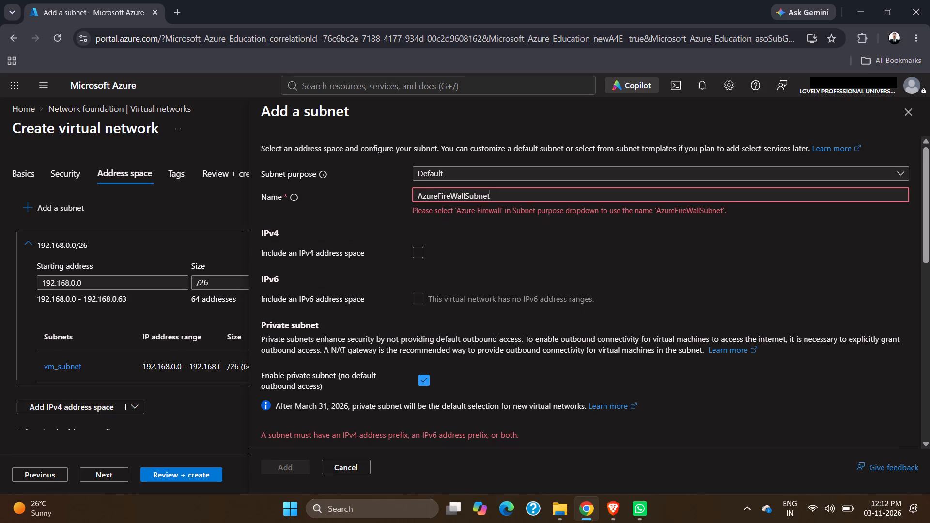
Set the subnet purpose back to Azure Firewall and include the 192.168.0.0/26 IPv4 address range.
{"action": "left_click", "coordinate": [538, 182]}
{"action": "left_click", "coordinate": [546, 176]}
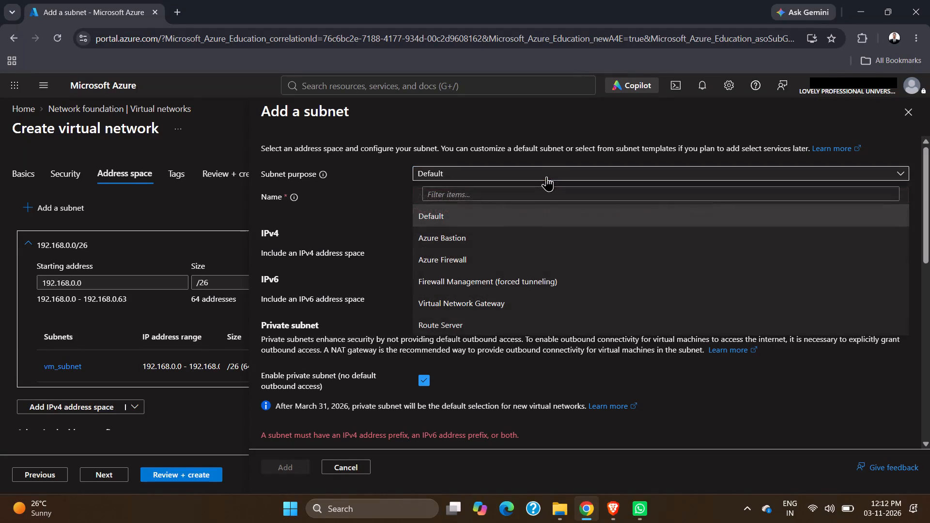
{"action": "left_click", "coordinate": [507, 267]}
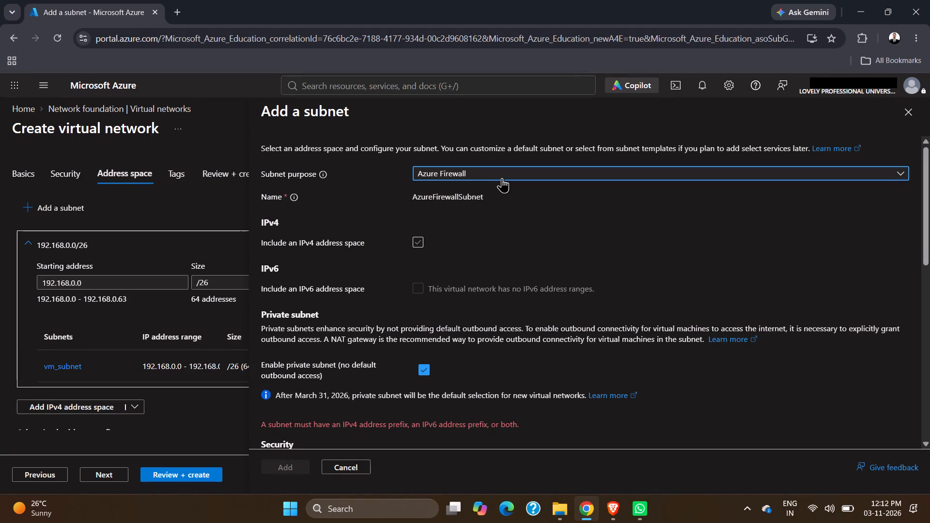
{"action": "scroll", "coordinate": [423, 304], "scroll_direction": "down", "scroll_amount": 1}
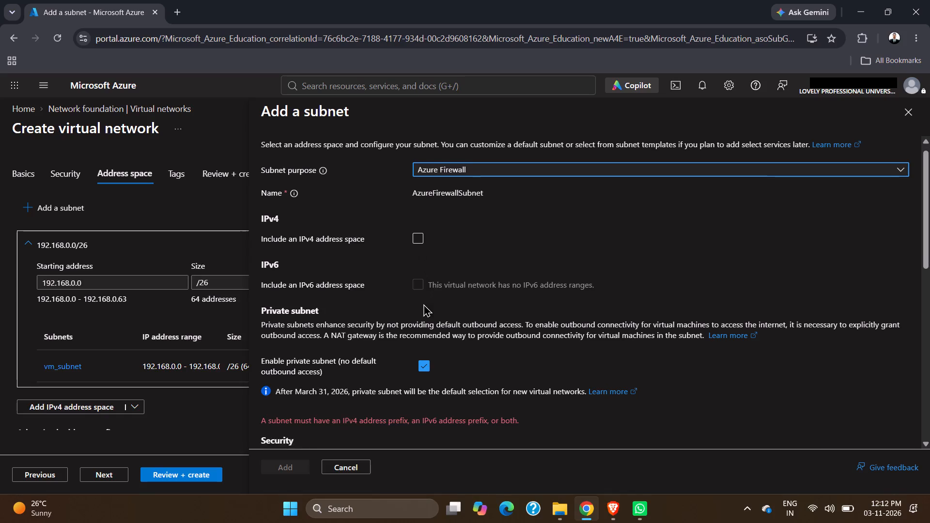
{"action": "scroll", "coordinate": [423, 304], "scroll_direction": "down", "scroll_amount": 1}
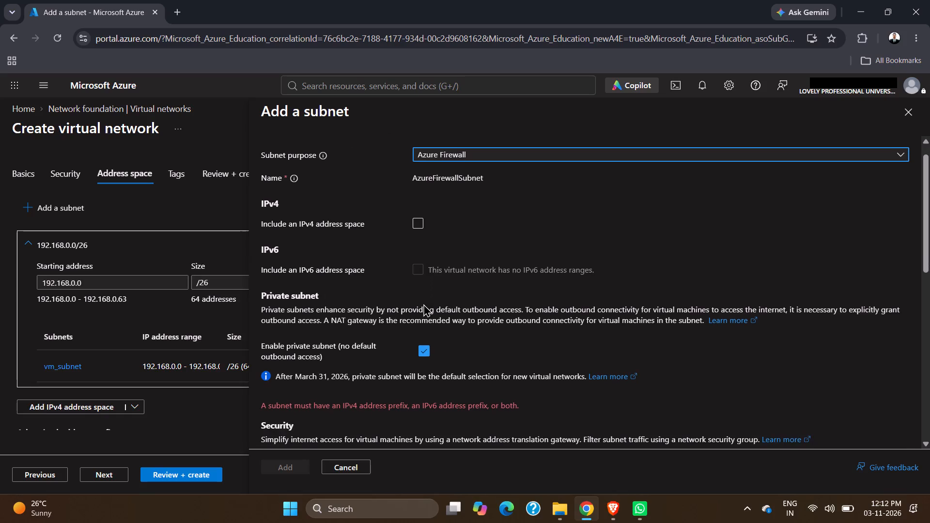
{"action": "left_click", "coordinate": [422, 223]}
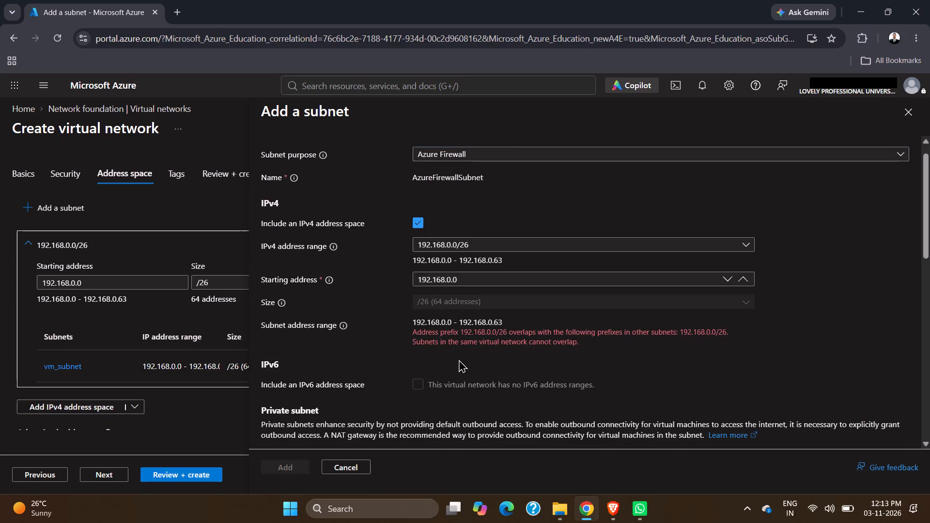
{"action": "left_click", "coordinate": [485, 239]}
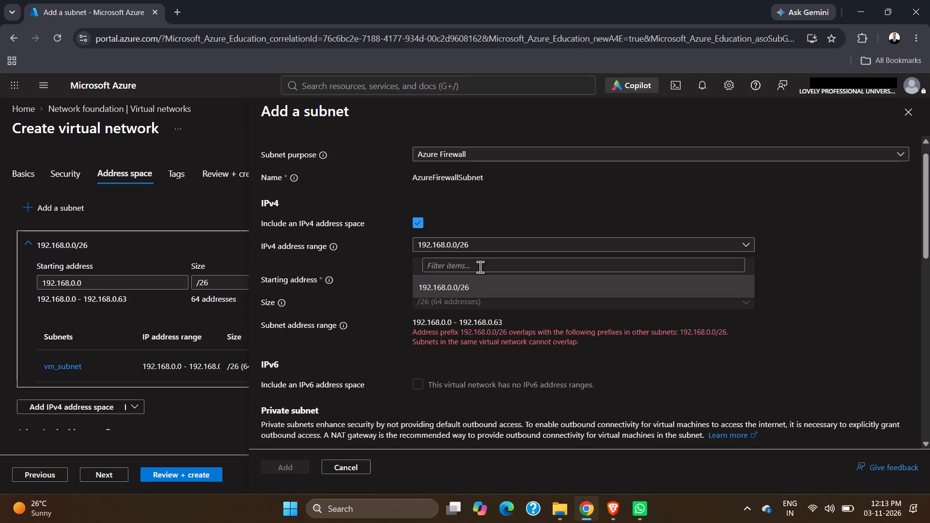
{"action": "left_click", "coordinate": [475, 268]}
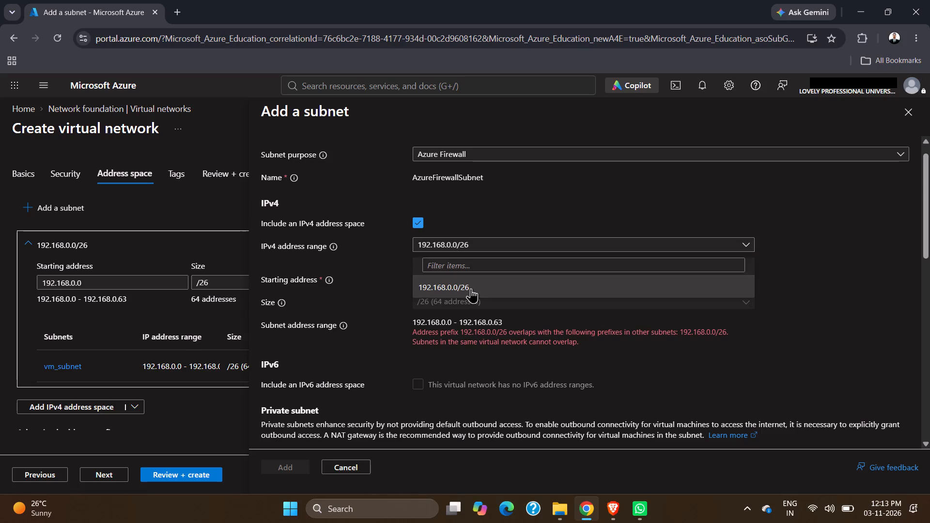
{"action": "left_click", "coordinate": [471, 288]}
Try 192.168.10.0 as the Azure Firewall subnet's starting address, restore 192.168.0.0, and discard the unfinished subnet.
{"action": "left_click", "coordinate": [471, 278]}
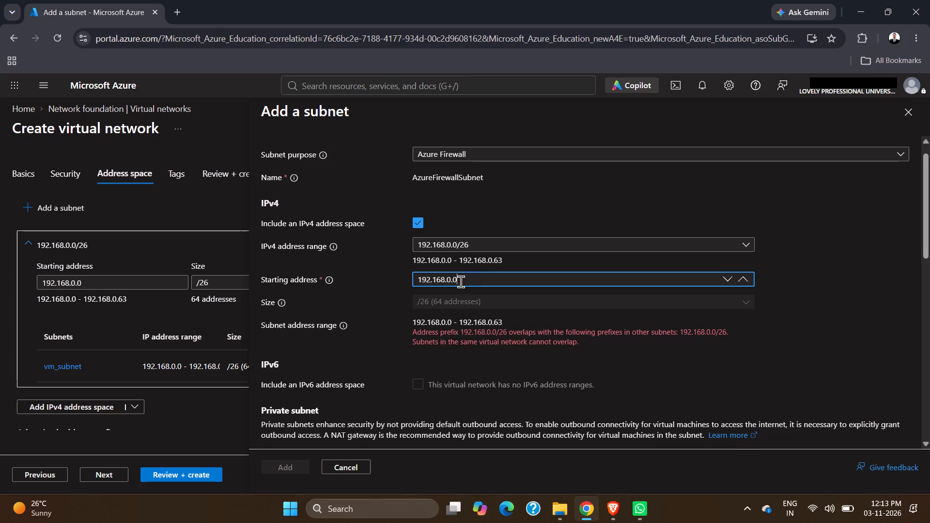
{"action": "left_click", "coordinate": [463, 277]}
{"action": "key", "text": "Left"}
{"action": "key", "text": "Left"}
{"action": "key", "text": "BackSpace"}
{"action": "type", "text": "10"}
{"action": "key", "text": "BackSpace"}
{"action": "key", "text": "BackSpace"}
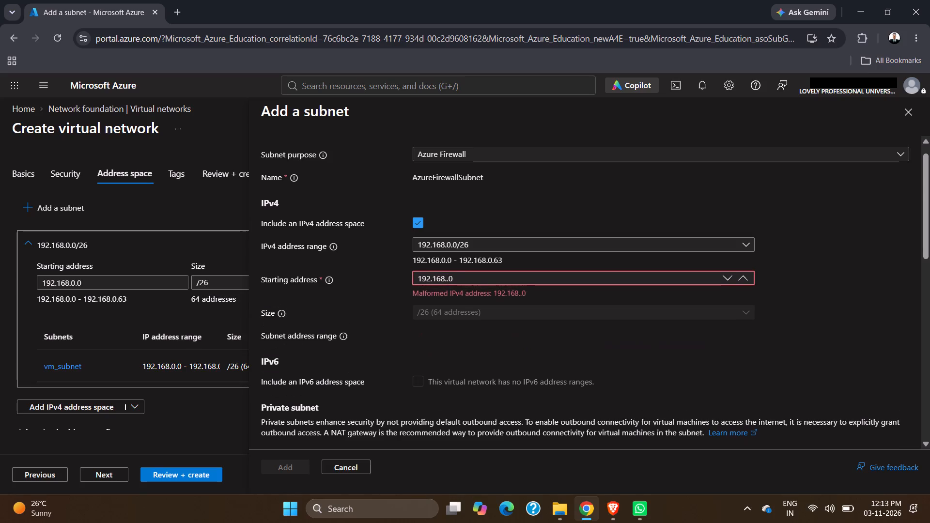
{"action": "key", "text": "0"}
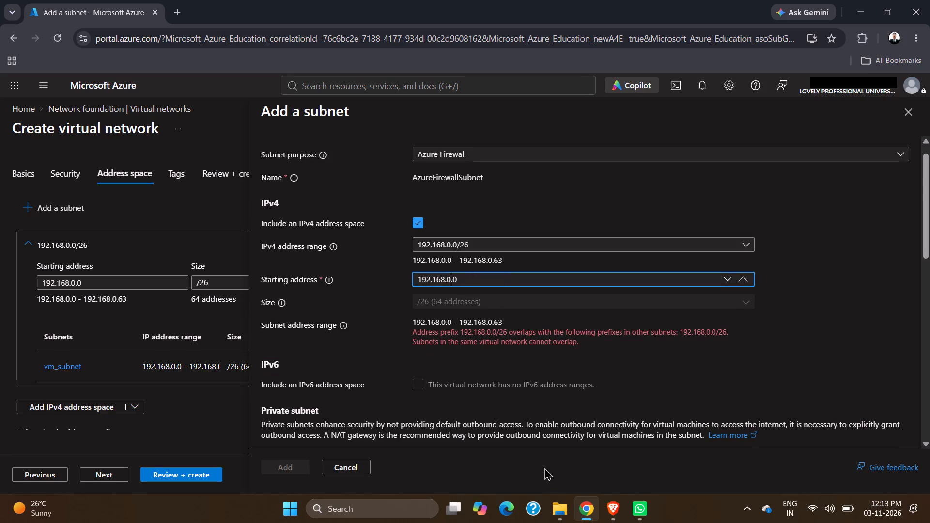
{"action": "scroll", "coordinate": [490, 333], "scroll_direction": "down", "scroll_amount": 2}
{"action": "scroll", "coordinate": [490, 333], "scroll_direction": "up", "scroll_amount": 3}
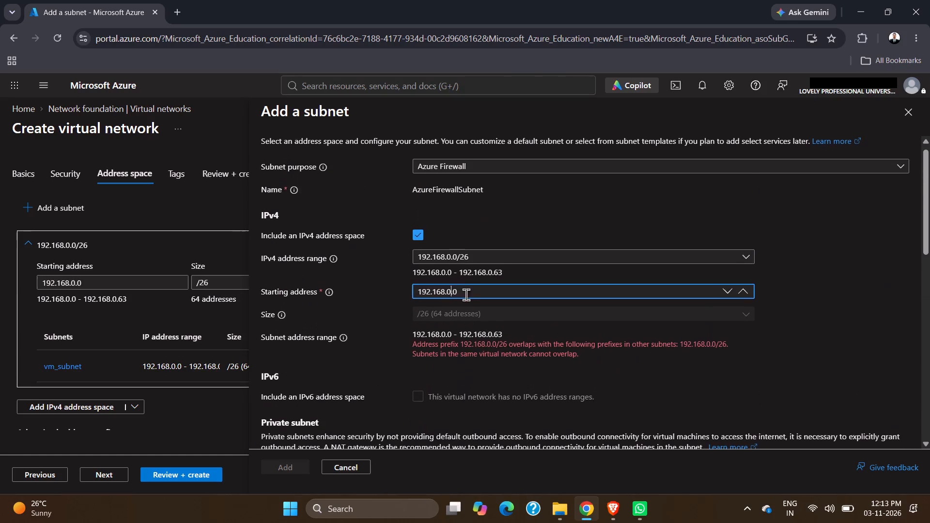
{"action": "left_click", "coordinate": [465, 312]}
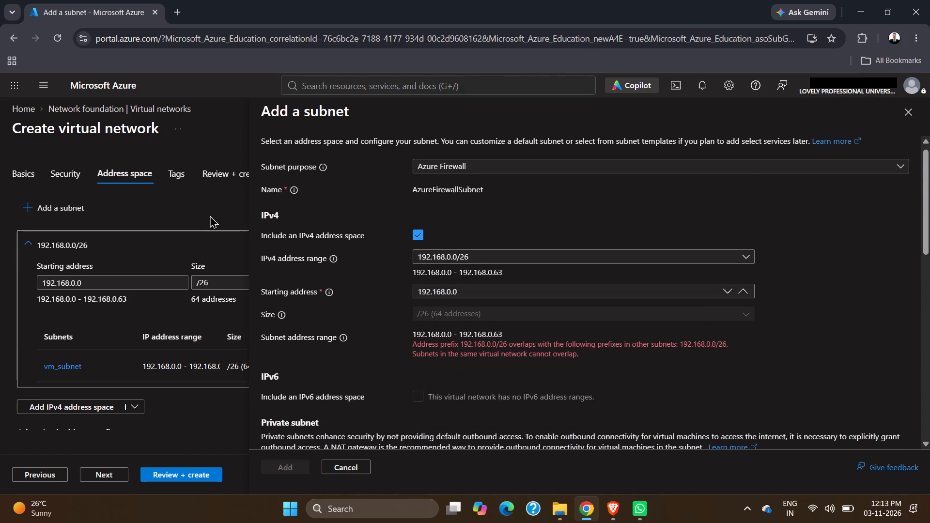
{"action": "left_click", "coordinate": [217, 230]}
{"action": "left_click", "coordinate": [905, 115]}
Set the size of the virtual network's 192.168.0.0 address space to /16.
{"action": "left_click", "coordinate": [255, 280]}
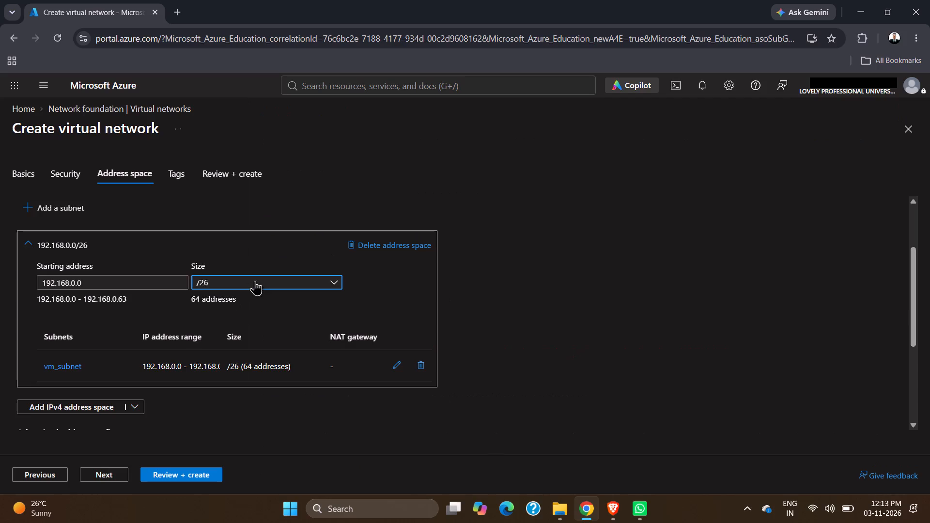
{"action": "left_click", "coordinate": [395, 200]}
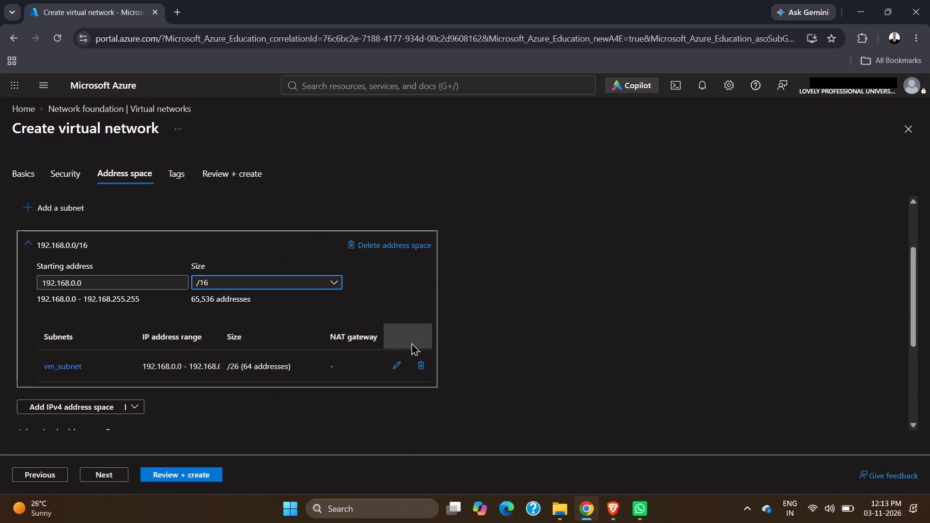
Add a subnet with the Azure Firewall purpose to the 192.168.0.0/16 address space, keeping the suggested starting address 192.168.1.0.
{"action": "left_click", "coordinate": [48, 200]}
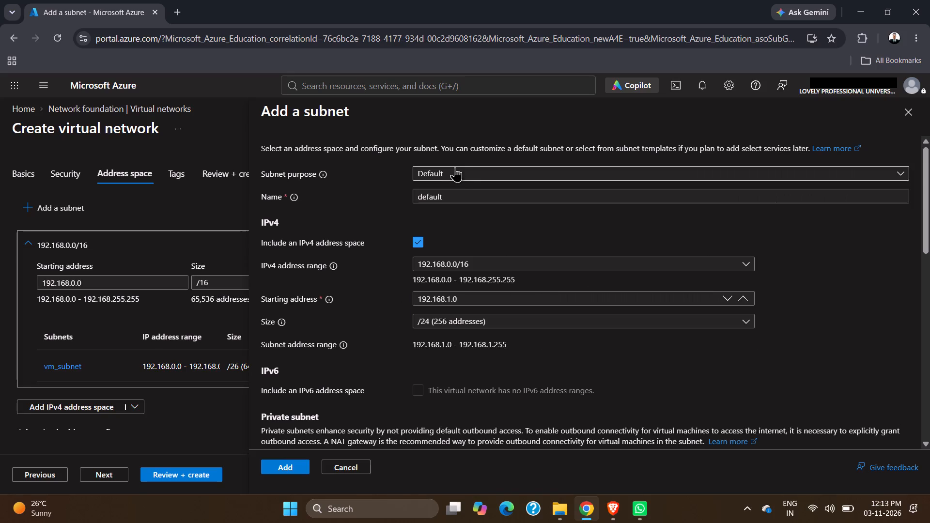
{"action": "left_click", "coordinate": [466, 175]}
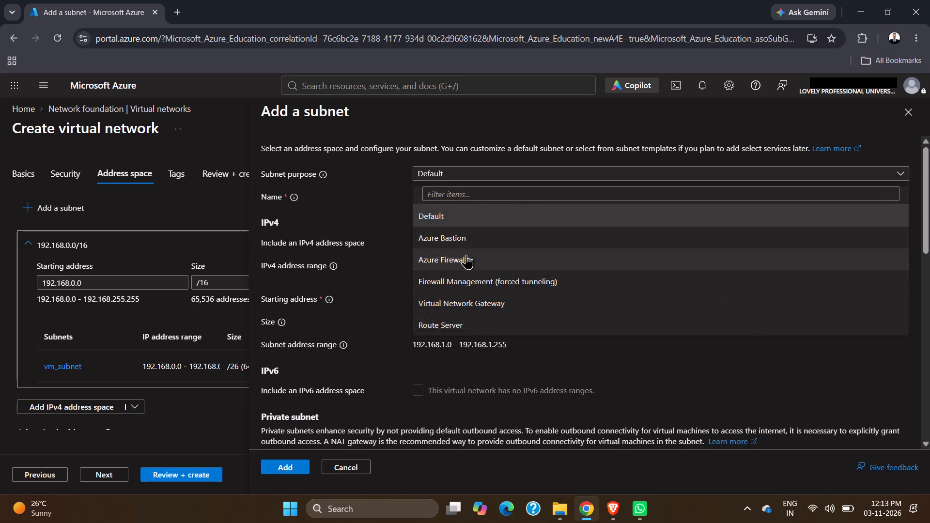
{"action": "left_click", "coordinate": [466, 254]}
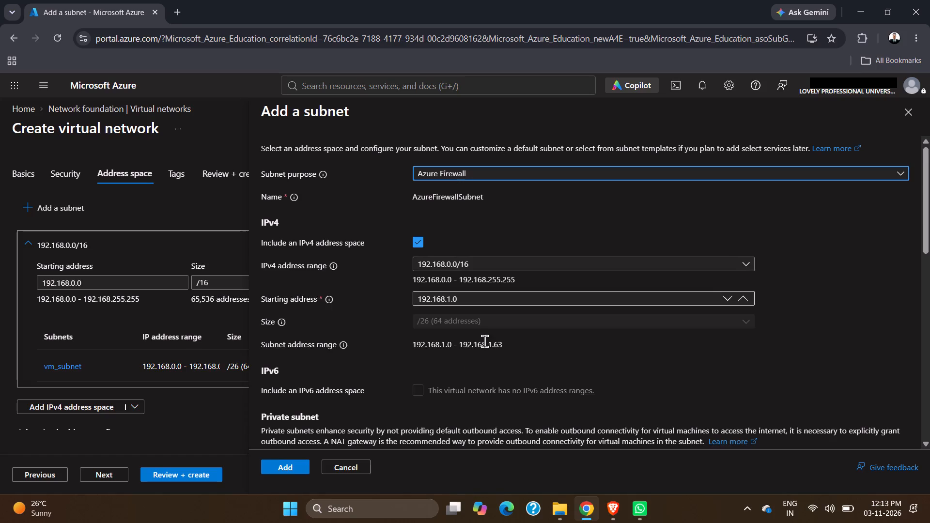
{"action": "scroll", "coordinate": [484, 341], "scroll_direction": "down", "scroll_amount": 4}
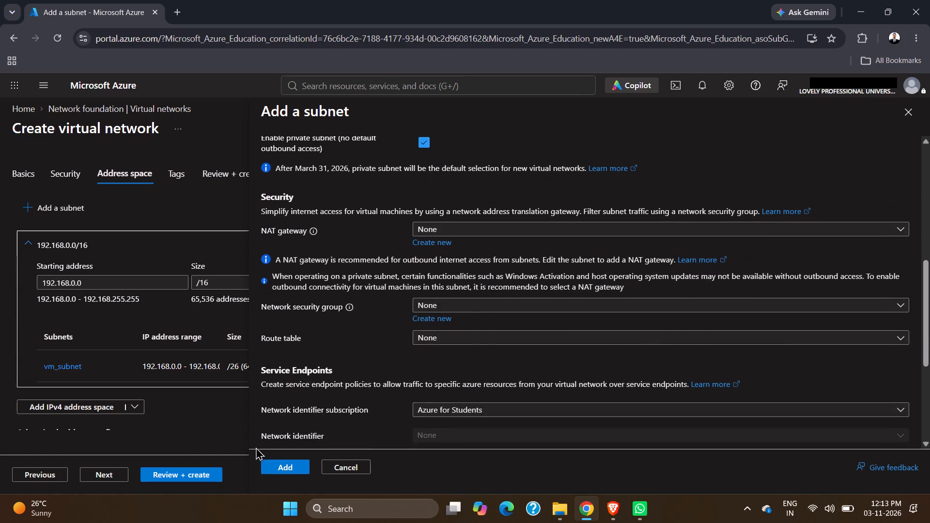
{"action": "left_click", "coordinate": [280, 463]}
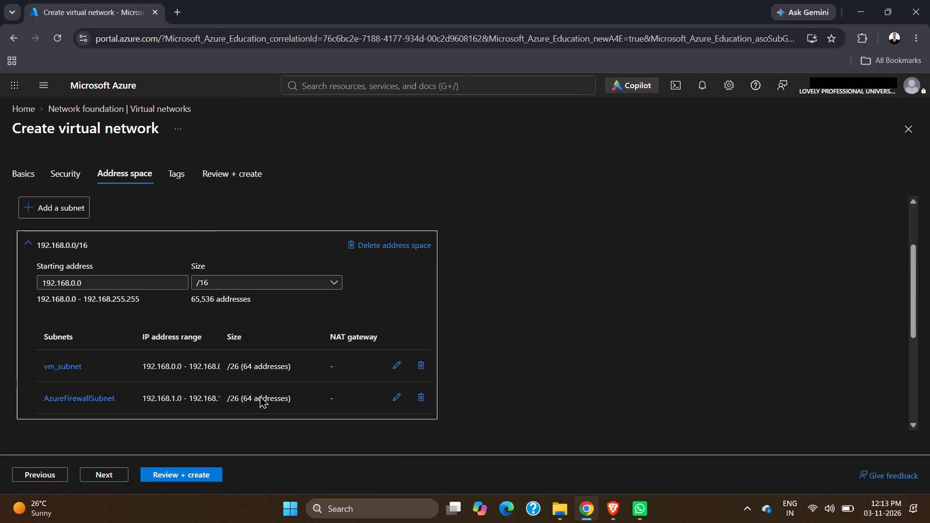
Capture a full-screen screenshot of the address space page listing vm_subnet and AzureFirewallSubnet.
{"action": "scroll", "coordinate": [275, 447], "scroll_direction": "down", "scroll_amount": 2}
{"action": "key", "text": "Print"}
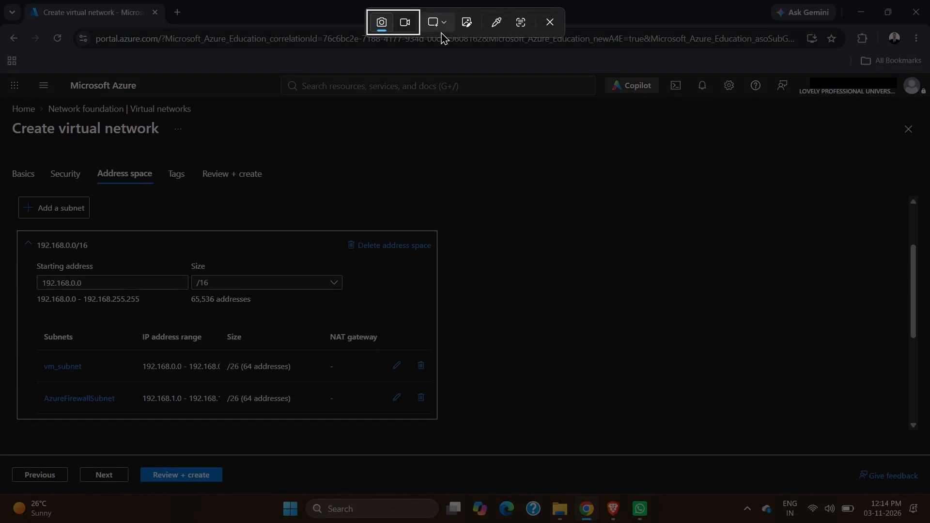
{"action": "left_click", "coordinate": [441, 31]}
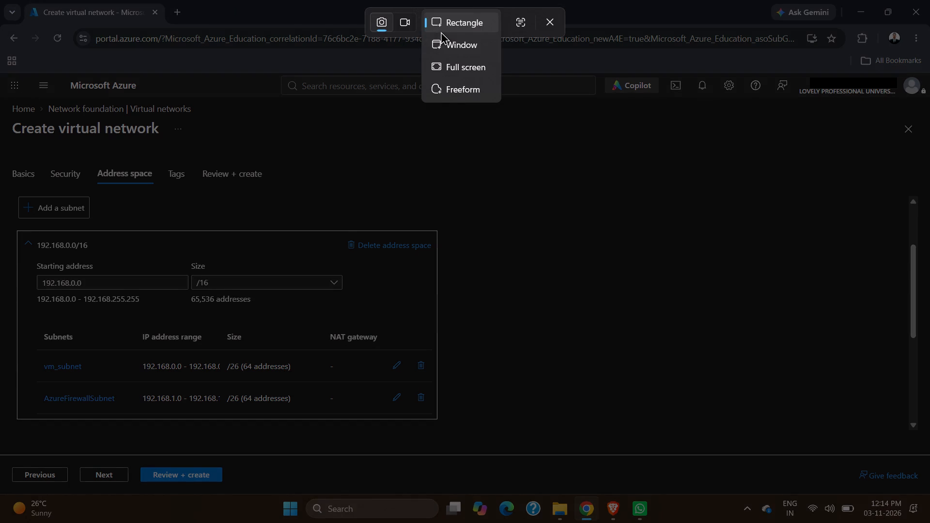
{"action": "left_click", "coordinate": [444, 60]}
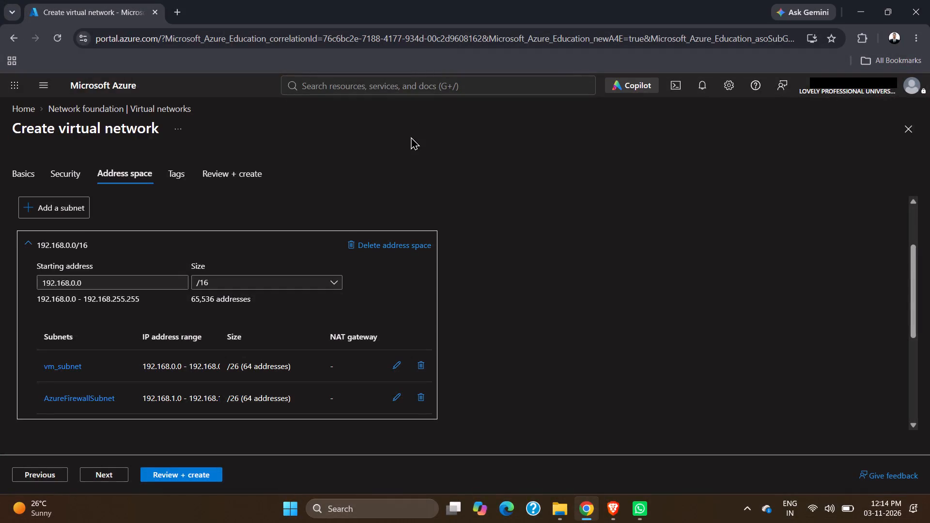
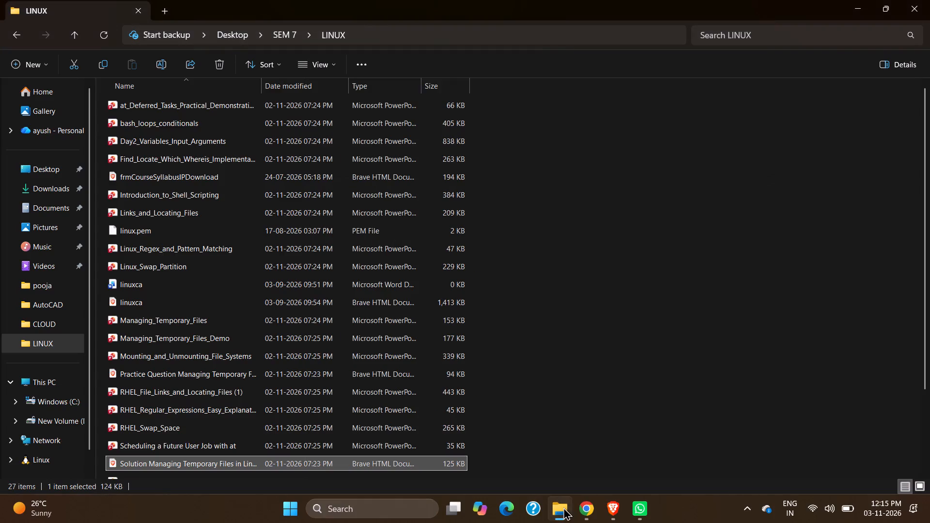
{"action": "left_click", "coordinate": [563, 507]}
{"action": "left_click", "coordinate": [563, 507]}
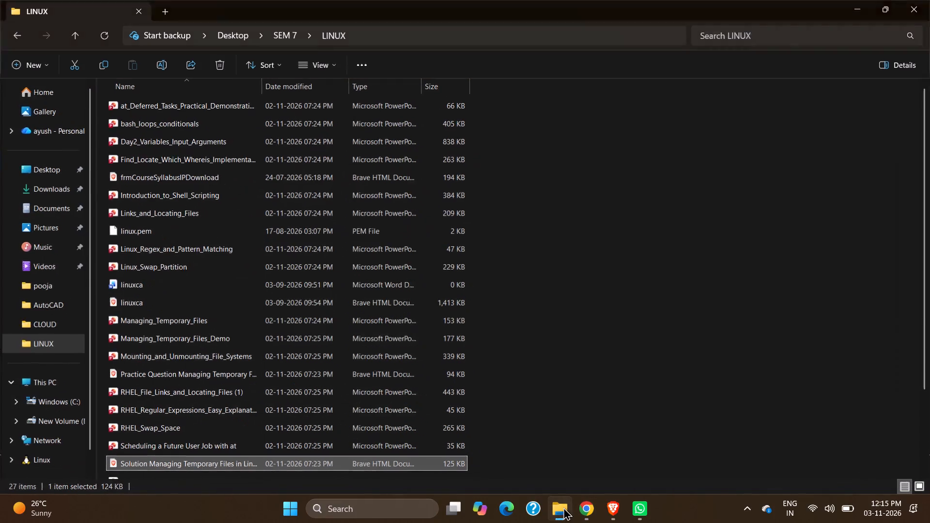
{"action": "left_click", "coordinate": [54, 321]}
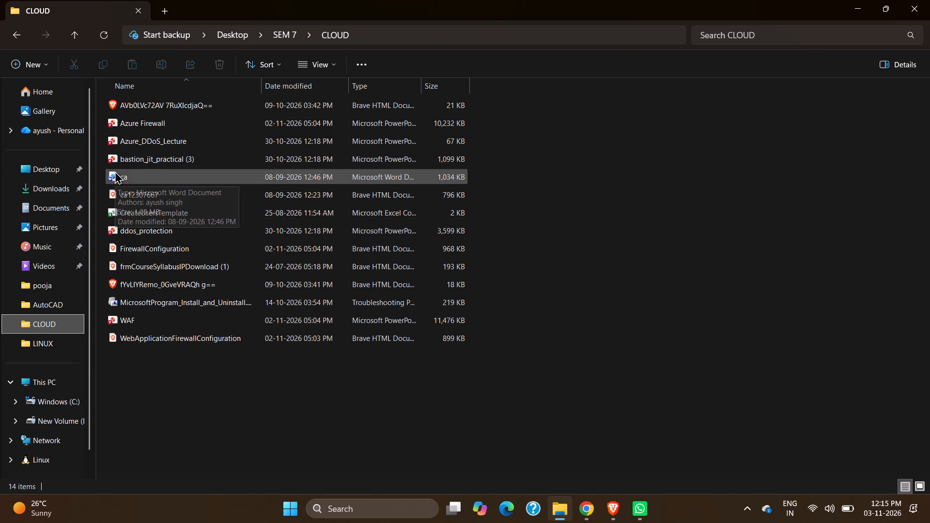
{"action": "left_click", "coordinate": [43, 73]}
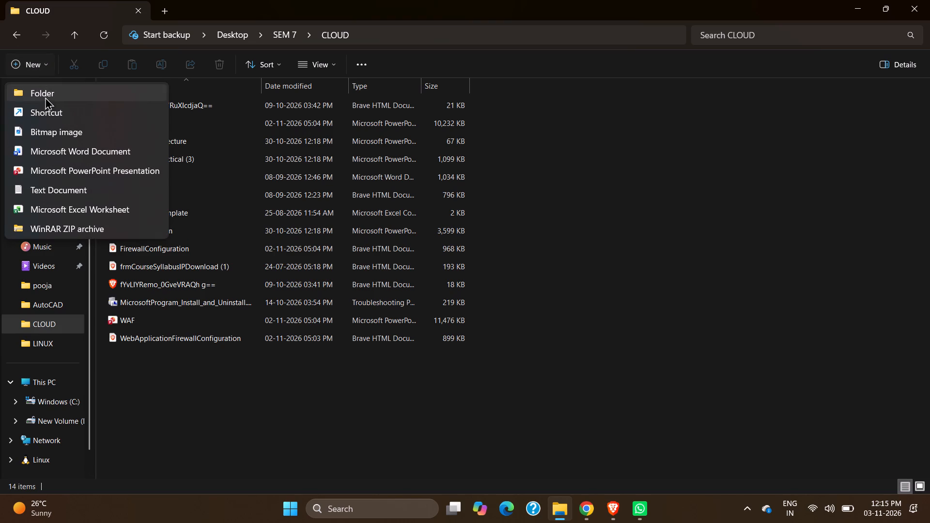
{"action": "left_click", "coordinate": [48, 148]}
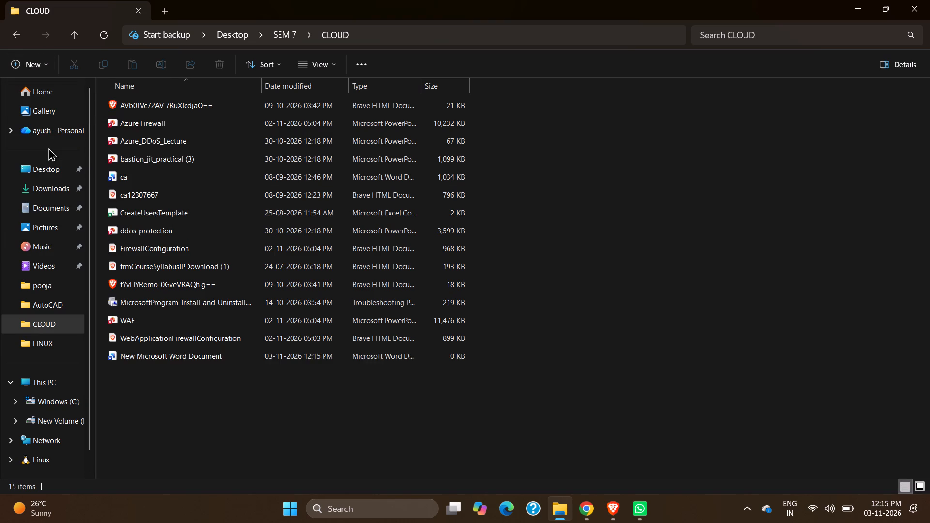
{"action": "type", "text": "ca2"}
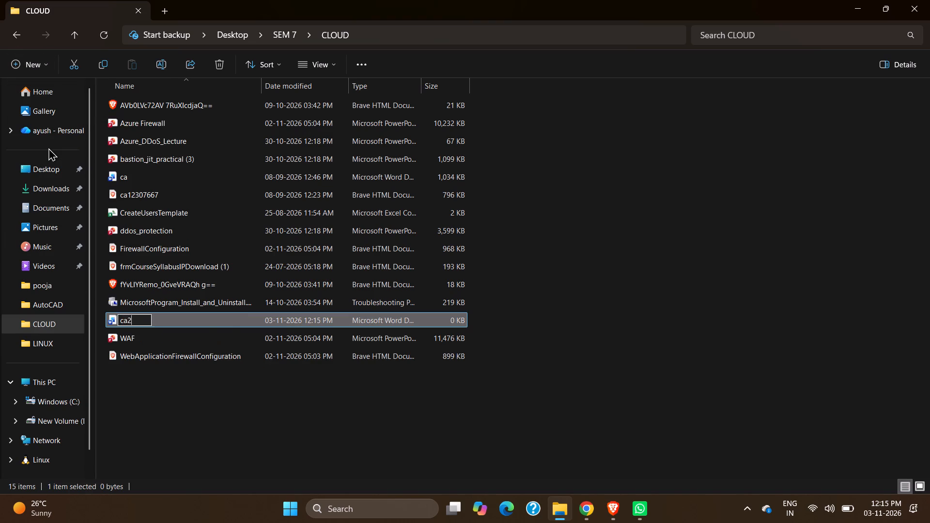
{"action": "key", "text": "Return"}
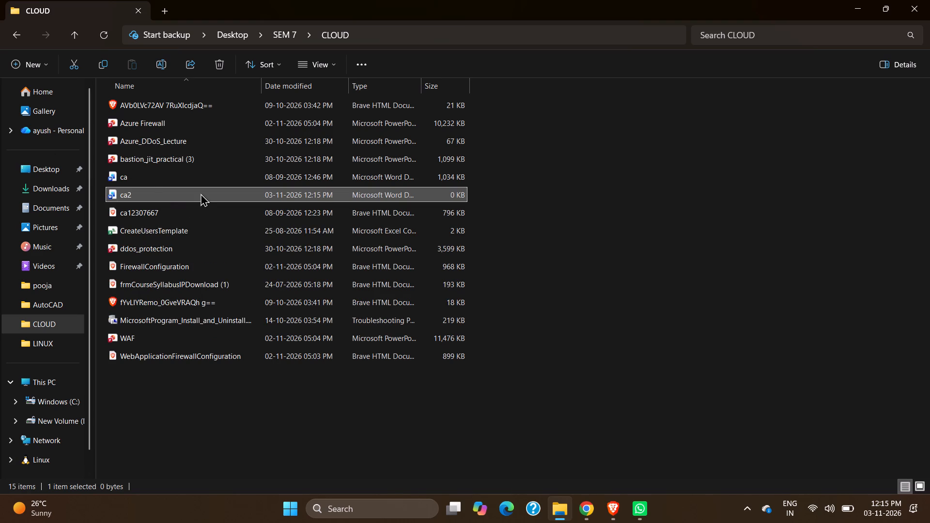
Open ca2 in Word and enter the student's name, registration number and roll number on separate lines.
{"action": "double_click", "coordinate": [201, 193]}
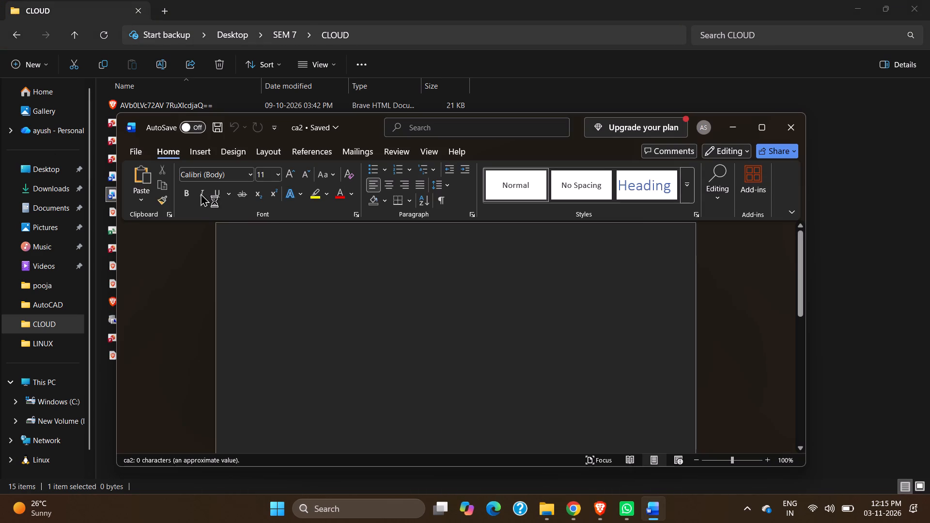
{"action": "left_click", "coordinate": [755, 125]}
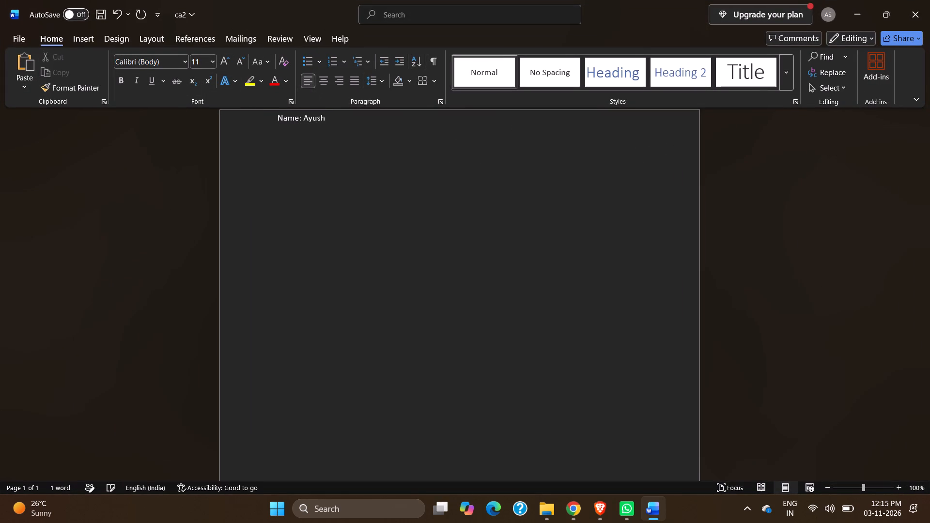
{"action": "key", "text": "Return"}
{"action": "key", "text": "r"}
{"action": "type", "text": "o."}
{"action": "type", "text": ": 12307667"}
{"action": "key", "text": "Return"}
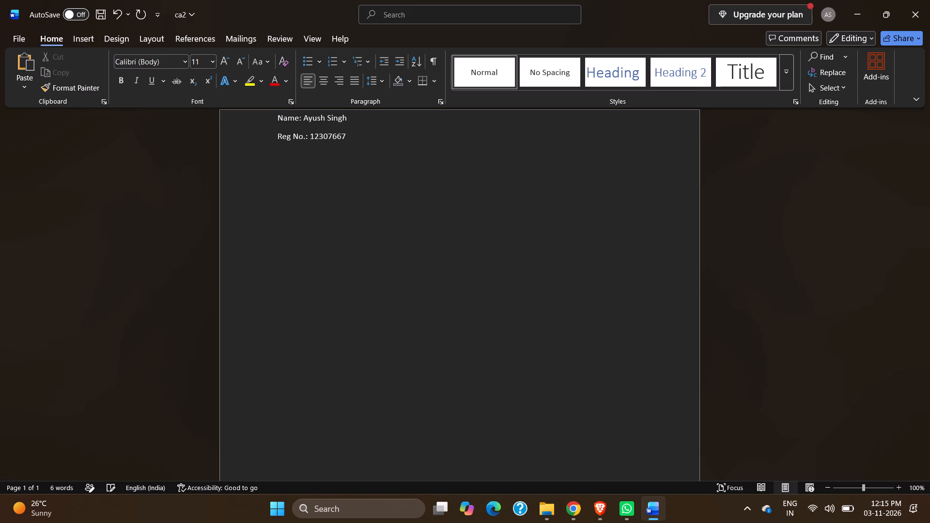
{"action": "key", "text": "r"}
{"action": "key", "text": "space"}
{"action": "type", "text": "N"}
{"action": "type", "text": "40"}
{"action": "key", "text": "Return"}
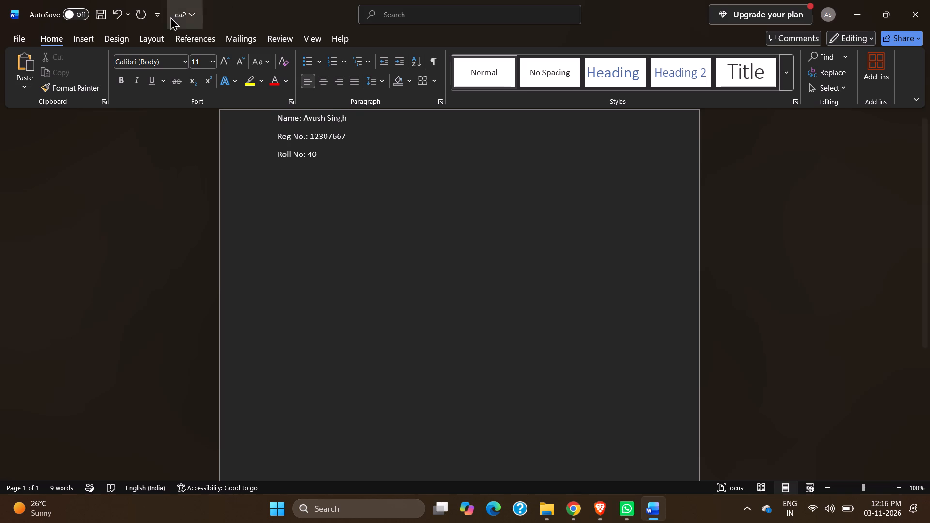
{"action": "left_click", "coordinate": [80, 38]}
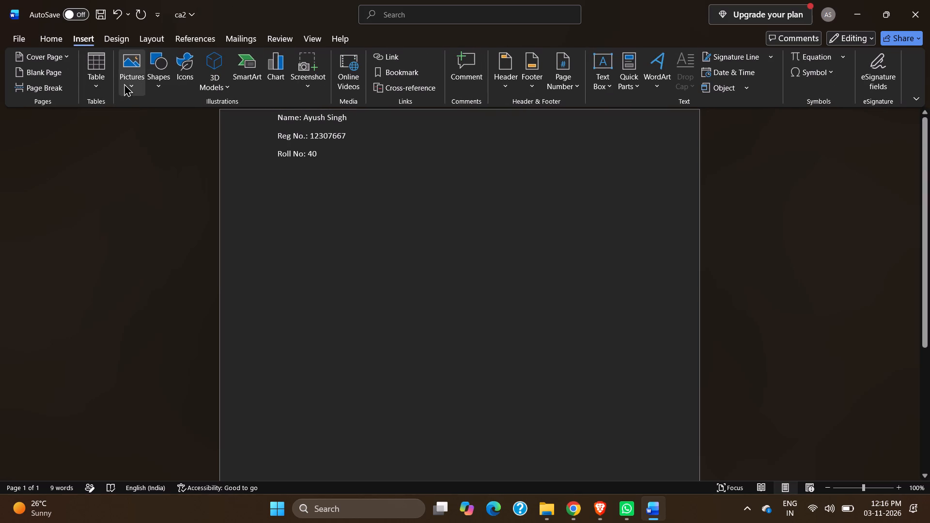
{"action": "left_click", "coordinate": [124, 83]}
{"action": "left_click", "coordinate": [146, 121]}
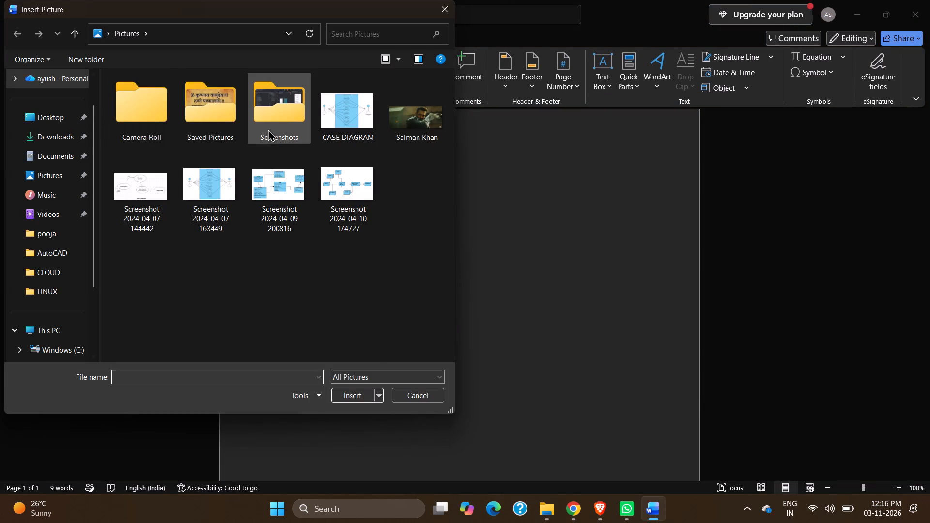
{"action": "double_click", "coordinate": [269, 129]}
{"action": "scroll", "coordinate": [258, 277], "scroll_direction": "down", "scroll_amount": 20}
{"action": "scroll", "coordinate": [258, 277], "scroll_direction": "down", "scroll_amount": 18}
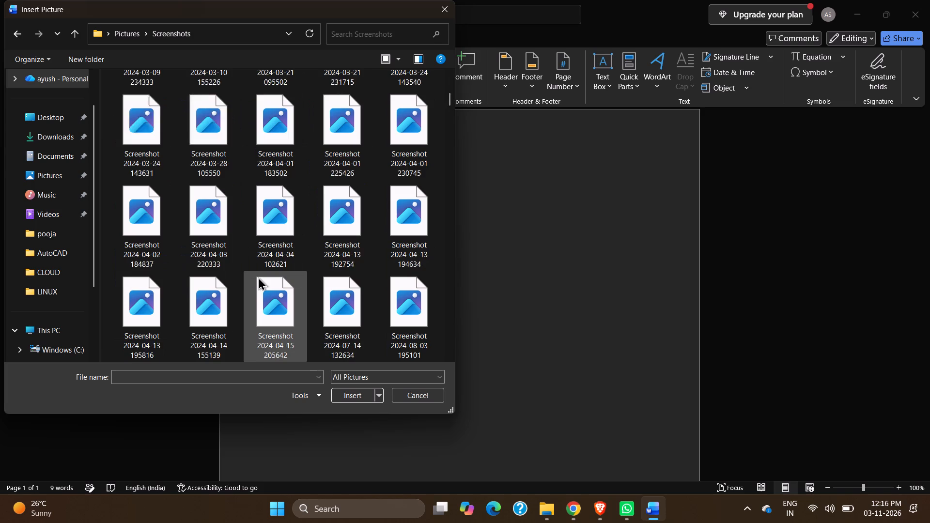
{"action": "scroll", "coordinate": [258, 277], "scroll_direction": "down", "scroll_amount": 20}
{"action": "scroll", "coordinate": [258, 277], "scroll_direction": "down", "scroll_amount": 20}
{"action": "scroll", "coordinate": [258, 277], "scroll_direction": "down", "scroll_amount": 20}
{"action": "scroll", "coordinate": [258, 277], "scroll_direction": "down", "scroll_amount": 20}
{"action": "scroll", "coordinate": [258, 277], "scroll_direction": "down", "scroll_amount": 20}
{"action": "scroll", "coordinate": [258, 277], "scroll_direction": "down", "scroll_amount": 20}
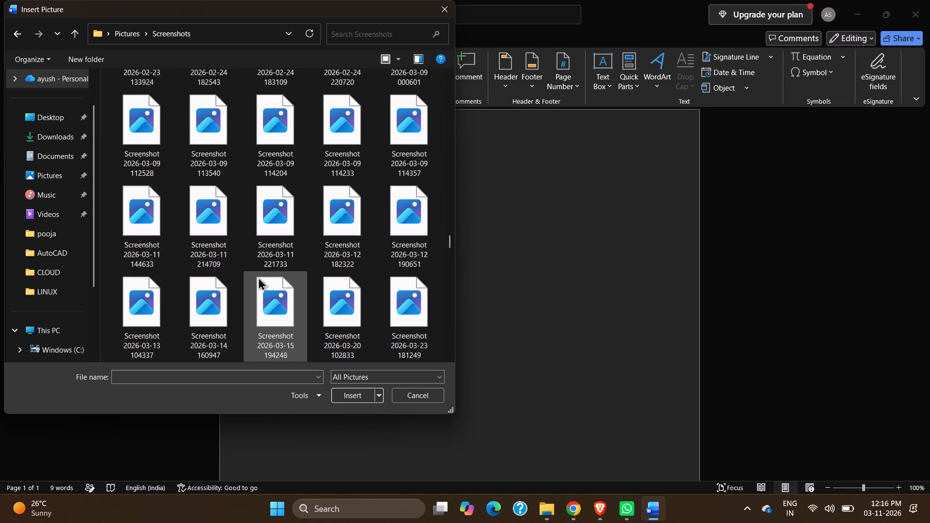
{"action": "scroll", "coordinate": [258, 277], "scroll_direction": "down", "scroll_amount": 20}
{"action": "scroll", "coordinate": [258, 277], "scroll_direction": "down", "scroll_amount": 20}
{"action": "scroll", "coordinate": [258, 277], "scroll_direction": "down", "scroll_amount": 20}
{"action": "scroll", "coordinate": [258, 277], "scroll_direction": "down", "scroll_amount": 4}
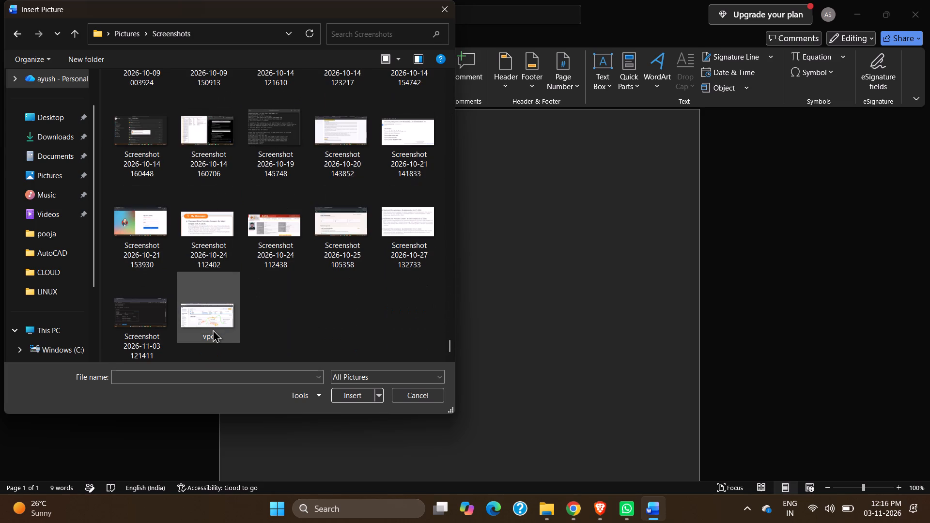
{"action": "left_click", "coordinate": [133, 315]}
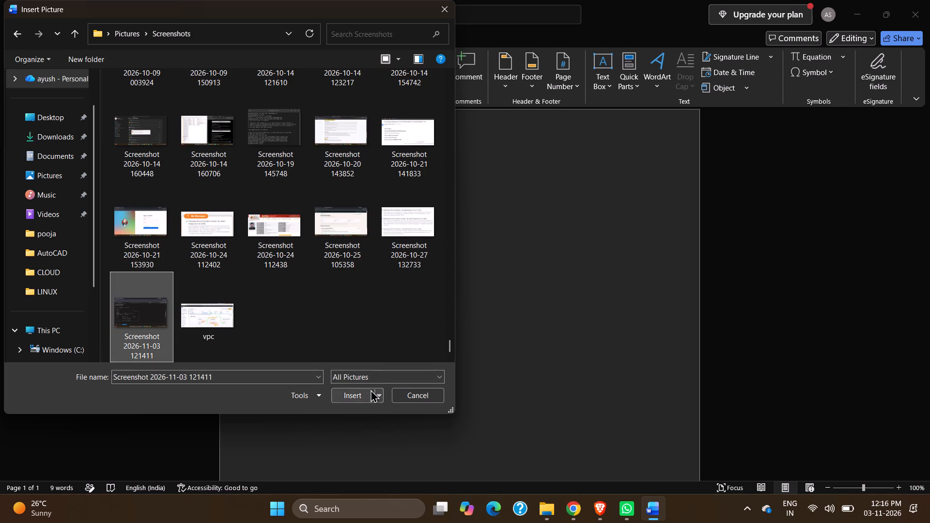
{"action": "left_click", "coordinate": [356, 391]}
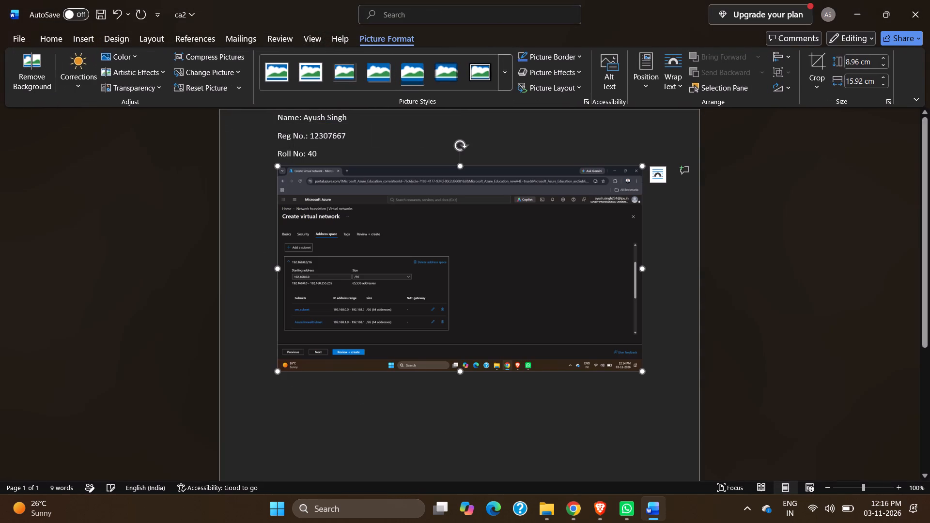
{"action": "left_click", "coordinate": [666, 360]}
{"action": "key", "text": "Return"}
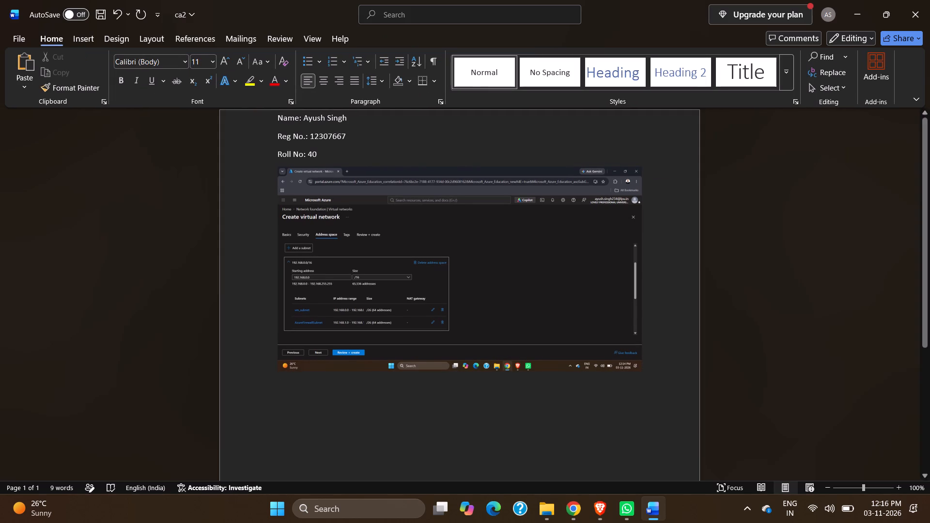
Switch to Chrome, reload the virtual network creation page and return to the Azure portal home.
{"action": "left_click", "coordinate": [570, 511]}
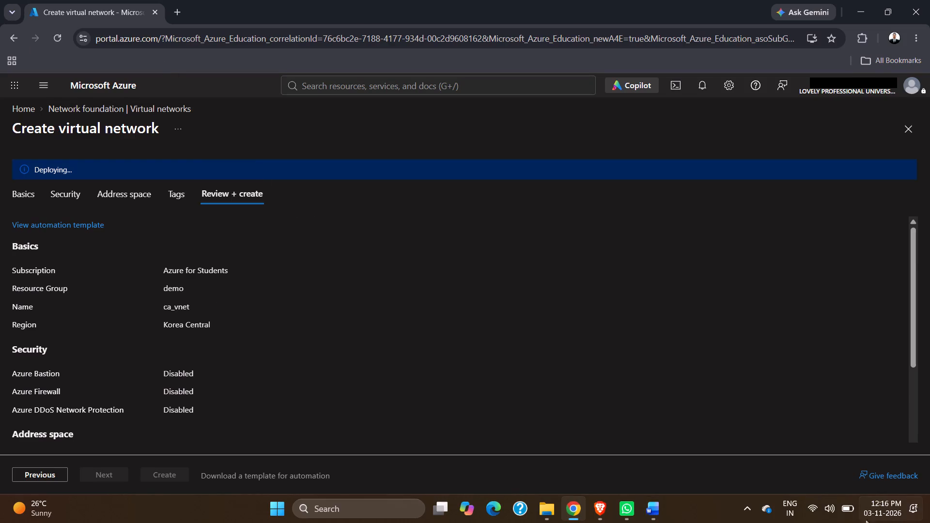
{"action": "left_click", "coordinate": [808, 510]}
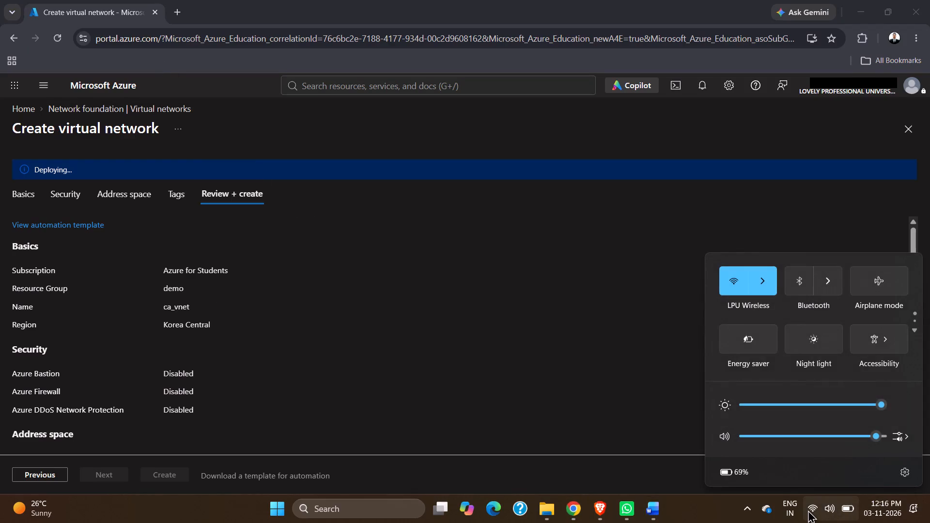
{"action": "left_click", "coordinate": [808, 510]}
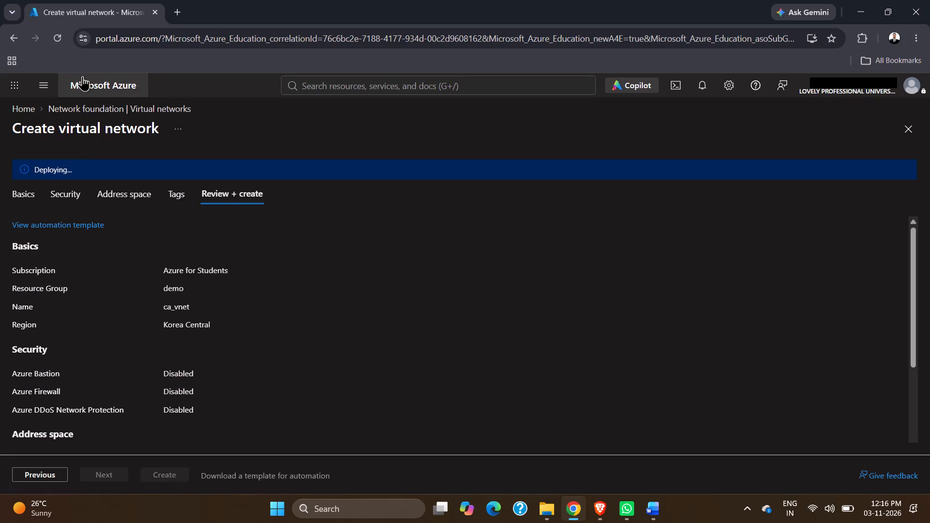
{"action": "left_click", "coordinate": [57, 43]}
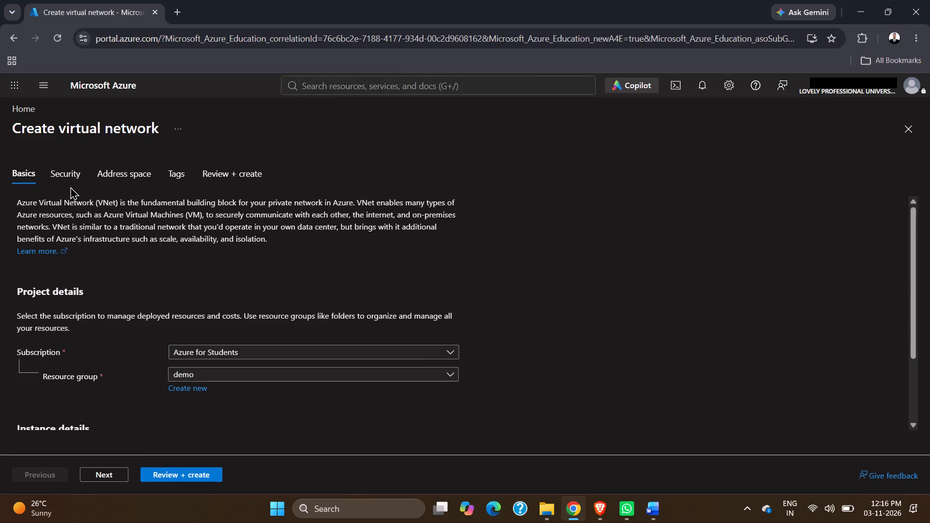
{"action": "scroll", "coordinate": [146, 304], "scroll_direction": "down", "scroll_amount": 3}
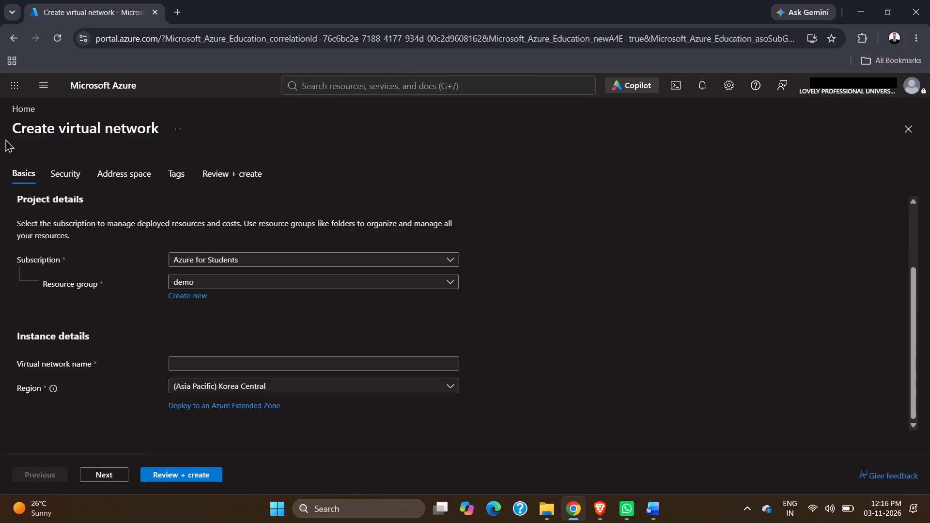
{"action": "left_click", "coordinate": [25, 108]}
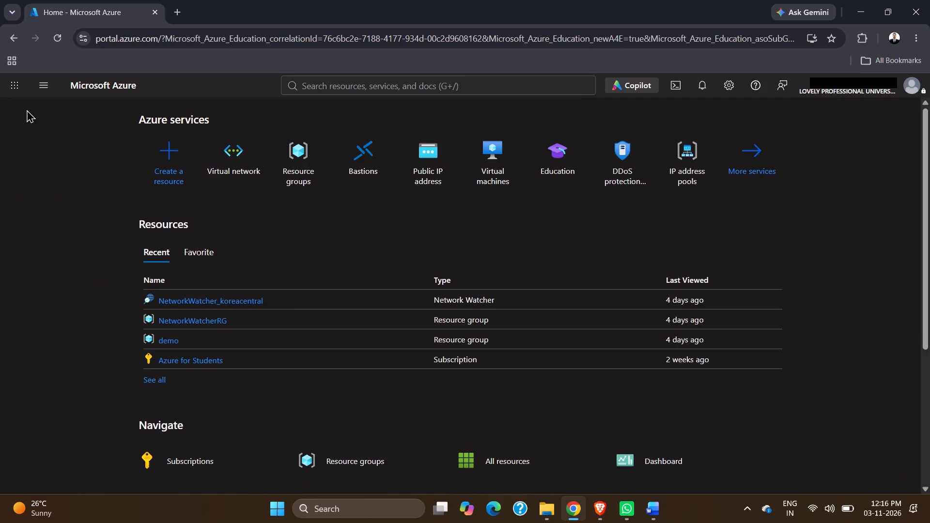
Start creating a new virtual network in the demo resource group and name it vnet_ca.
{"action": "left_click", "coordinate": [241, 160]}
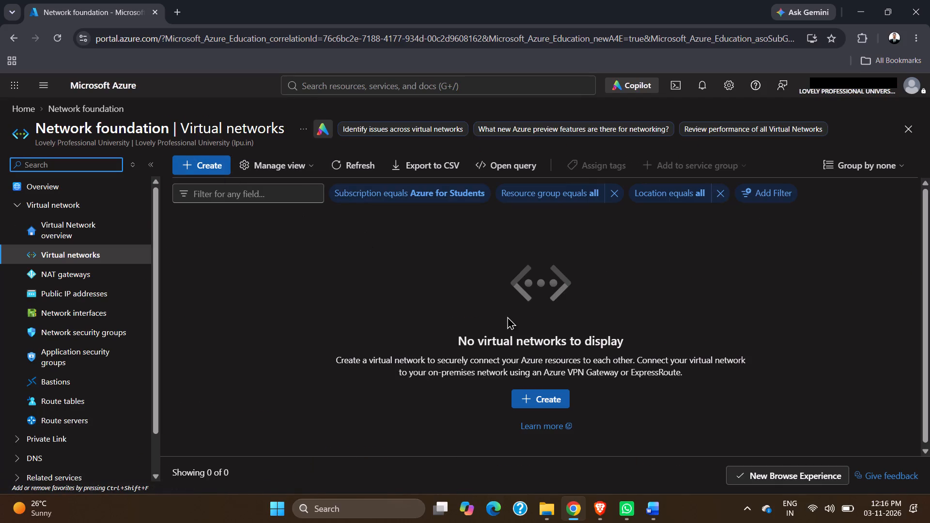
{"action": "left_click", "coordinate": [540, 400]}
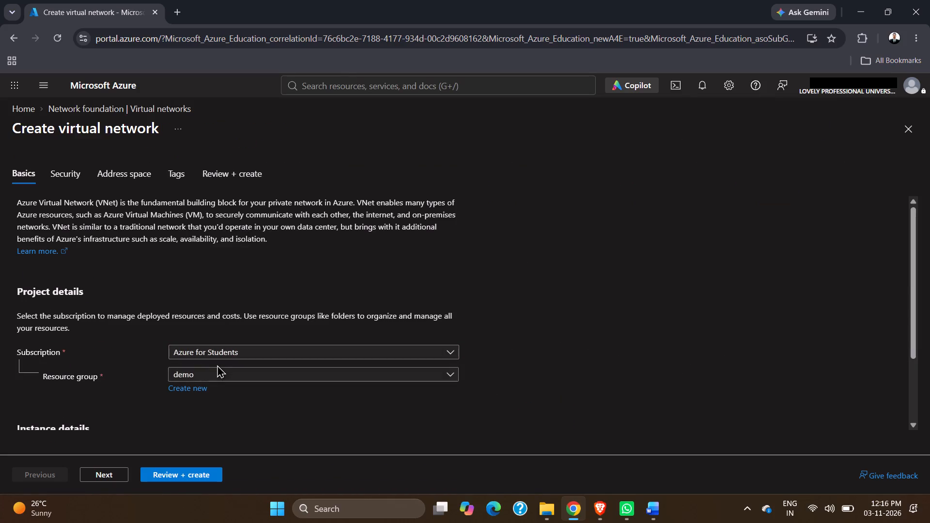
{"action": "scroll", "coordinate": [214, 377], "scroll_direction": "down", "scroll_amount": 2}
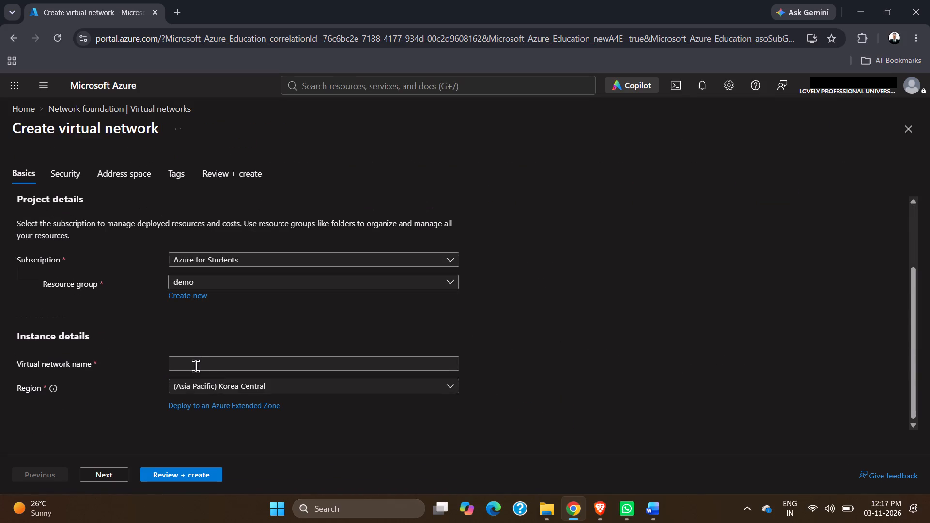
{"action": "left_click", "coordinate": [195, 366]}
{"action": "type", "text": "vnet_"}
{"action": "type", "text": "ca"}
Set the starting address of the virtual network's IPv4 address space to 192.168.0.0.
{"action": "scroll", "coordinate": [195, 366], "scroll_direction": "down", "scroll_amount": 1}
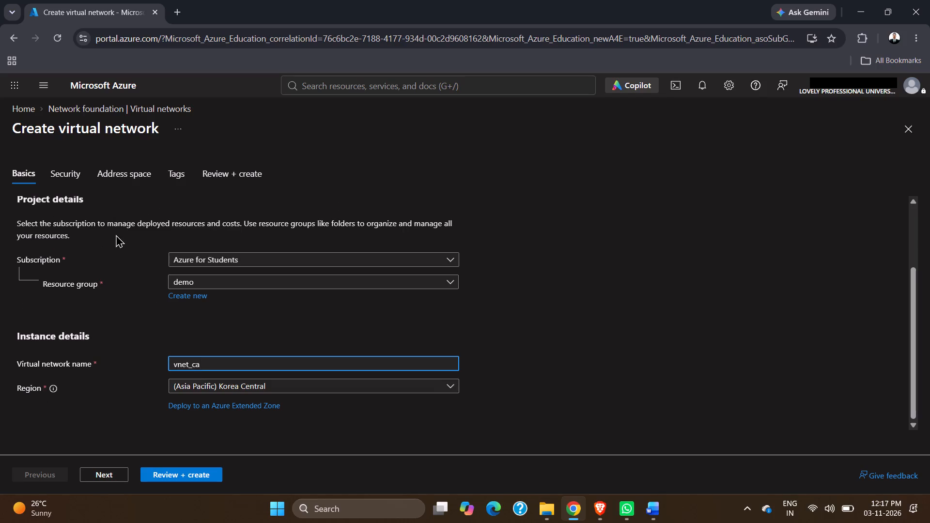
{"action": "left_click", "coordinate": [115, 169]}
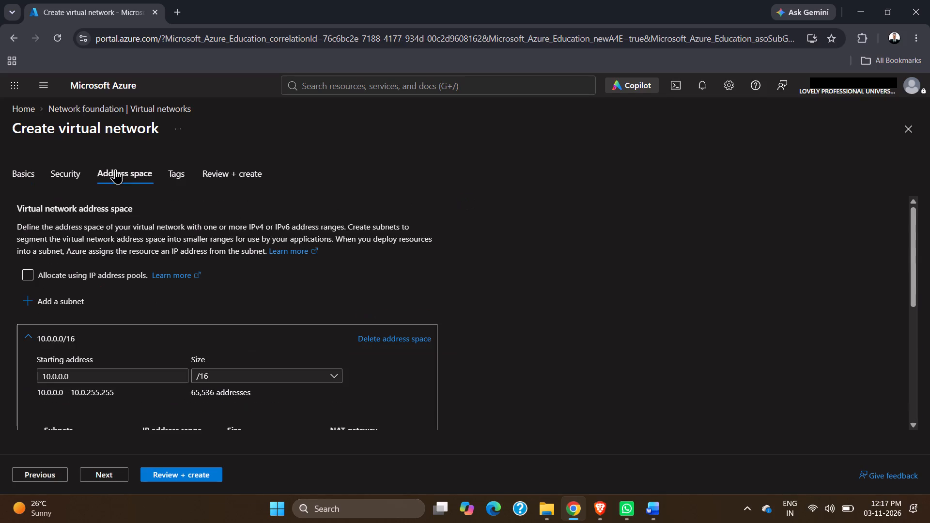
{"action": "scroll", "coordinate": [198, 338], "scroll_direction": "down", "scroll_amount": 1}
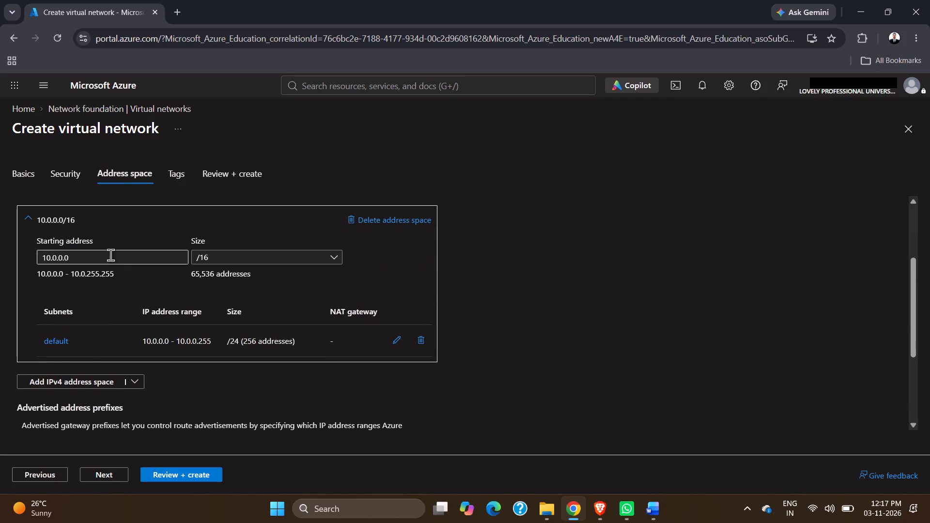
{"action": "left_click", "coordinate": [110, 255]}
{"action": "key", "text": "Left"}
{"action": "key", "text": "Left"}
{"action": "key", "text": "Left"}
{"action": "key", "text": "Left"}
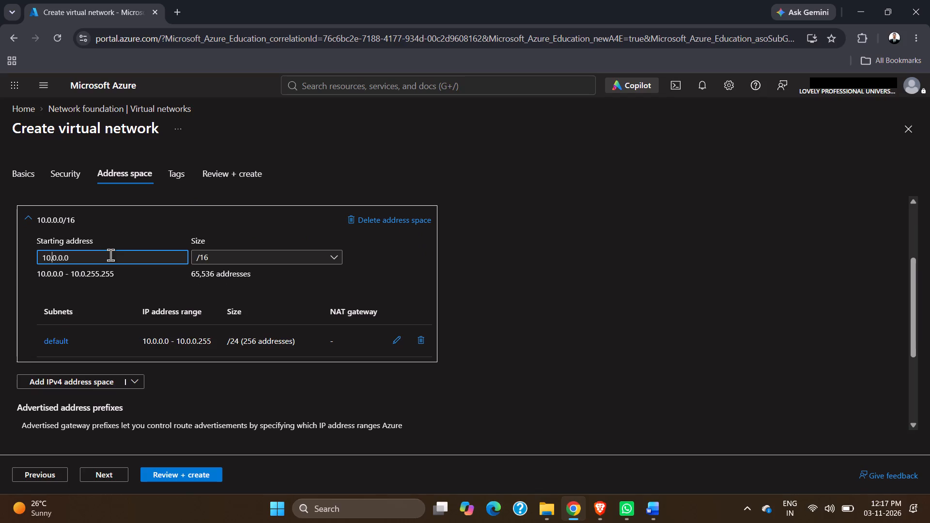
{"action": "key", "text": "Left"}
{"action": "key", "text": "Left"}
{"action": "key", "text": "BackSpace"}
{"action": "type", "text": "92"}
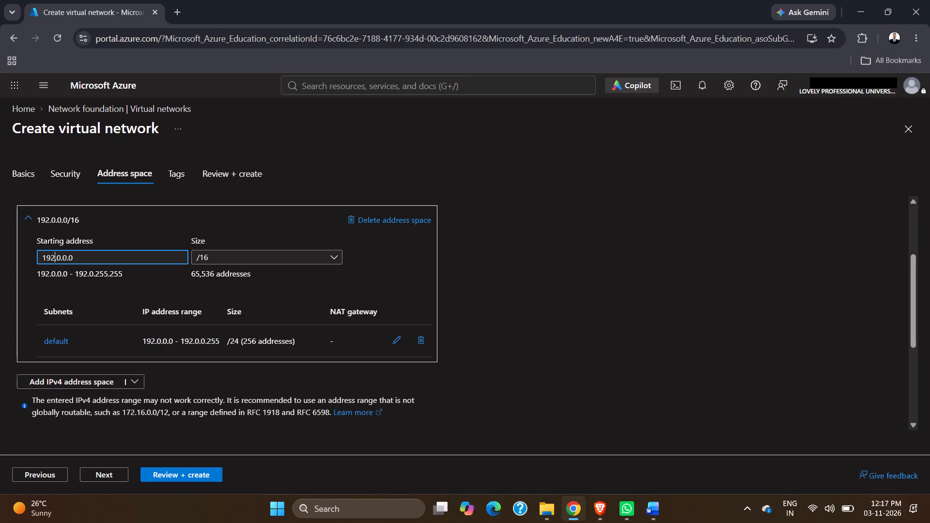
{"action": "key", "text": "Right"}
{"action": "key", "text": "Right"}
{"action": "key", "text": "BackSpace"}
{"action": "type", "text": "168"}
Open the default subnet of the new virtual network for editing.
{"action": "left_click", "coordinate": [396, 344]}
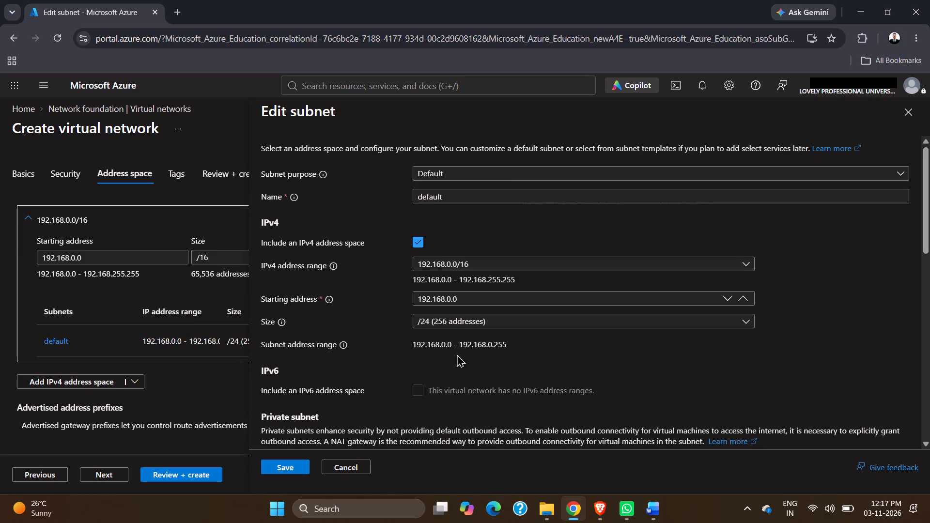
Rename the default subnet as vmSubnet and save the subnet.
{"action": "left_click", "coordinate": [445, 198]}
{"action": "key", "text": "ctrl+a"}
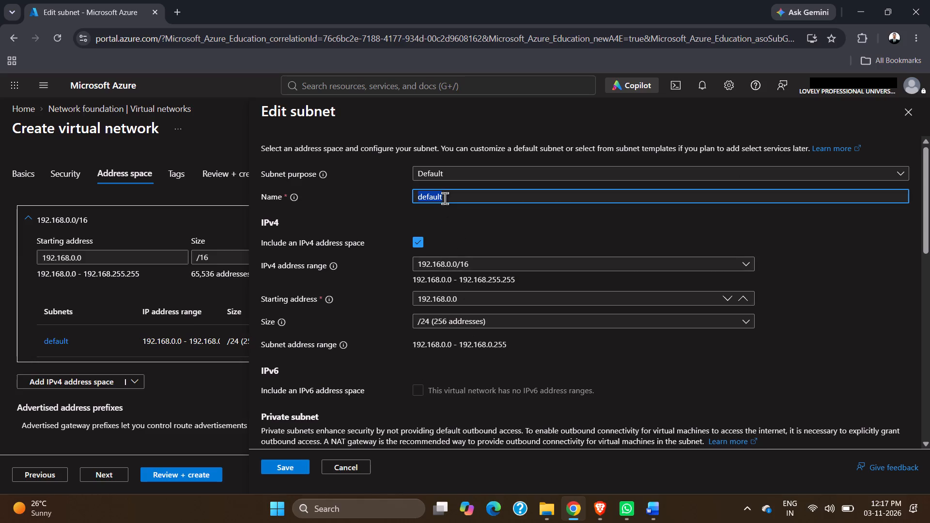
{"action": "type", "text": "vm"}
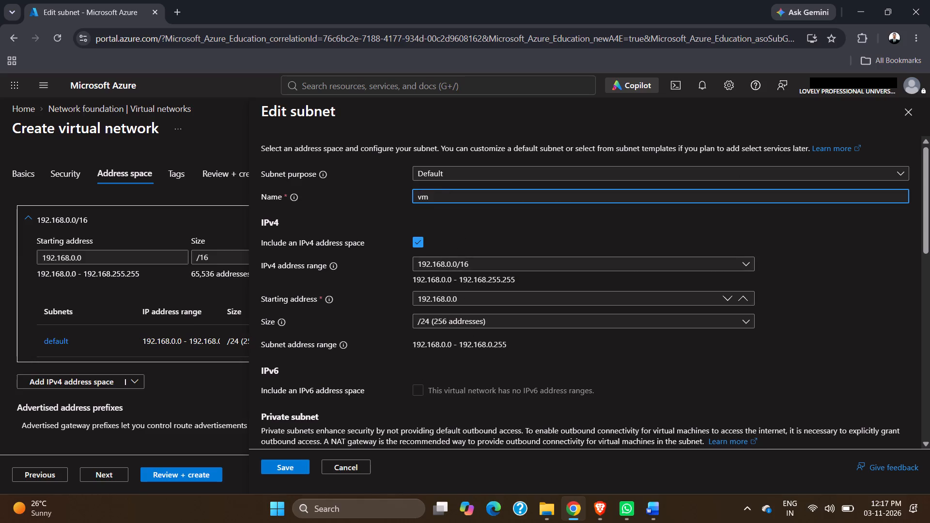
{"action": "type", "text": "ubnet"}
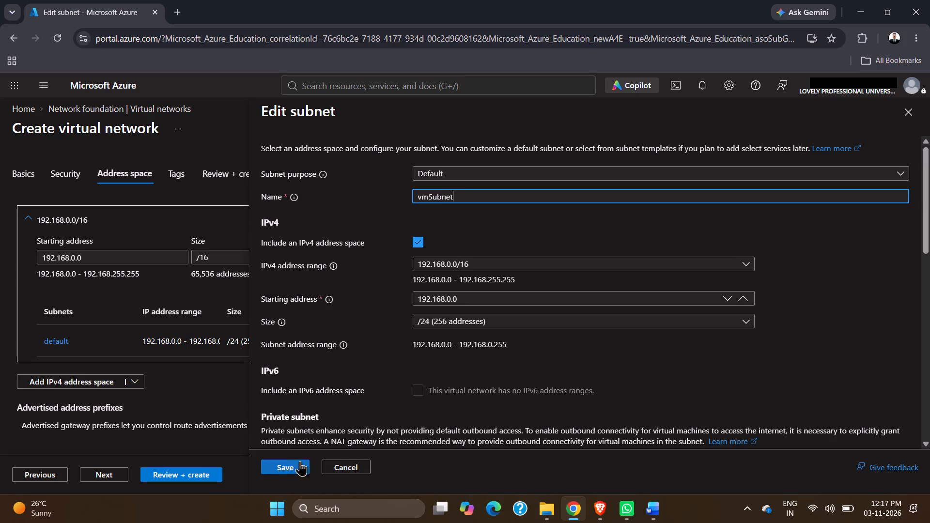
{"action": "left_click", "coordinate": [290, 465]}
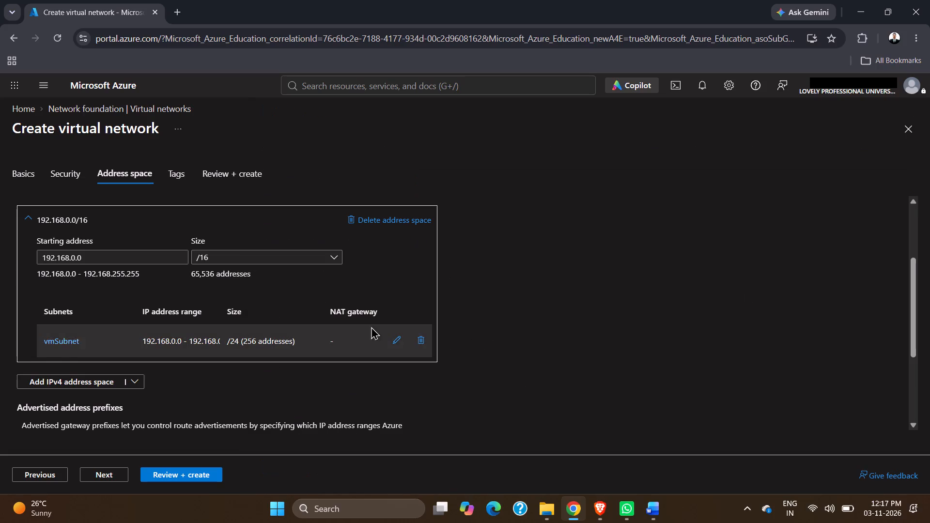
Add a second subnet with the Azure Firewall purpose to the 192.168.0.0/16 address space.
{"action": "scroll", "coordinate": [56, 186], "scroll_direction": "up", "scroll_amount": 1}
{"action": "scroll", "coordinate": [65, 251], "scroll_direction": "up", "scroll_amount": 1}
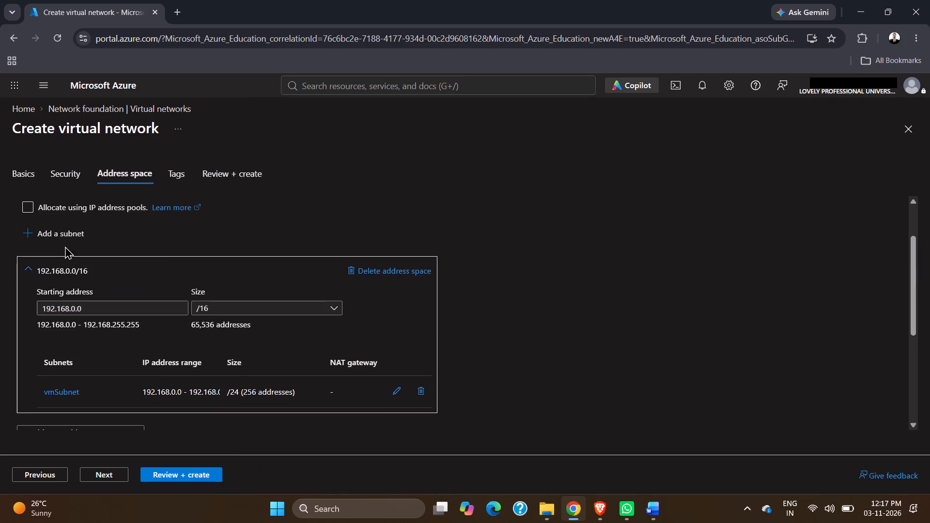
{"action": "left_click", "coordinate": [63, 240]}
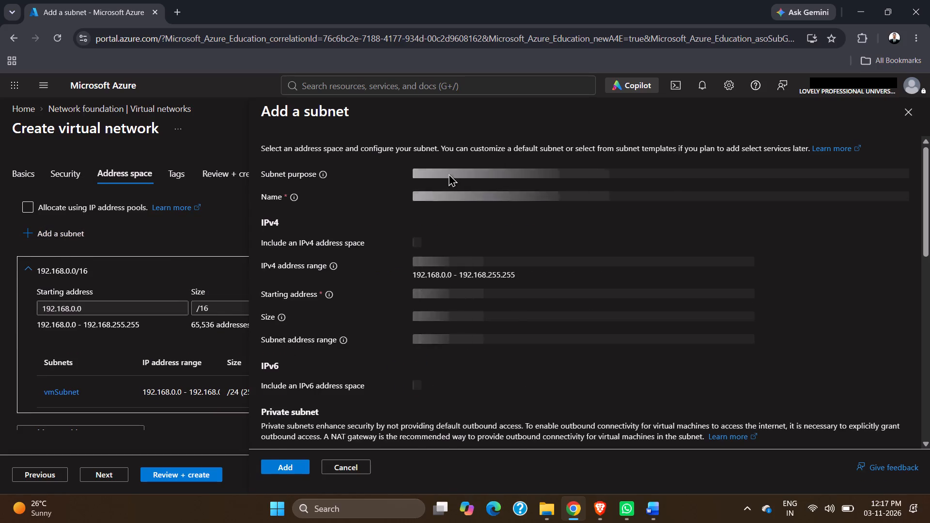
{"action": "left_click", "coordinate": [473, 176]}
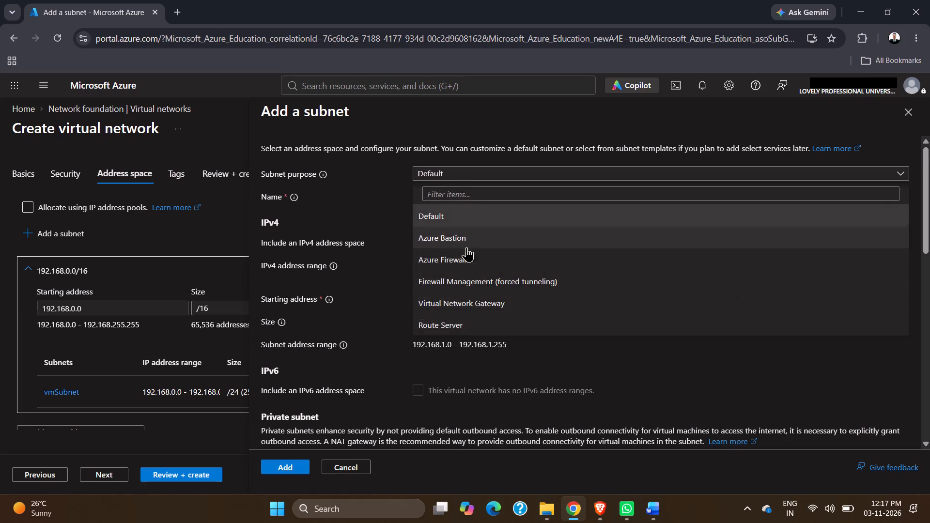
{"action": "left_click", "coordinate": [464, 261]}
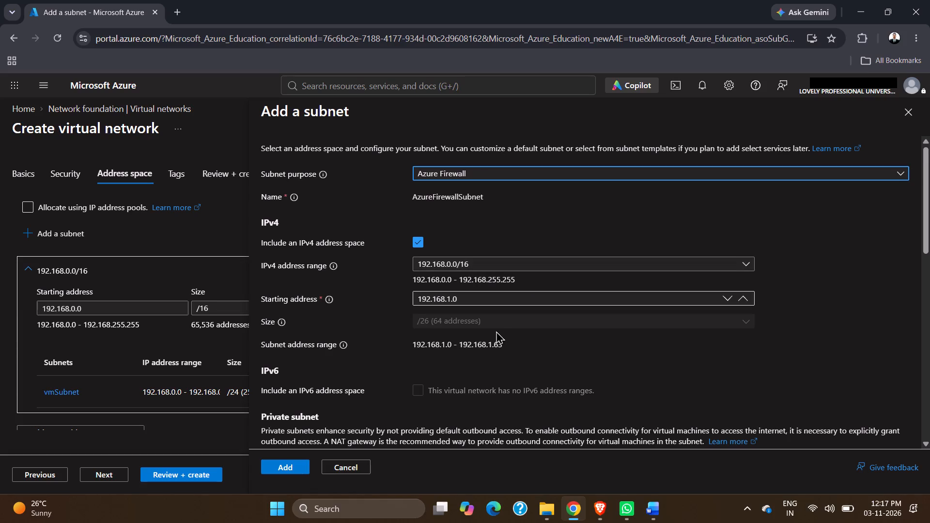
{"action": "left_click", "coordinate": [285, 466]}
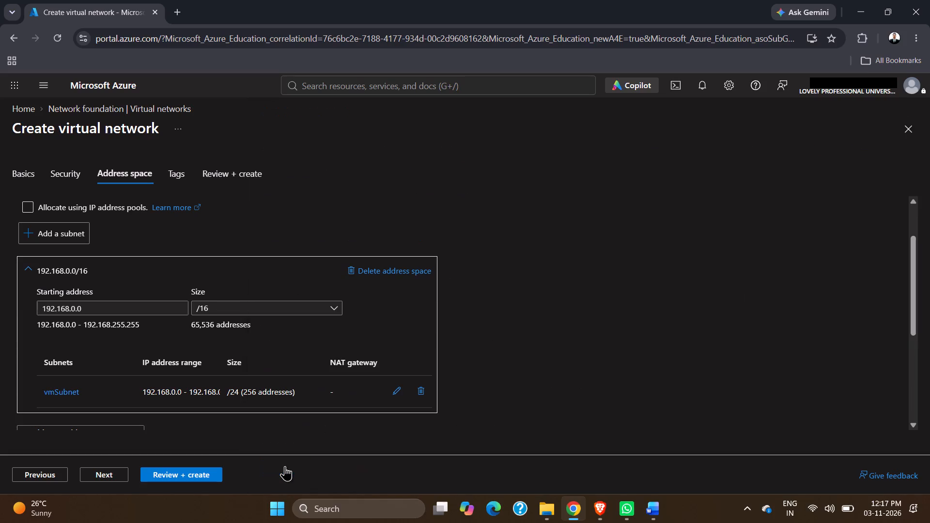
Validate and create virtual network vnet_ca in resource group demo, and open the deployed resource.
{"action": "scroll", "coordinate": [287, 373], "scroll_direction": "down", "scroll_amount": 1}
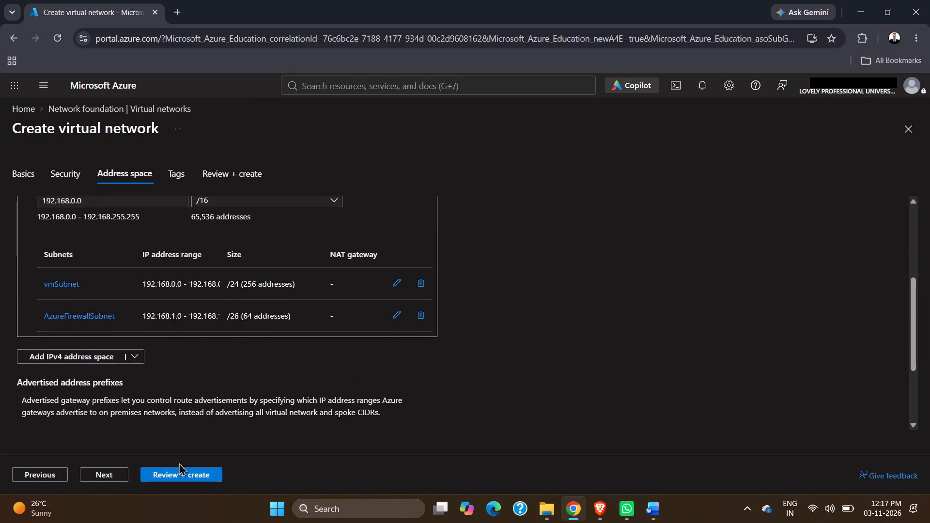
{"action": "left_click", "coordinate": [175, 470]}
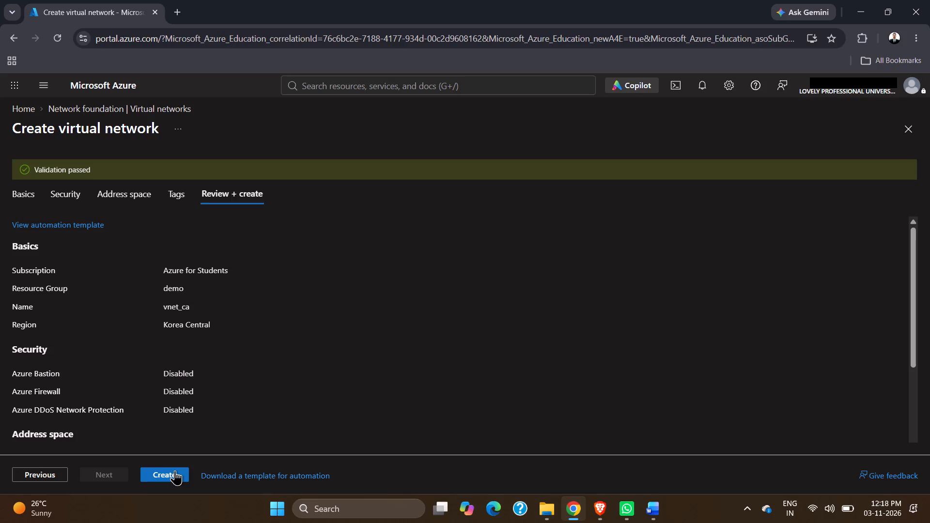
{"action": "left_click", "coordinate": [175, 470]}
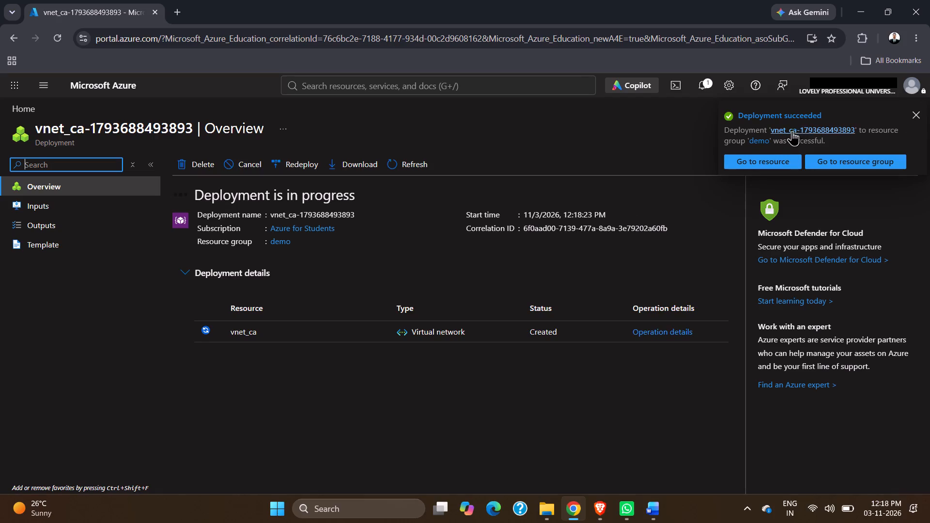
{"action": "left_click", "coordinate": [754, 161]}
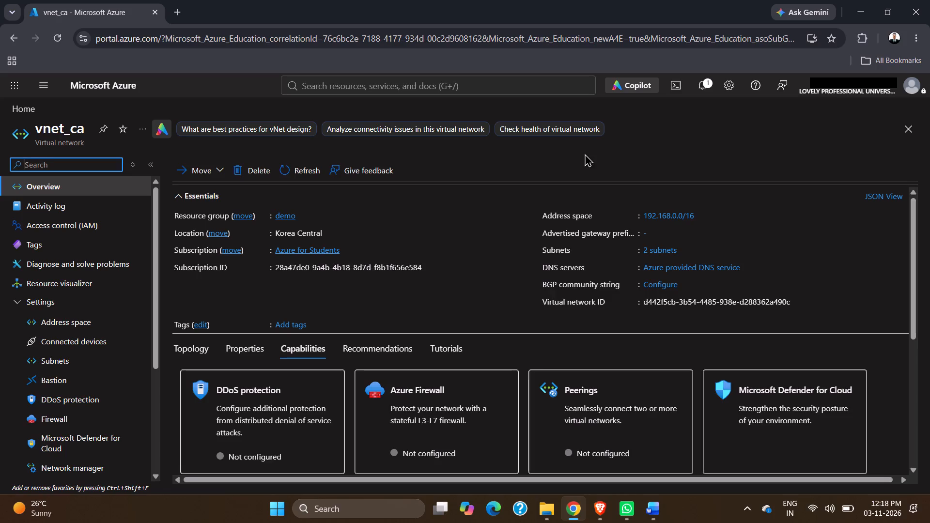
Capture the vnet_ca overview area as a screenshot and paste it below the first picture in Word file ca2, followed by blank lines.
{"action": "key", "text": "Print"}
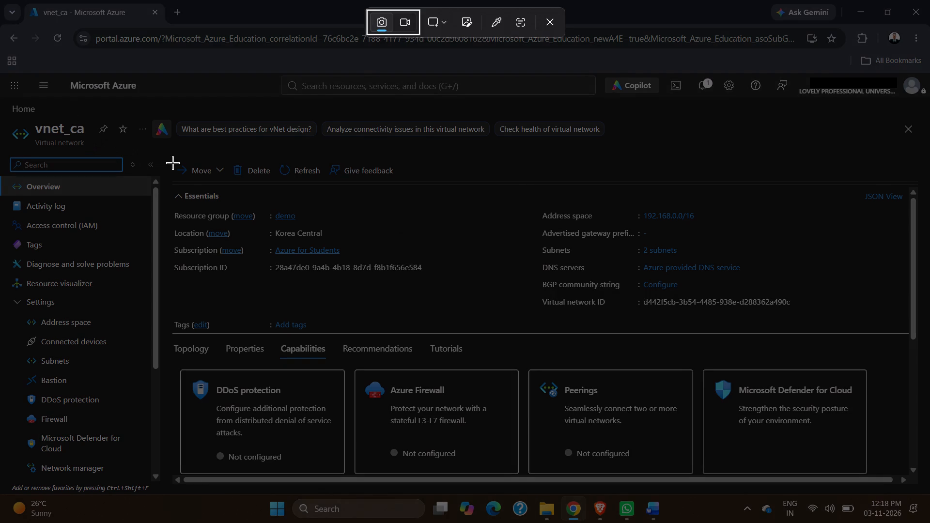
{"action": "left_click_drag", "start_coordinate": [14, 106], "coordinate": [777, 336]}
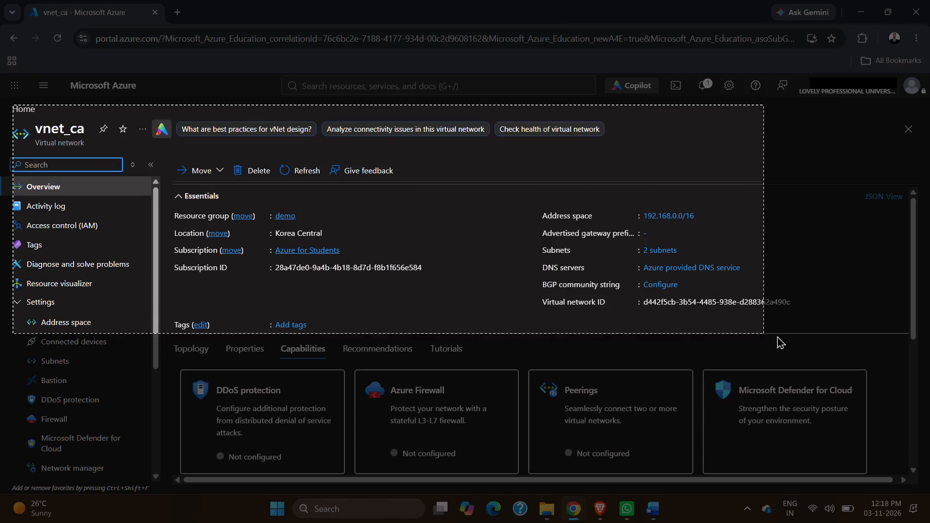
{"action": "left_click_drag", "start_coordinate": [777, 336], "coordinate": [929, 386]}
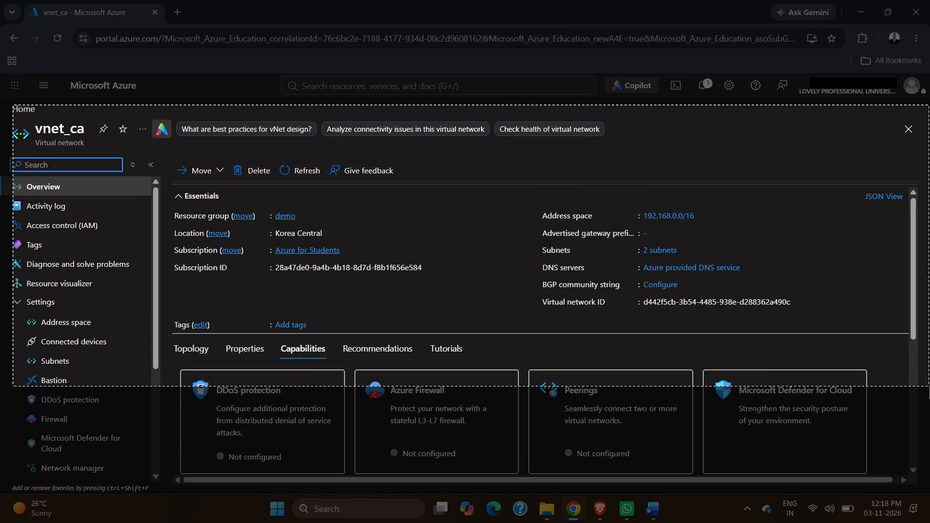
{"action": "left_click_drag", "start_coordinate": [929, 386], "coordinate": [929, 385]}
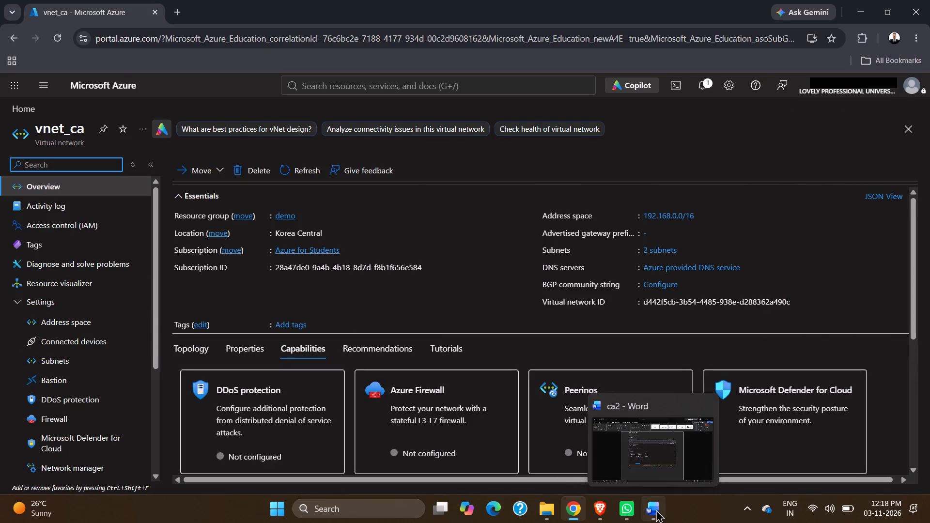
{"action": "left_click", "coordinate": [656, 509]}
{"action": "key", "text": "ctrl+v"}
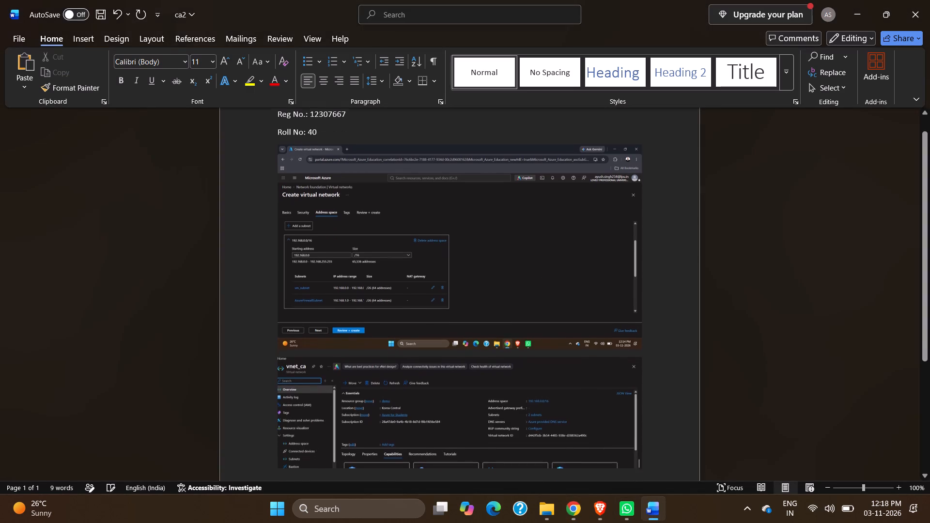
{"action": "key", "text": "Return"}
{"action": "key", "text": "Return"}
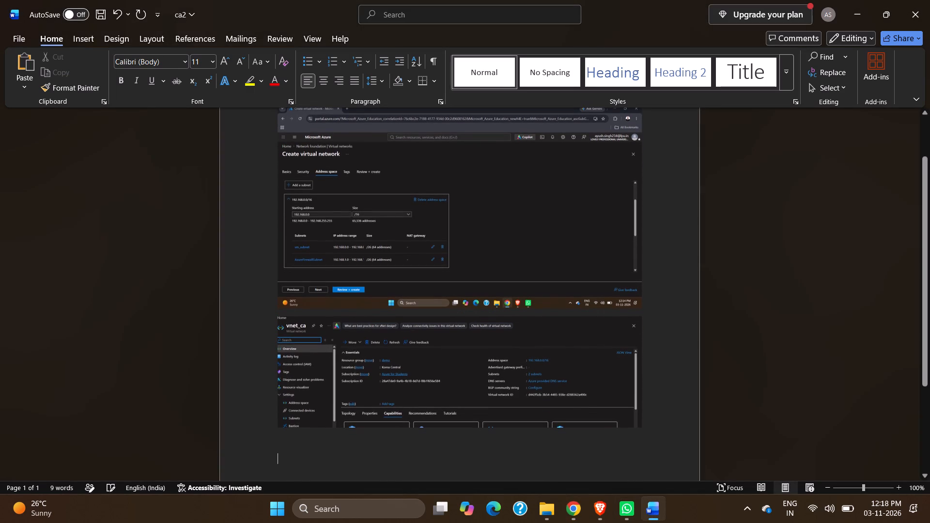
Switch to Chrome and start creating an Azure virtual machine named vm in the resource group demo.
{"action": "left_click", "coordinate": [577, 501]}
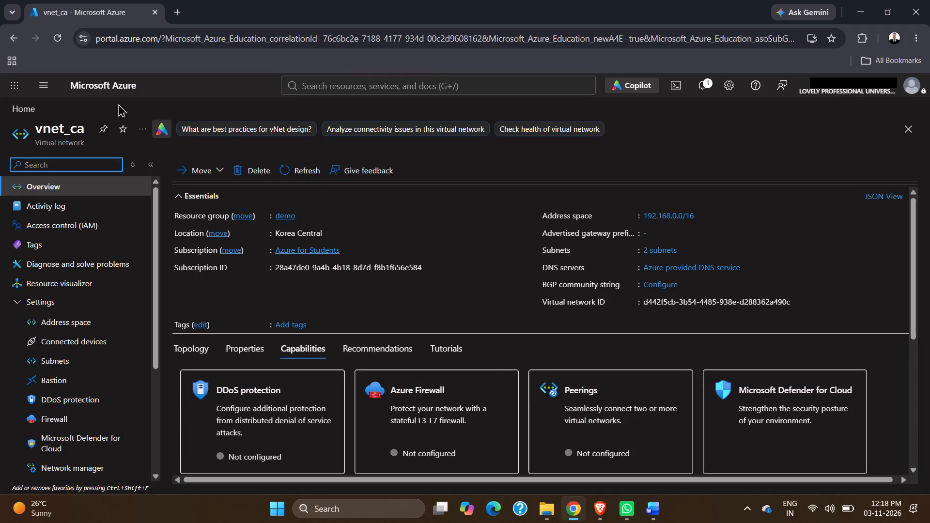
{"action": "left_click", "coordinate": [409, 83]}
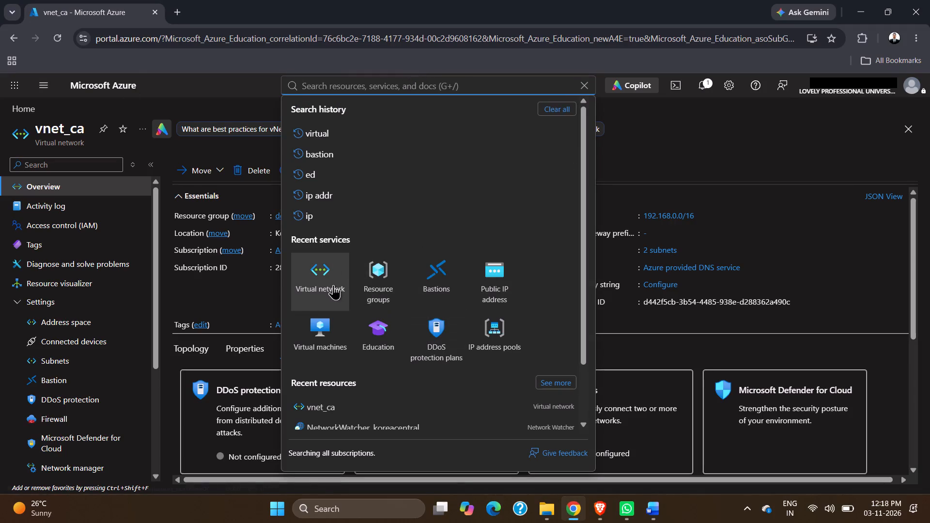
{"action": "left_click", "coordinate": [303, 344]}
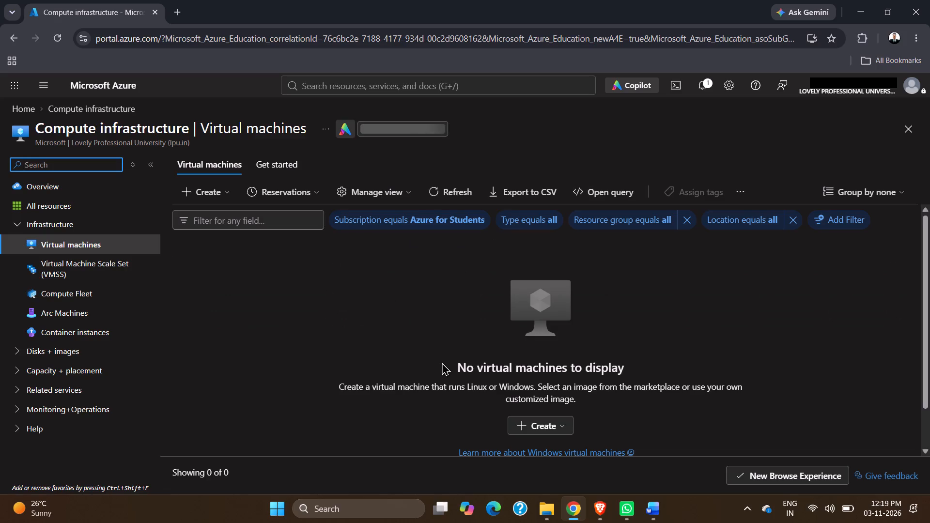
{"action": "left_click", "coordinate": [528, 426]}
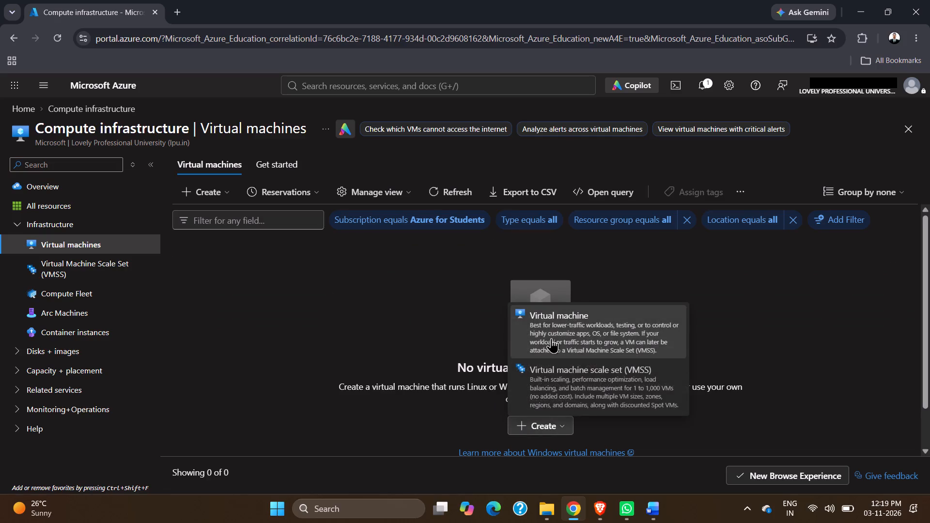
{"action": "left_click", "coordinate": [552, 336]}
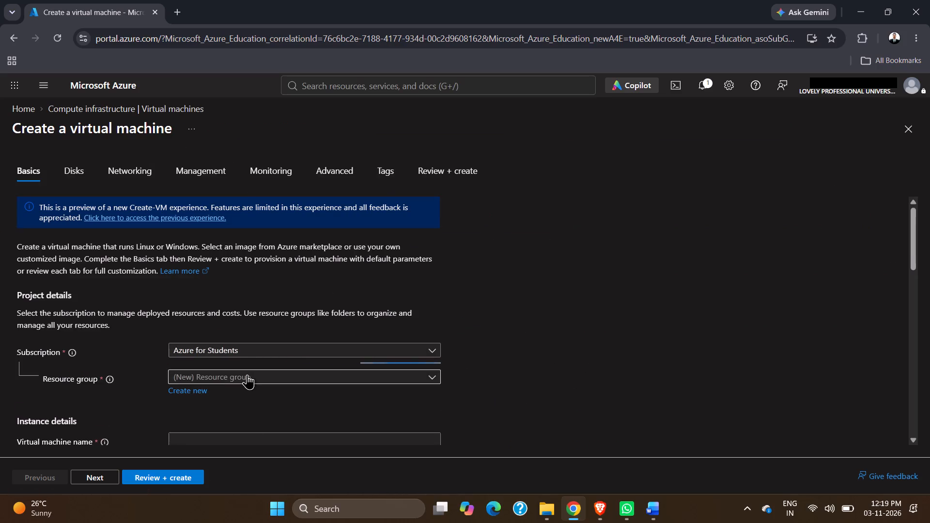
{"action": "left_click", "coordinate": [247, 374]}
{"action": "left_click", "coordinate": [215, 420]}
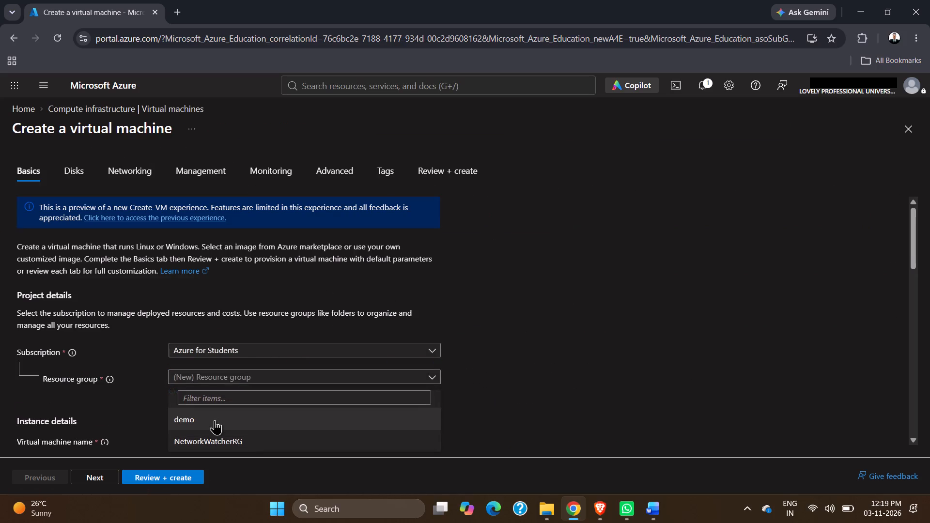
{"action": "scroll", "coordinate": [215, 420], "scroll_direction": "down", "scroll_amount": 3}
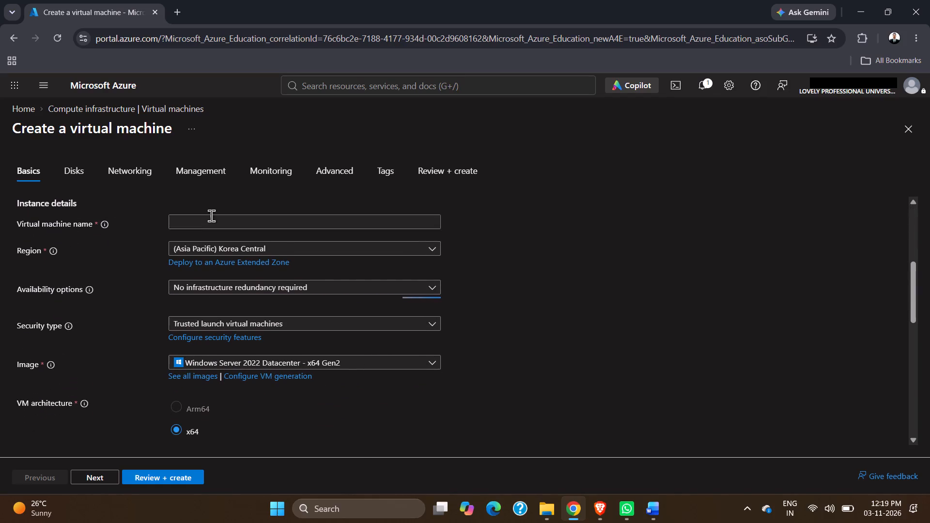
{"action": "left_click", "coordinate": [211, 217]}
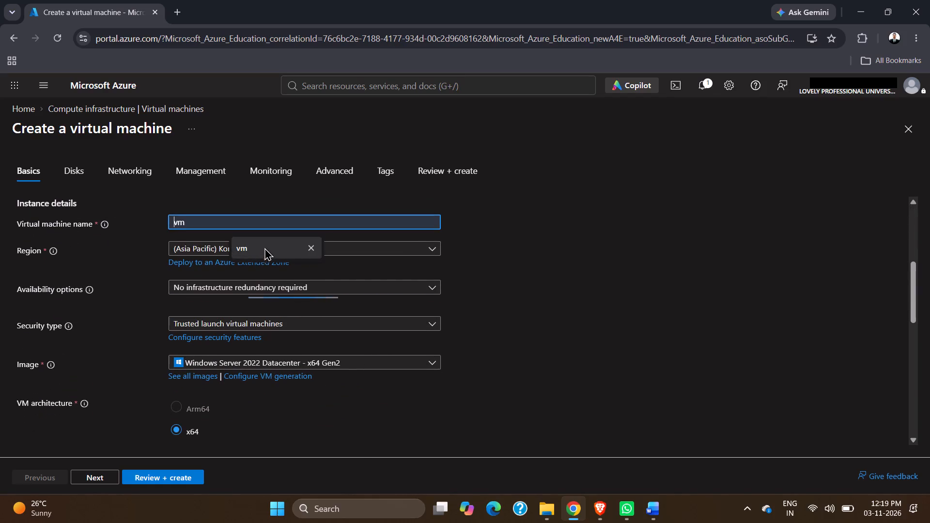
{"action": "left_click", "coordinate": [266, 246]}
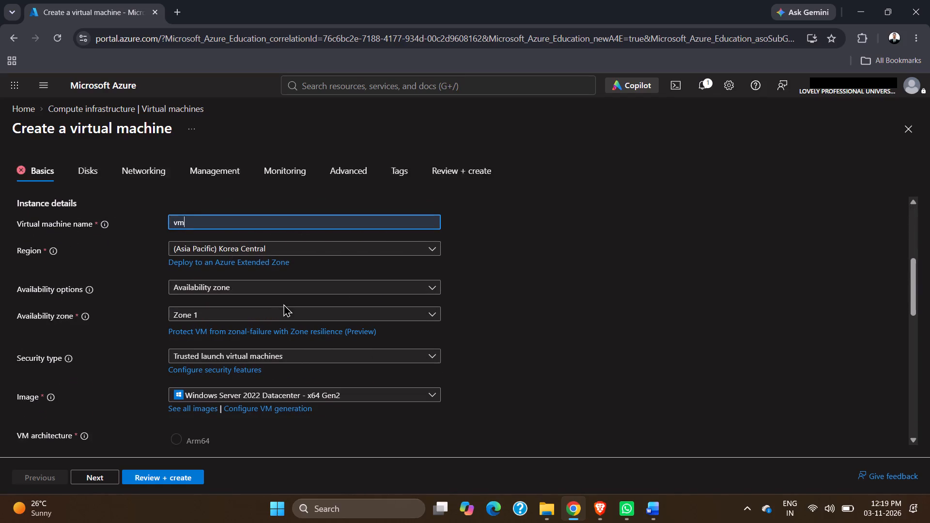
Set the virtual machine's availability zone to Zone 2.
{"action": "scroll", "coordinate": [288, 327], "scroll_direction": "down", "scroll_amount": 2}
{"action": "scroll", "coordinate": [288, 327], "scroll_direction": "up", "scroll_amount": 1}
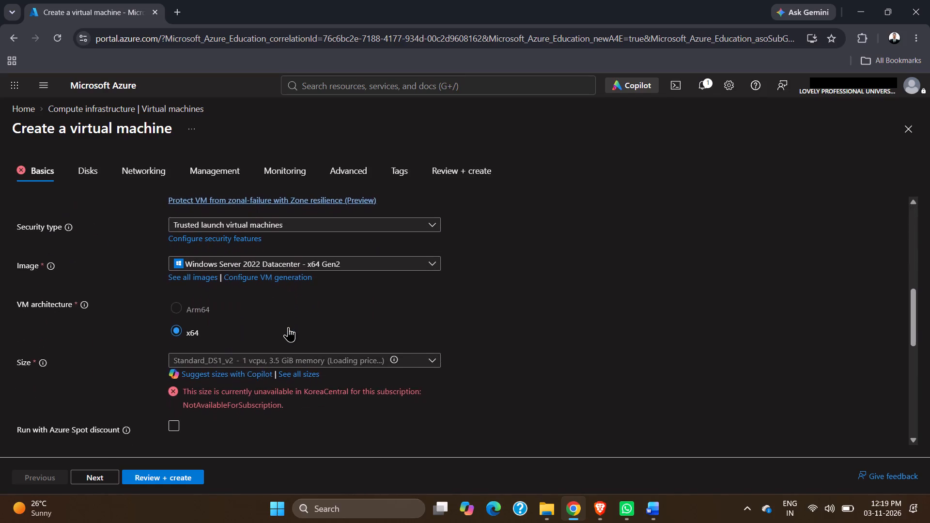
{"action": "scroll", "coordinate": [288, 327], "scroll_direction": "up", "scroll_amount": 2}
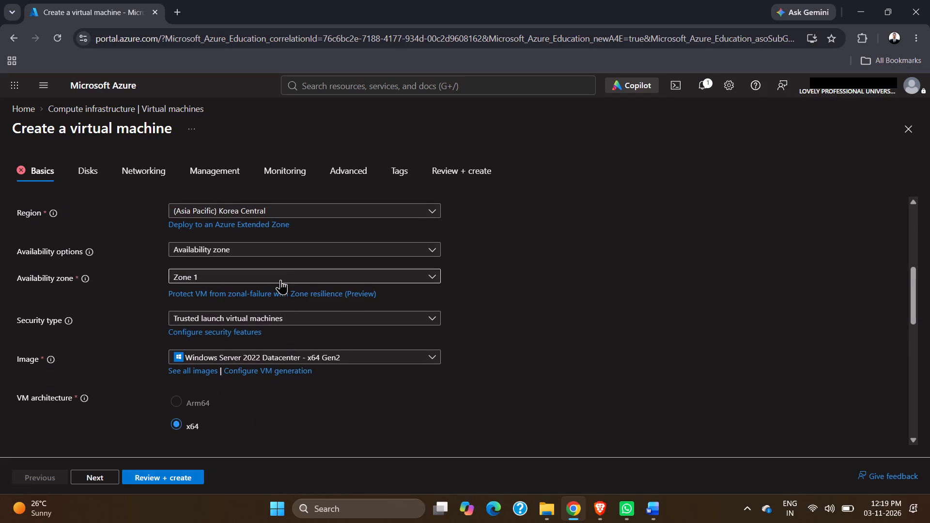
{"action": "left_click", "coordinate": [280, 278]}
{"action": "left_click", "coordinate": [184, 322]}
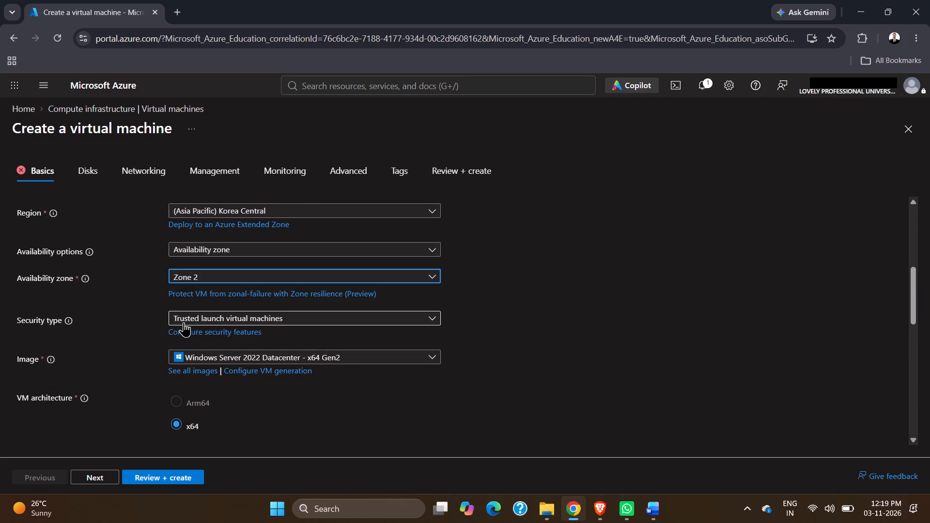
Change the virtual machine's region to (Asia Pacific) East Asia.
{"action": "scroll", "coordinate": [184, 322], "scroll_direction": "down", "scroll_amount": 2}
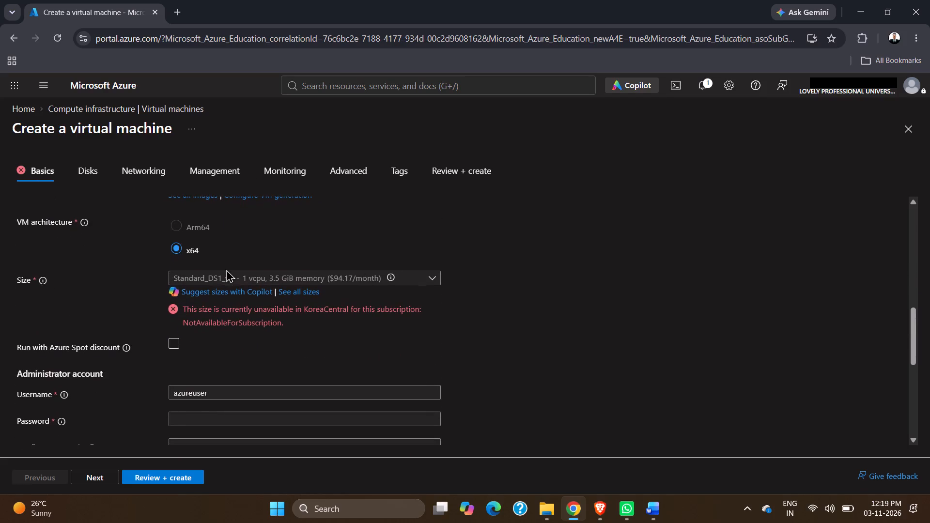
{"action": "left_click", "coordinate": [226, 276]}
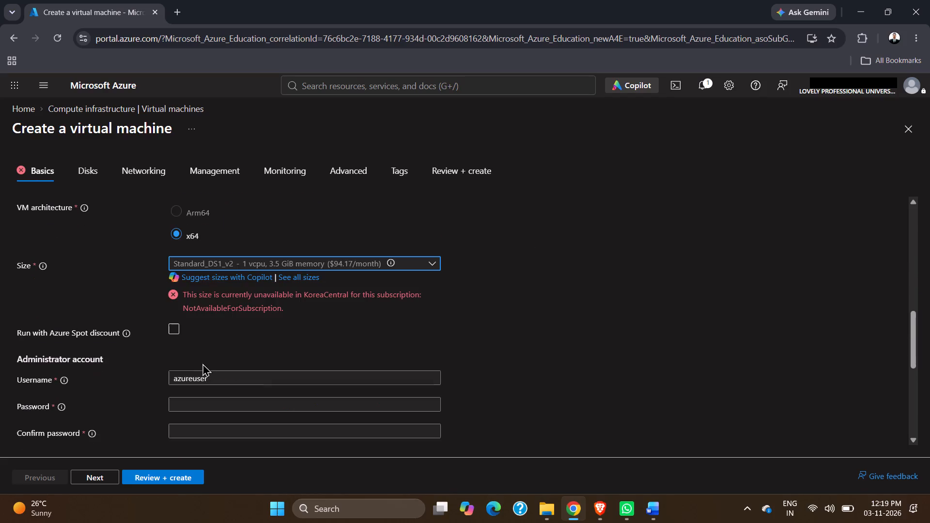
{"action": "scroll", "coordinate": [227, 268], "scroll_direction": "up", "scroll_amount": 1}
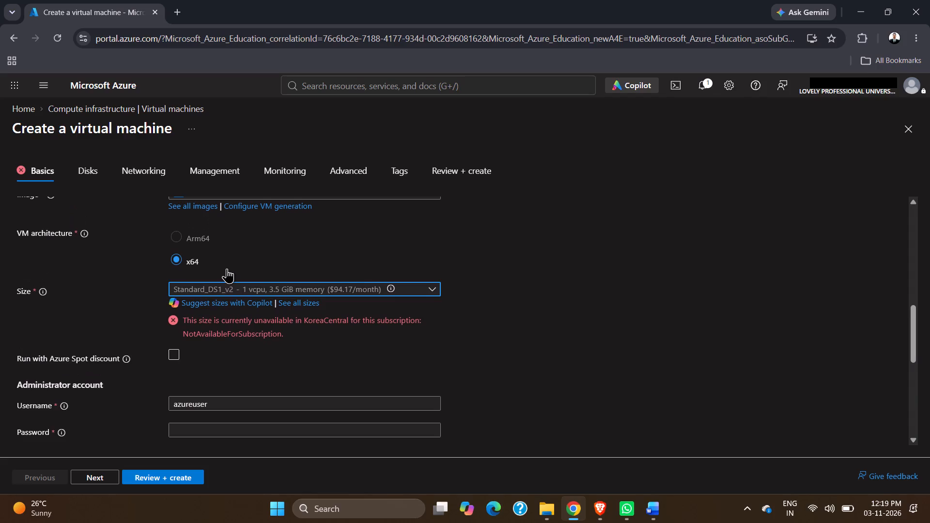
{"action": "scroll", "coordinate": [239, 256], "scroll_direction": "up", "scroll_amount": 4}
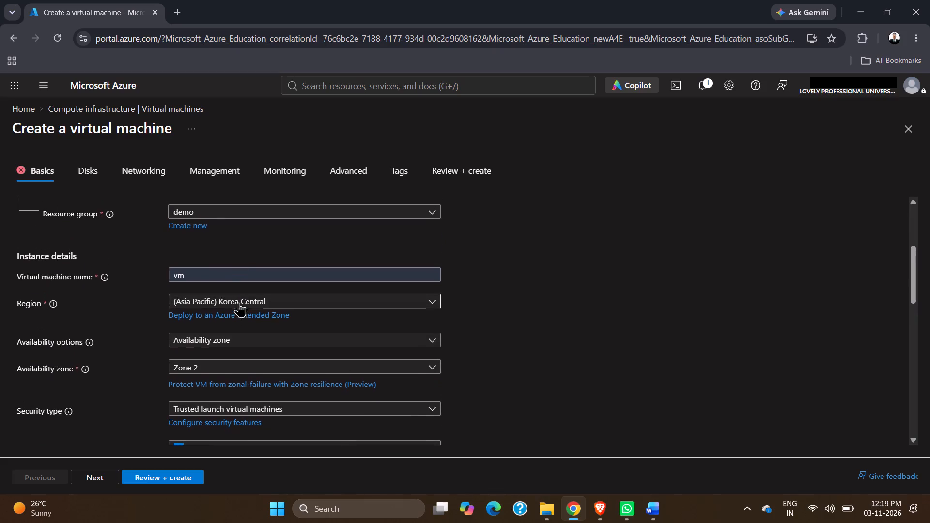
{"action": "left_click", "coordinate": [244, 293]}
{"action": "left_click", "coordinate": [244, 299]}
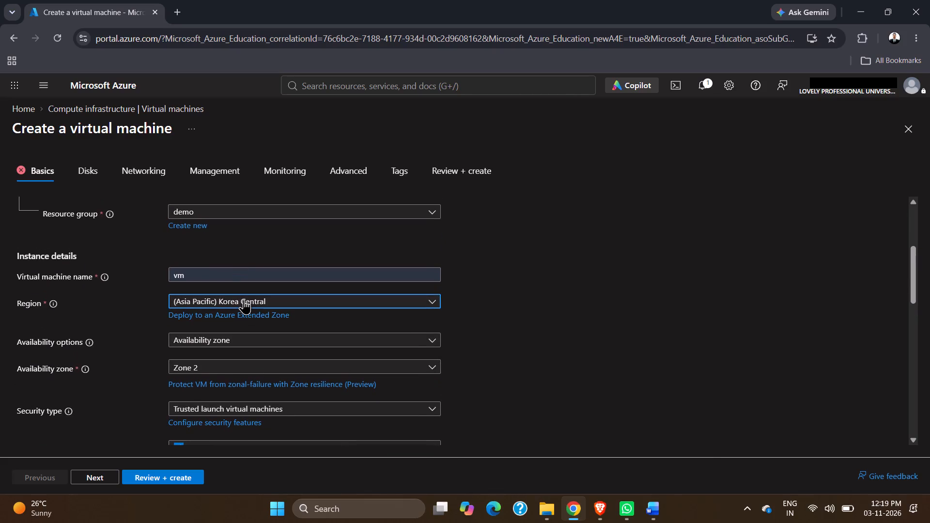
{"action": "left_click", "coordinate": [507, 245]}
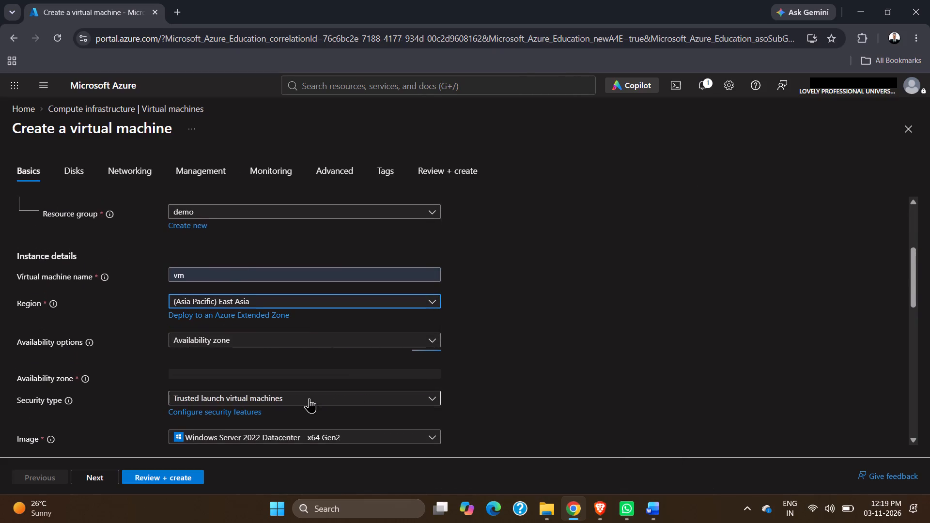
Set the virtual machine's size to Standard_D4s_v3 with 4 vcpus and 16 GiB memory.
{"action": "scroll", "coordinate": [309, 398], "scroll_direction": "down", "scroll_amount": 3}
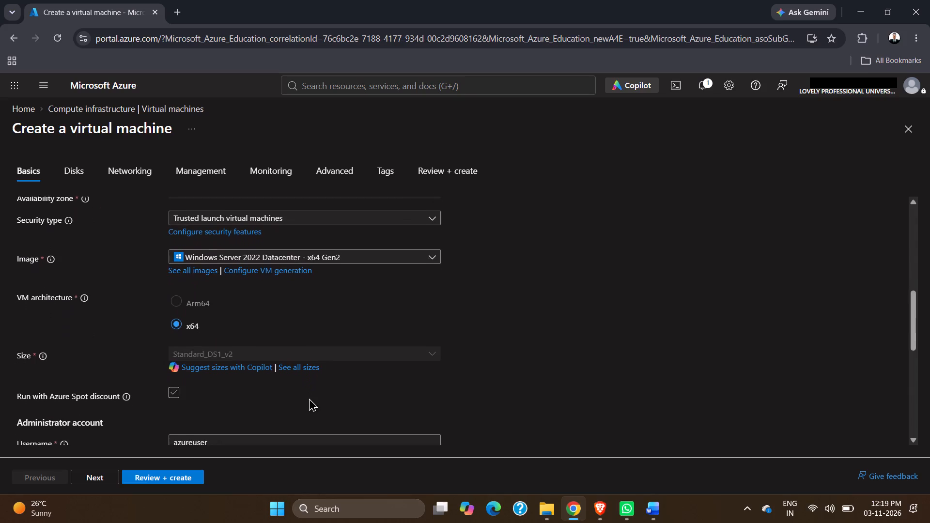
{"action": "scroll", "coordinate": [309, 398], "scroll_direction": "down", "scroll_amount": 3}
{"action": "scroll", "coordinate": [309, 398], "scroll_direction": "up", "scroll_amount": 6}
{"action": "scroll", "coordinate": [309, 398], "scroll_direction": "down", "scroll_amount": 3}
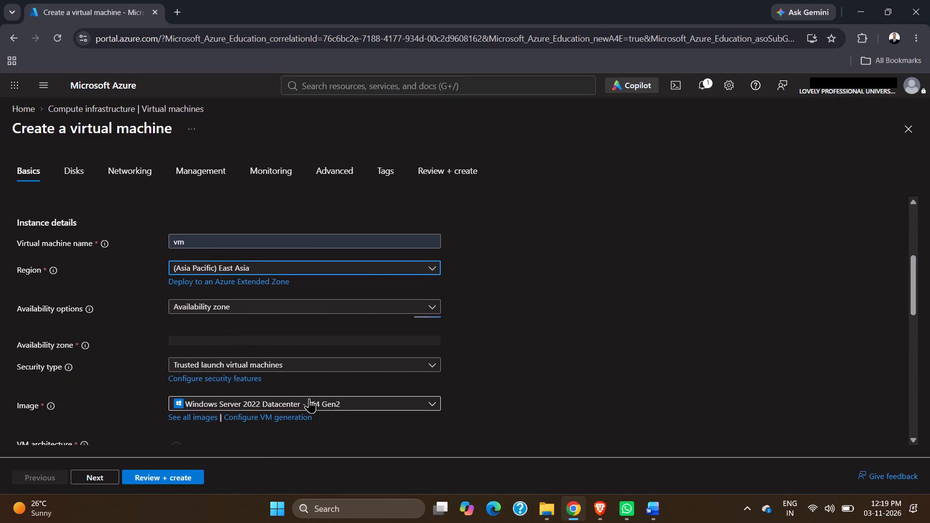
{"action": "scroll", "coordinate": [309, 398], "scroll_direction": "up", "scroll_amount": 2}
{"action": "scroll", "coordinate": [309, 398], "scroll_direction": "down", "scroll_amount": 3}
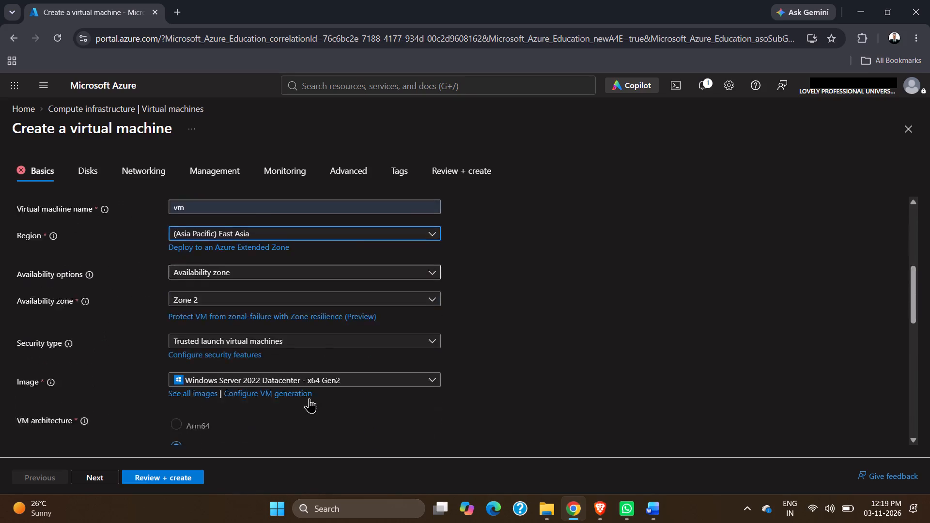
{"action": "scroll", "coordinate": [309, 398], "scroll_direction": "down", "scroll_amount": 1}
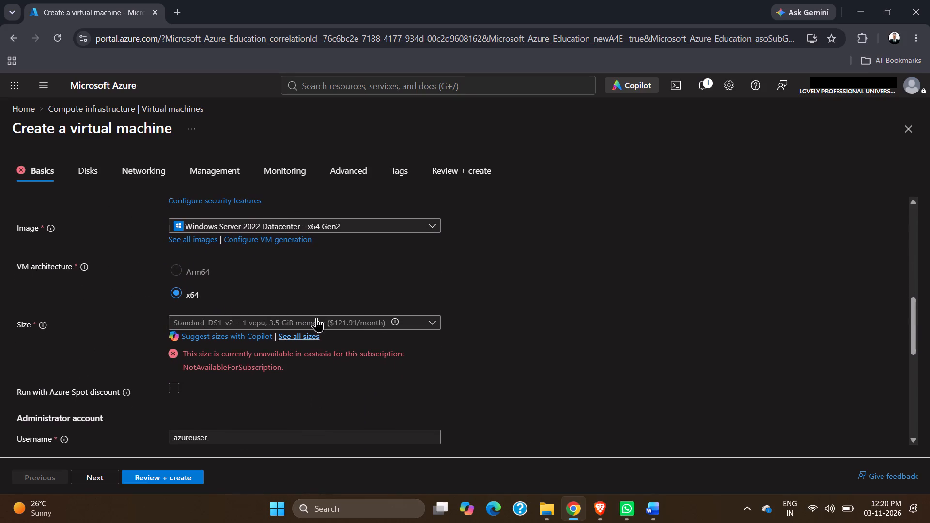
{"action": "left_click", "coordinate": [309, 322]}
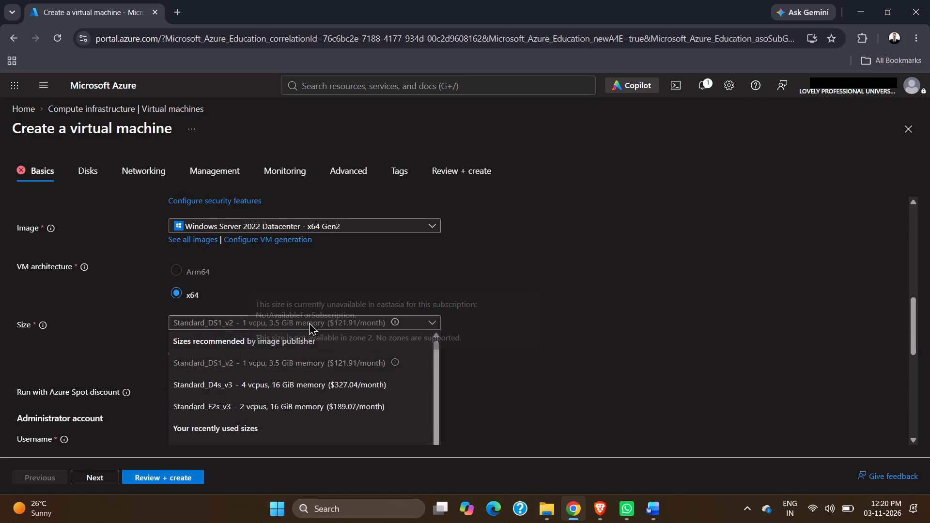
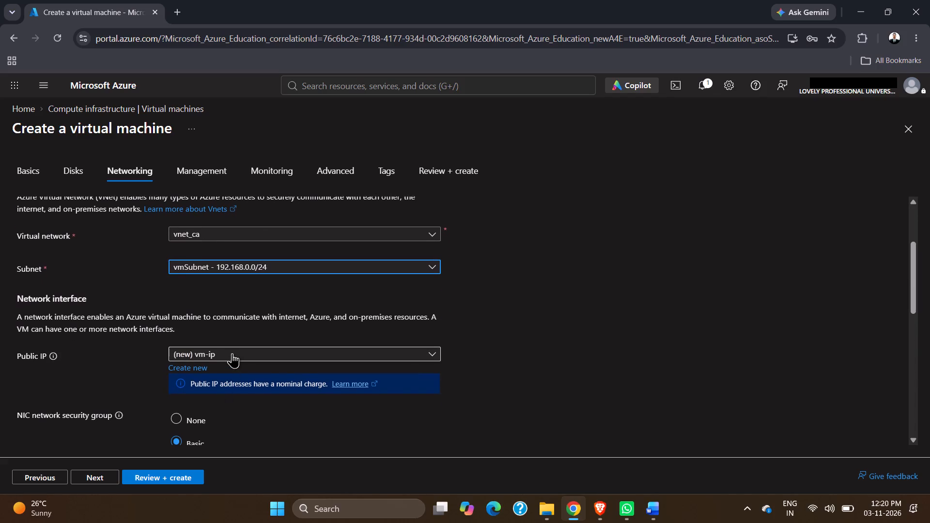
Set the virtual machine's public IP to None in its network interface settings and check the remaining networking options.
{"action": "left_click", "coordinate": [232, 353]}
{"action": "left_click", "coordinate": [227, 370]}
{"action": "scroll", "coordinate": [227, 370], "scroll_direction": "down", "scroll_amount": 2}
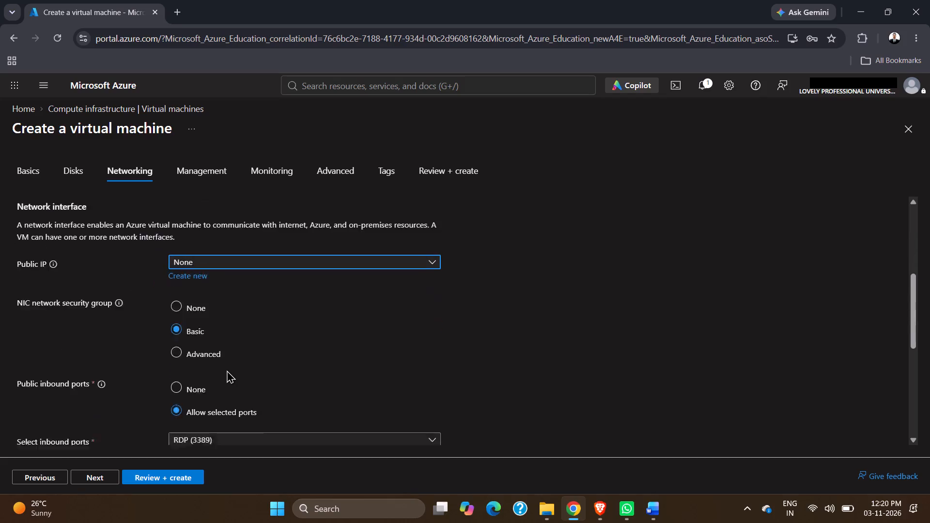
{"action": "scroll", "coordinate": [227, 370], "scroll_direction": "down", "scroll_amount": 3}
{"action": "scroll", "coordinate": [227, 370], "scroll_direction": "up", "scroll_amount": 4}
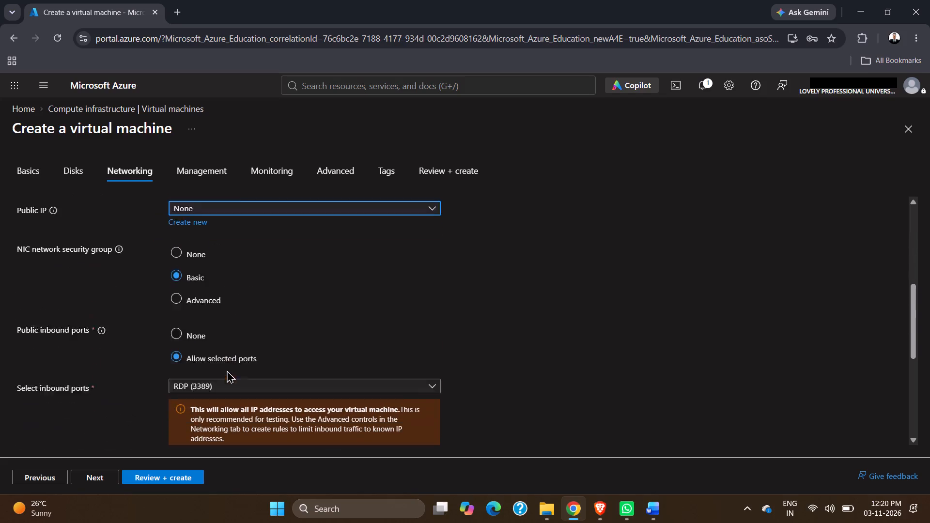
{"action": "scroll", "coordinate": [227, 370], "scroll_direction": "up", "scroll_amount": 4}
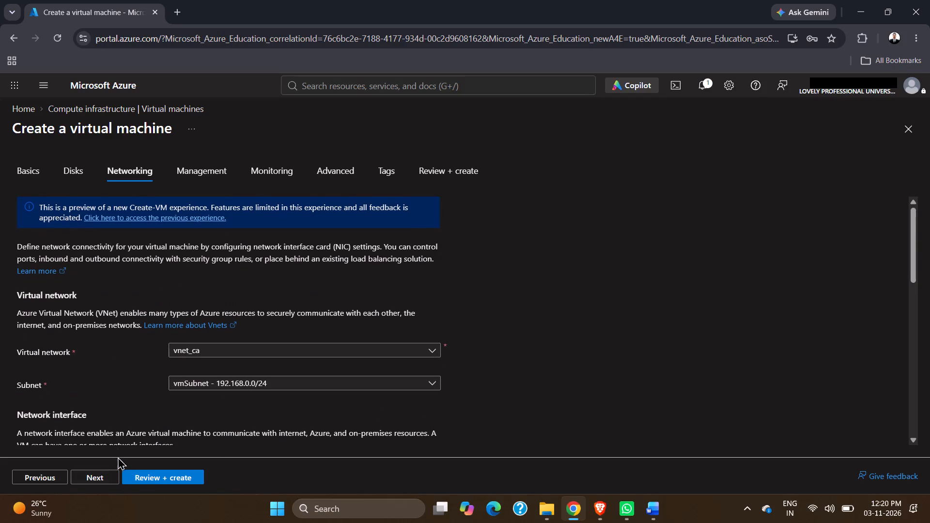
Review the virtual machine's configuration summary and create the machine to start its deployment.
{"action": "left_click", "coordinate": [151, 477]}
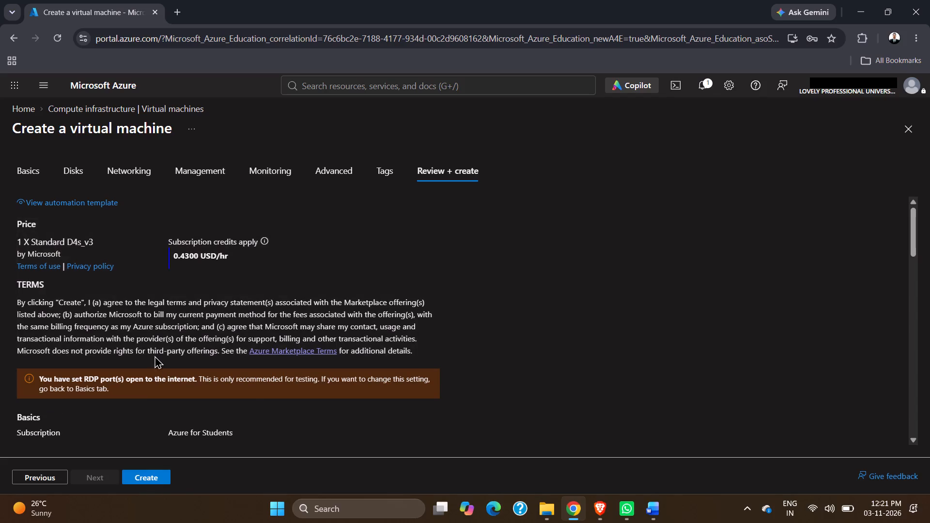
{"action": "scroll", "coordinate": [155, 351], "scroll_direction": "up", "scroll_amount": 3}
{"action": "scroll", "coordinate": [155, 351], "scroll_direction": "down", "scroll_amount": 3}
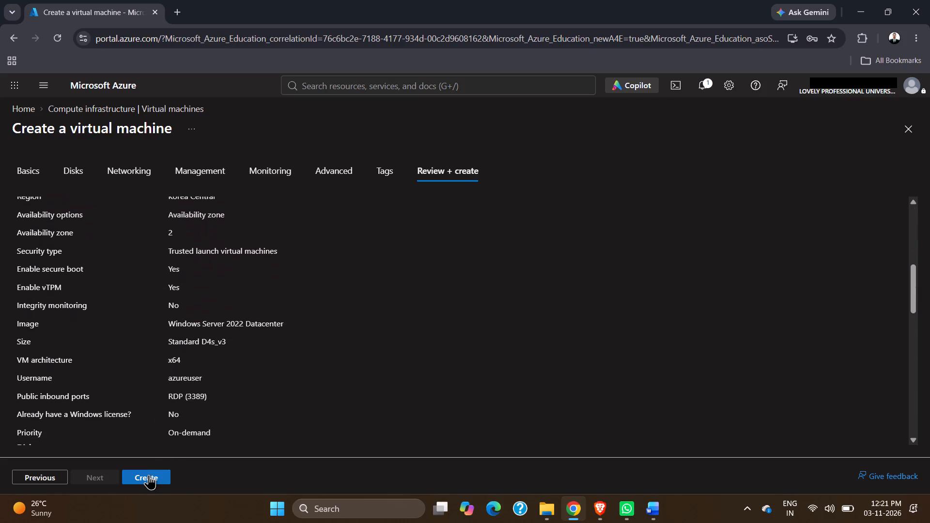
{"action": "left_click", "coordinate": [149, 475]}
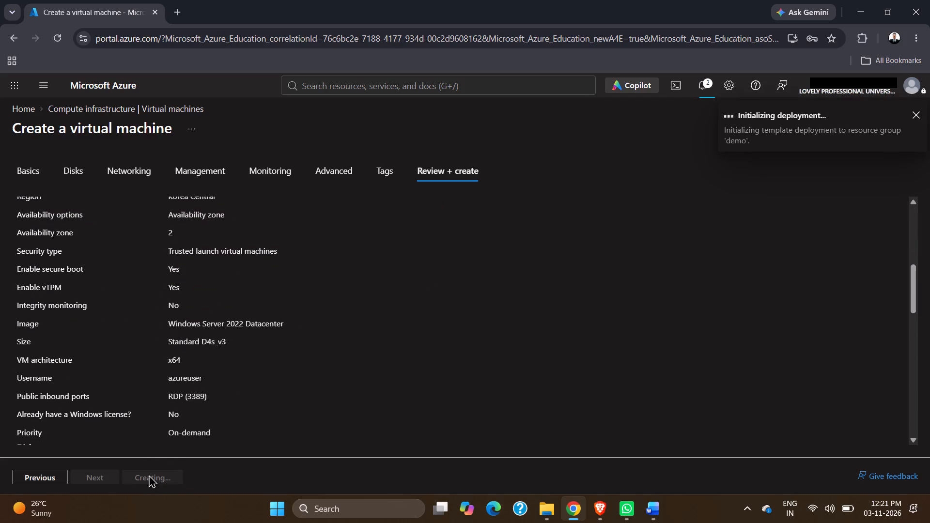
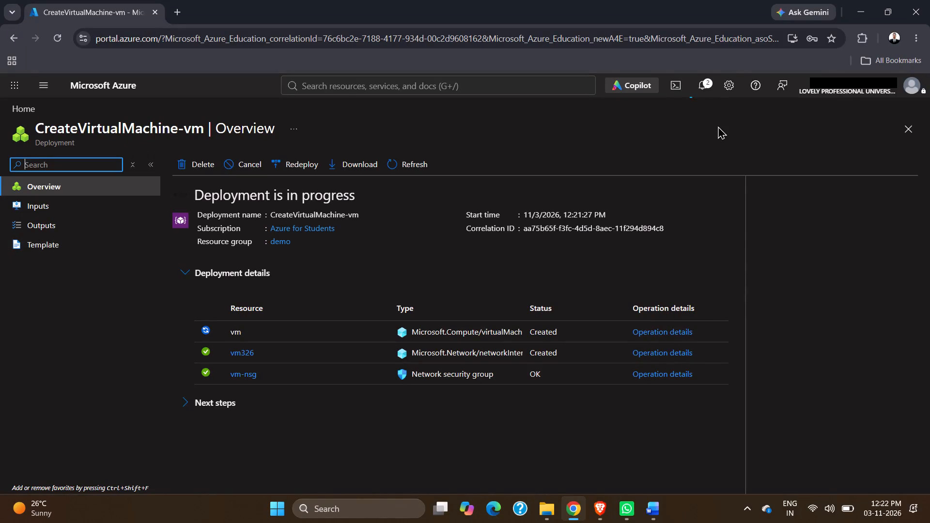
Open the newly deployed virtual machine's resource page from its deployment notification and close the notifications.
{"action": "left_click", "coordinate": [711, 83]}
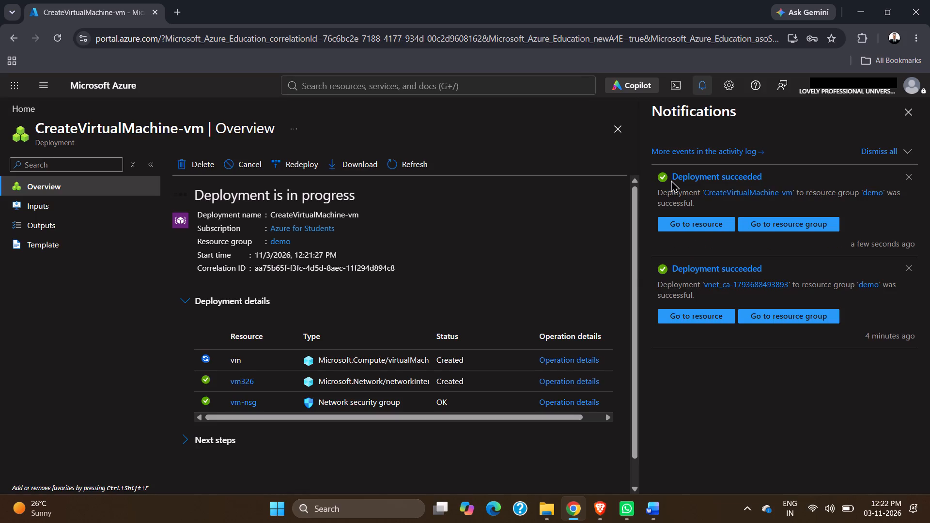
{"action": "left_click", "coordinate": [687, 227]}
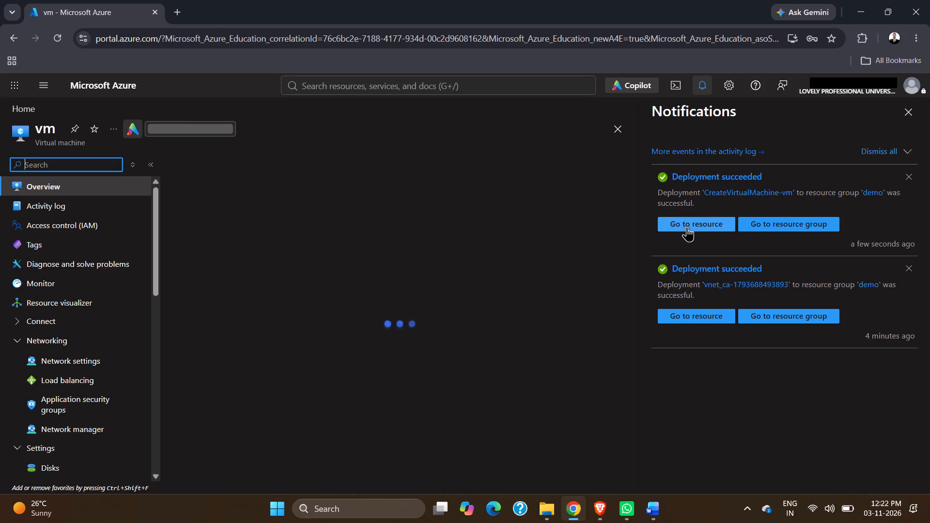
{"action": "left_click", "coordinate": [902, 112]}
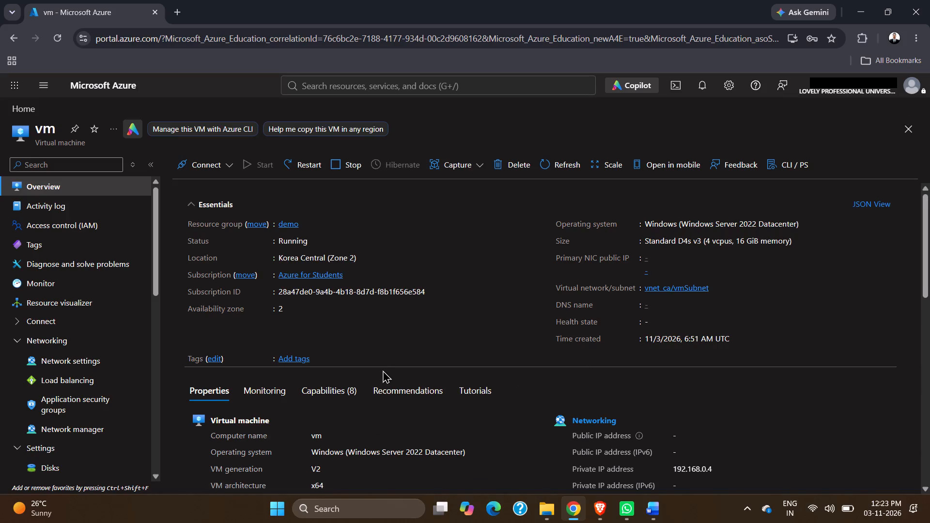
Capture a screenshot of the virtual machine's overview page and paste it into Word document ca2 below the vnet_ca screenshot.
{"action": "scroll", "coordinate": [383, 370], "scroll_direction": "right", "scroll_amount": 1}
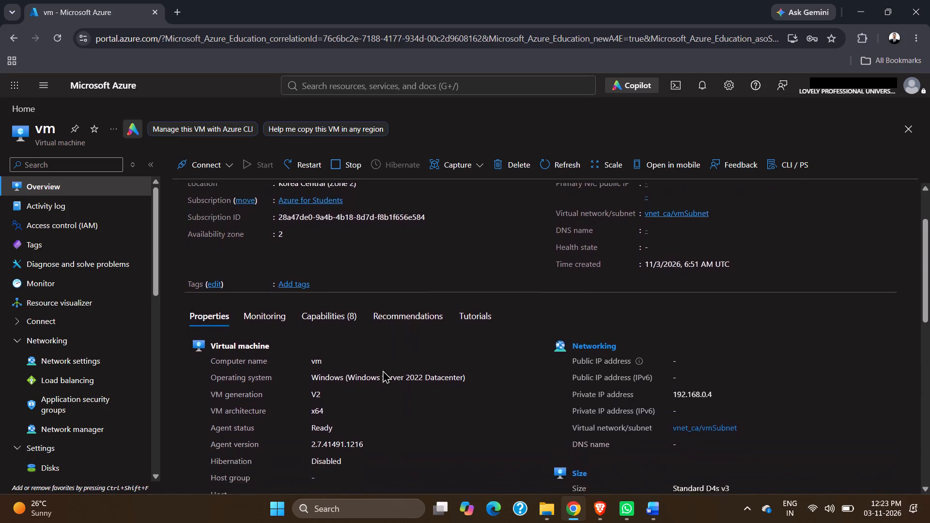
{"action": "scroll", "coordinate": [383, 370], "scroll_direction": "right", "scroll_amount": 1}
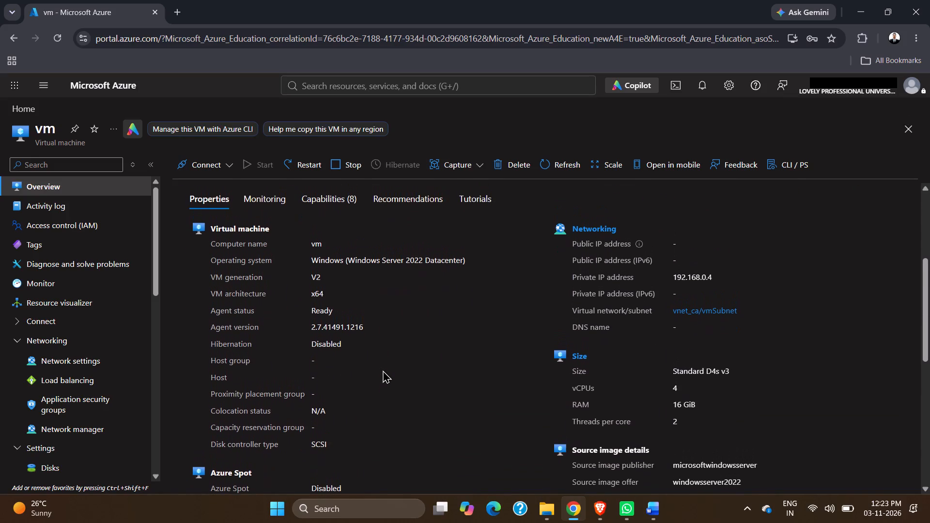
{"action": "scroll", "coordinate": [383, 370], "scroll_direction": "right", "scroll_amount": 1}
{"action": "scroll", "coordinate": [383, 370], "scroll_direction": "up", "scroll_amount": 3}
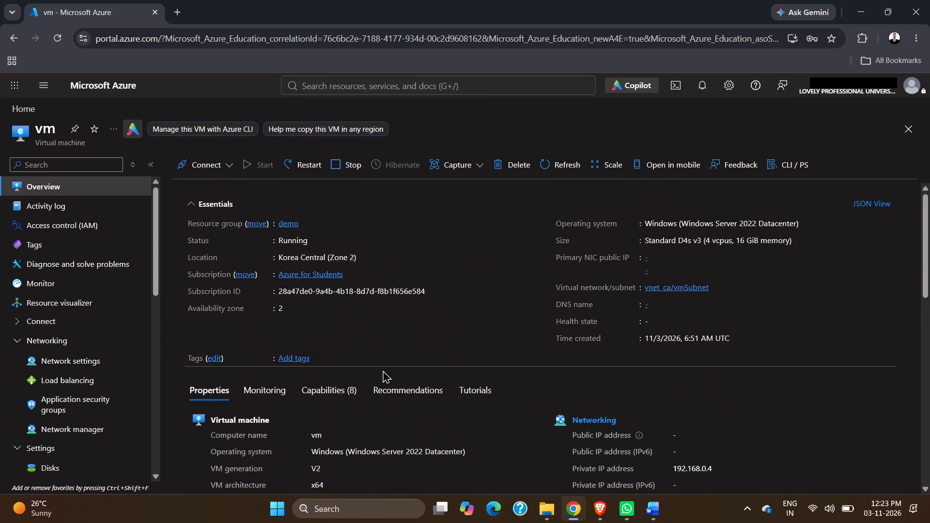
{"action": "scroll", "coordinate": [383, 370], "scroll_direction": "up", "scroll_amount": 1}
{"action": "scroll", "coordinate": [383, 370], "scroll_direction": "down", "scroll_amount": 2}
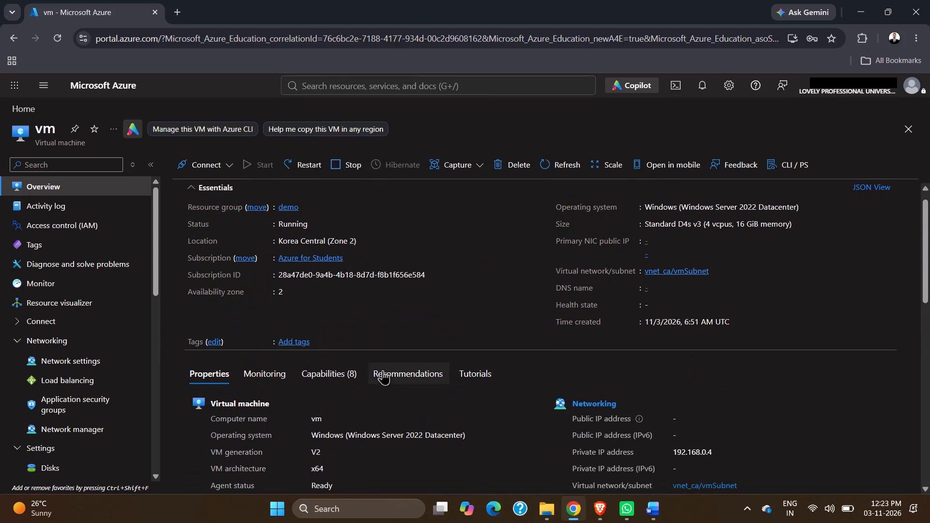
{"action": "key", "text": "Print"}
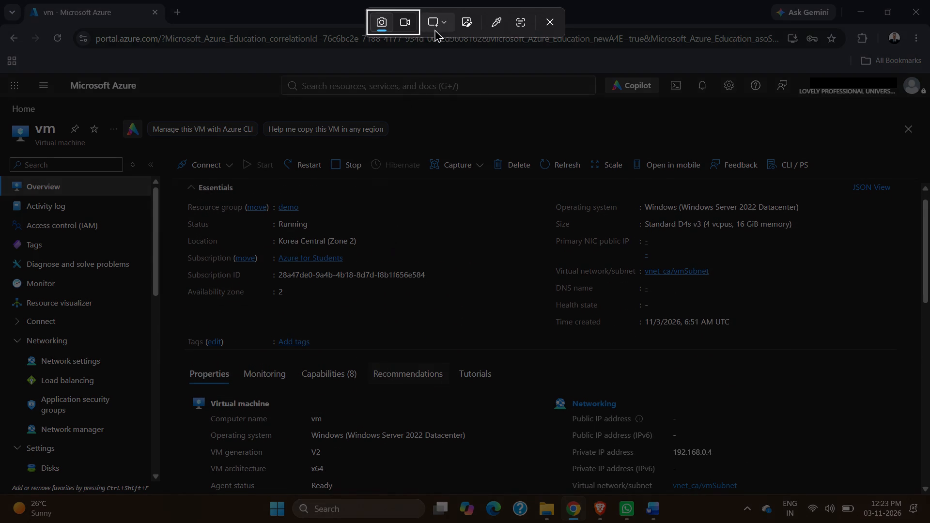
{"action": "left_click", "coordinate": [434, 29]}
{"action": "left_click", "coordinate": [444, 67]}
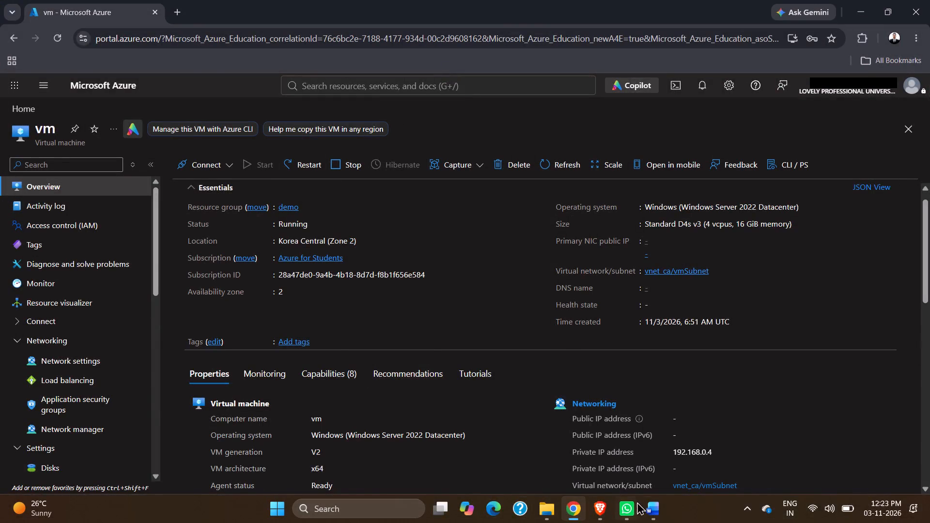
{"action": "left_click", "coordinate": [651, 515]}
{"action": "key", "text": "ctrl+v"}
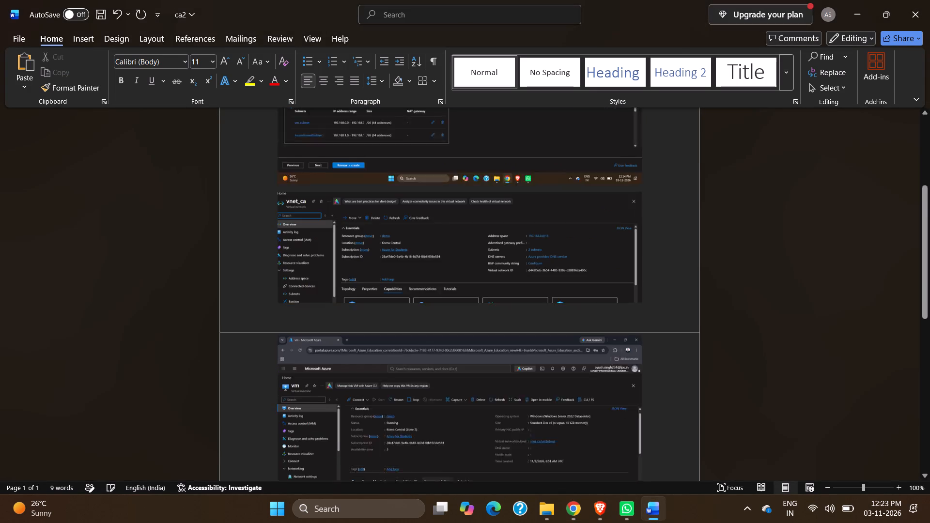
{"action": "left_click", "coordinate": [861, 2]}
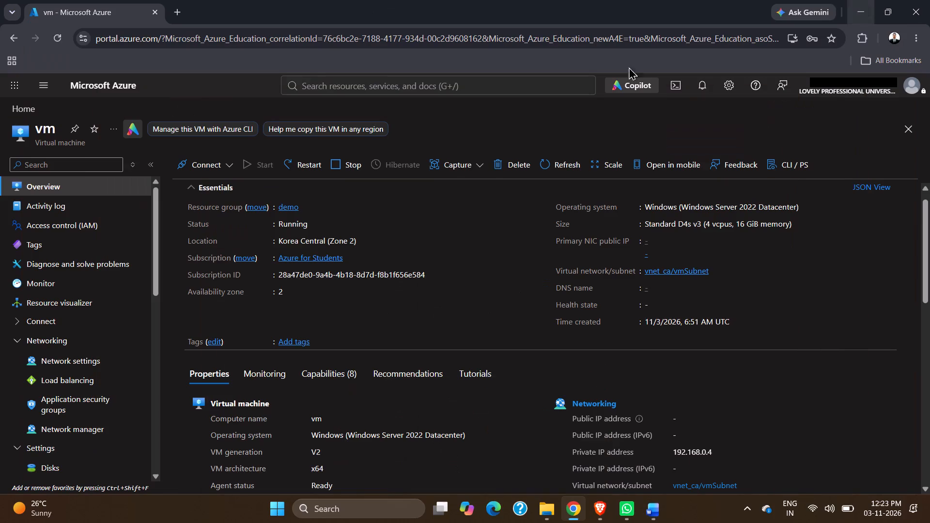
Search the portal for firewall and start a new Azure Firewall in resource group demo, named firewall.
{"action": "left_click", "coordinate": [331, 84]}
{"action": "type", "text": "firewall"}
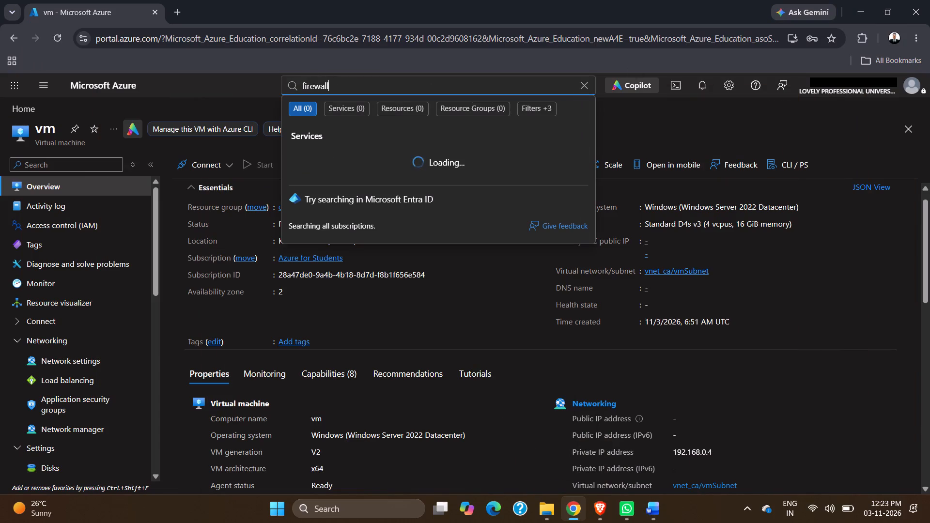
{"action": "left_click", "coordinate": [349, 164]}
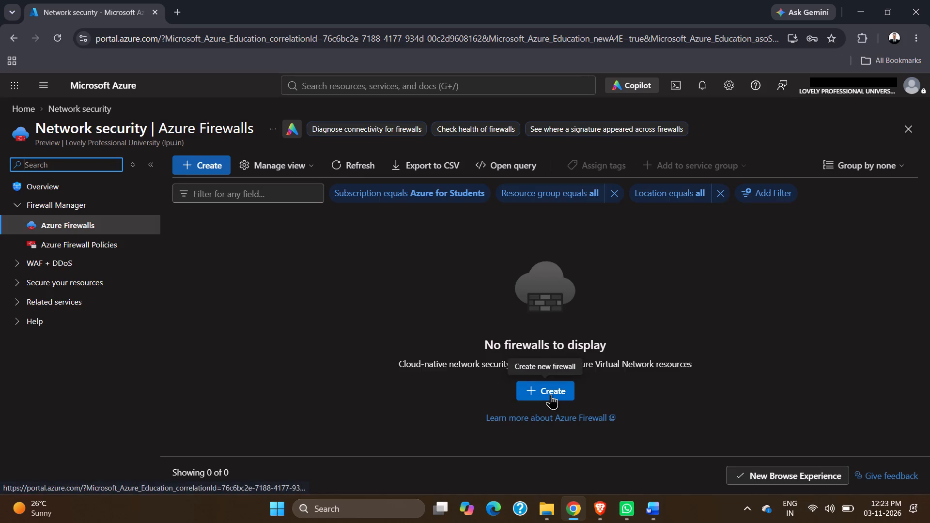
{"action": "left_click", "coordinate": [551, 394]}
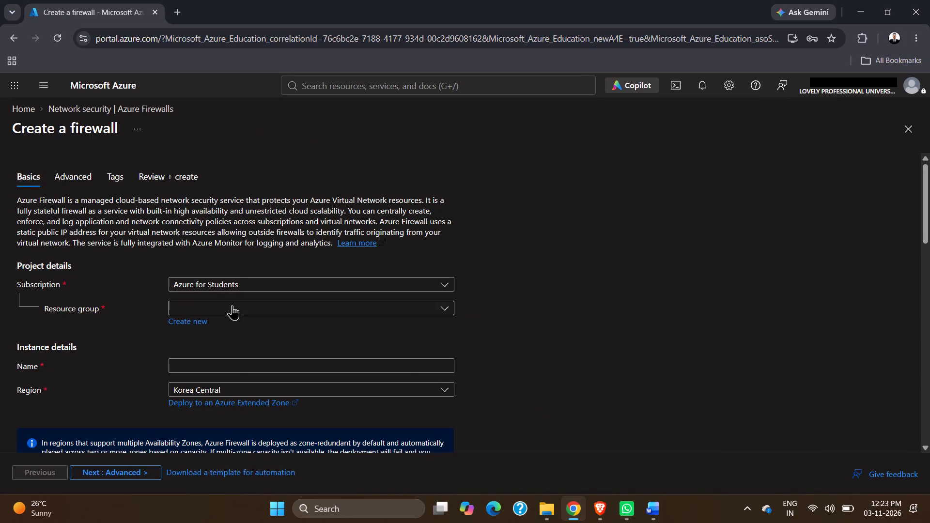
{"action": "left_click", "coordinate": [232, 305]}
{"action": "left_click", "coordinate": [208, 350]}
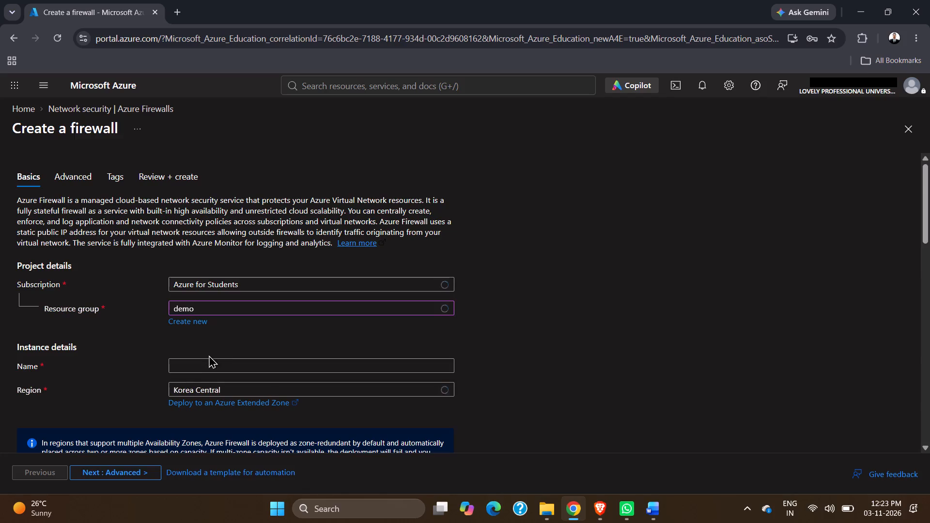
{"action": "left_click", "coordinate": [210, 365]}
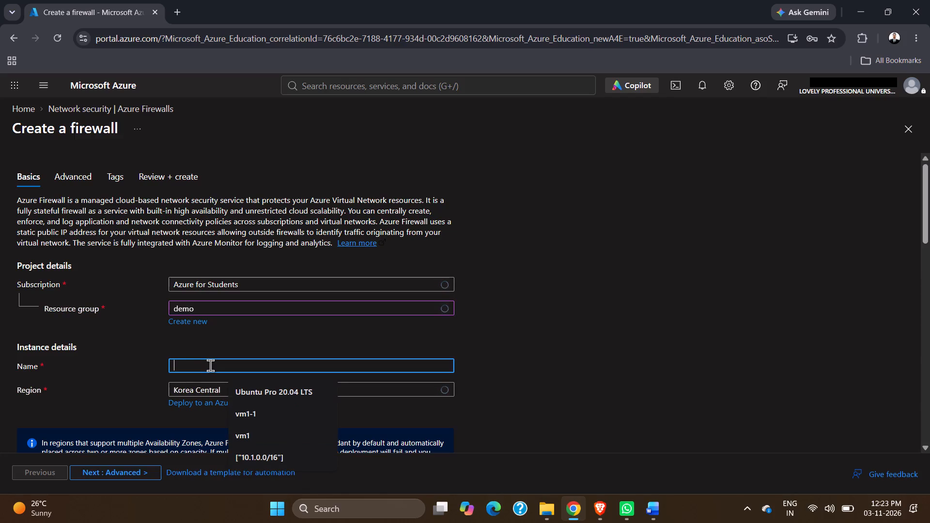
{"action": "type", "text": "firewaall"}
{"action": "key", "text": "BackSpace"}
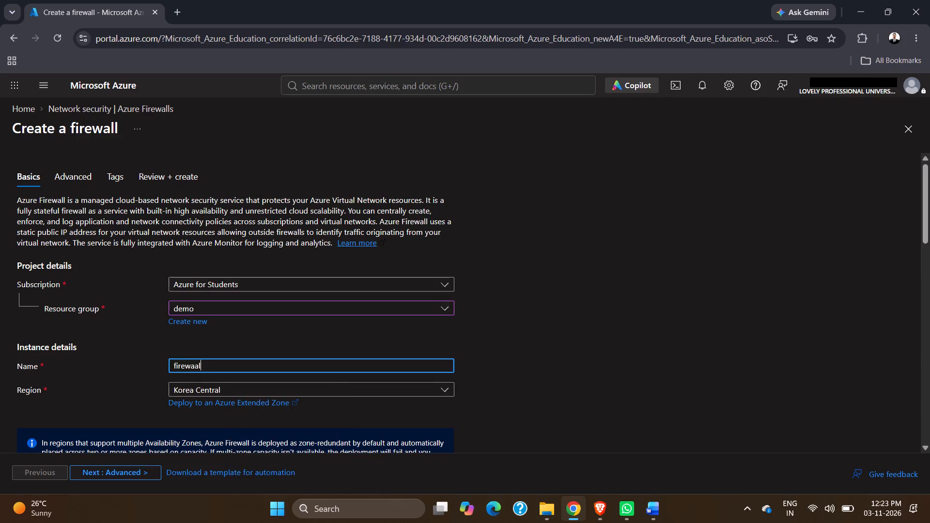
{"action": "key", "text": "BackSpace"}
{"action": "key", "text": "BackSpace"}
{"action": "type", "text": "ll"}
Set the firewall SKU to Standard and choose the existing virtual network vnet_ca (demo) for the firewall.
{"action": "scroll", "coordinate": [255, 369], "scroll_direction": "down", "scroll_amount": 3}
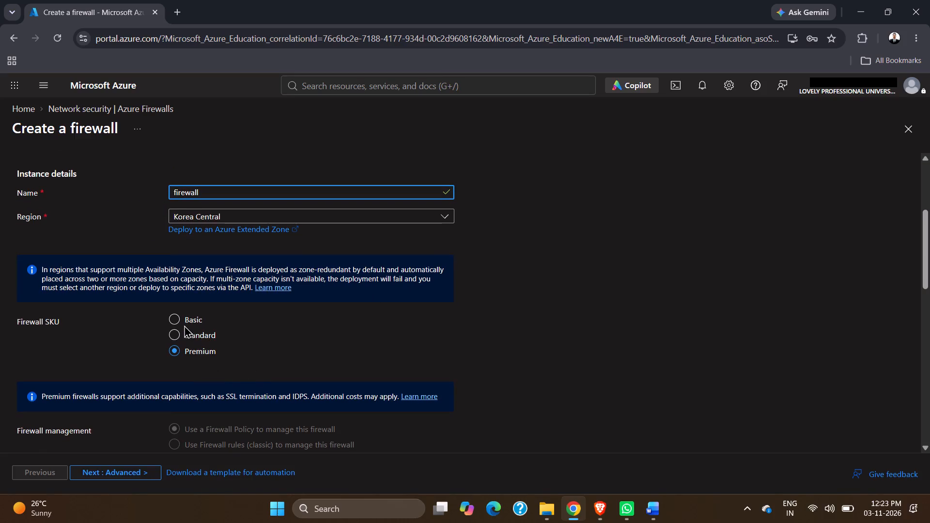
{"action": "left_click", "coordinate": [176, 330]}
{"action": "scroll", "coordinate": [176, 330], "scroll_direction": "down", "scroll_amount": 1}
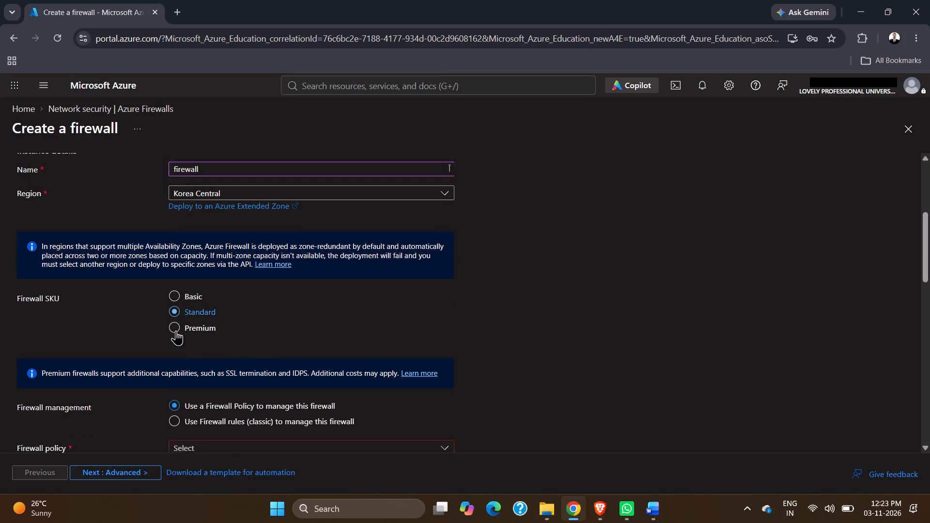
{"action": "scroll", "coordinate": [176, 330], "scroll_direction": "down", "scroll_amount": 2}
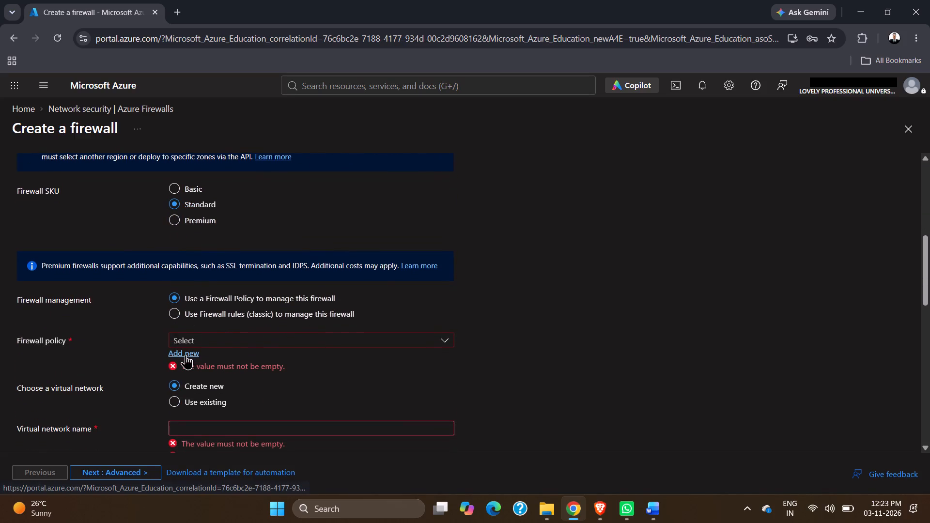
{"action": "scroll", "coordinate": [192, 391], "scroll_direction": "down", "scroll_amount": 1}
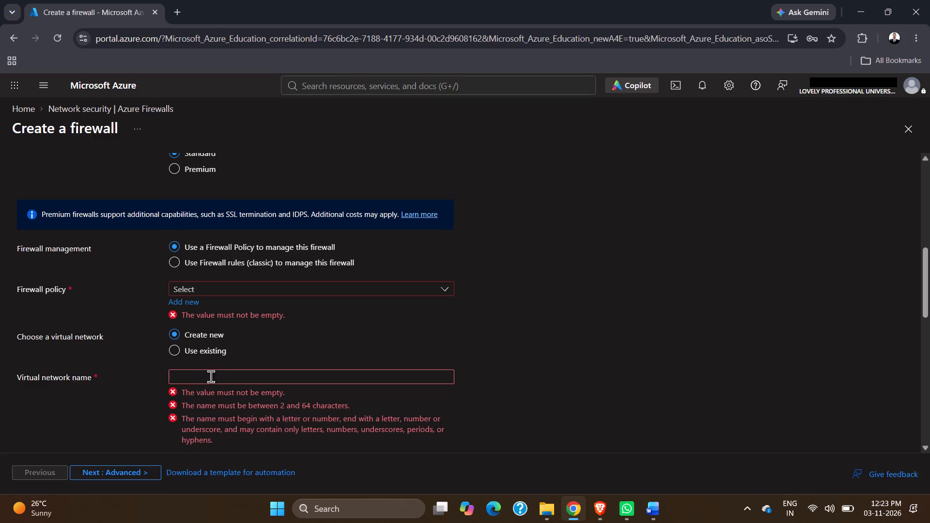
{"action": "left_click", "coordinate": [174, 352]}
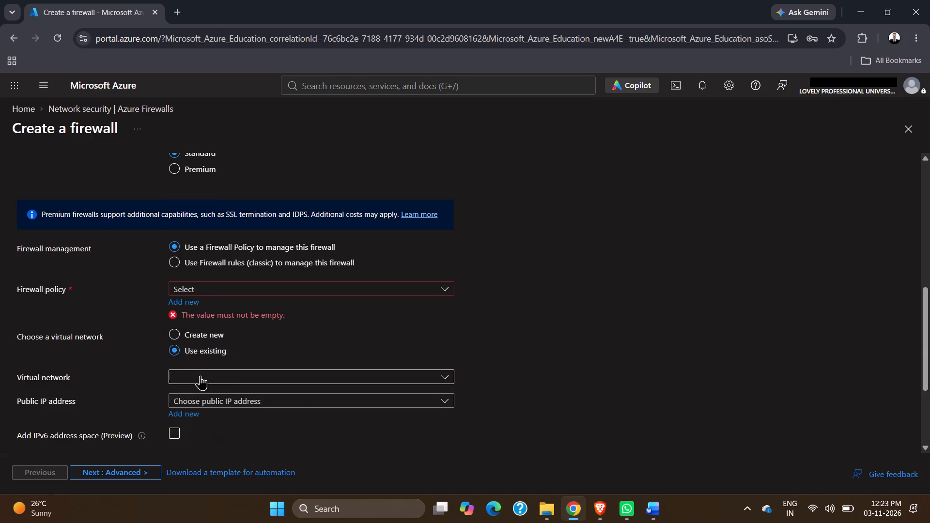
{"action": "left_click", "coordinate": [200, 375]}
{"action": "left_click", "coordinate": [200, 416]}
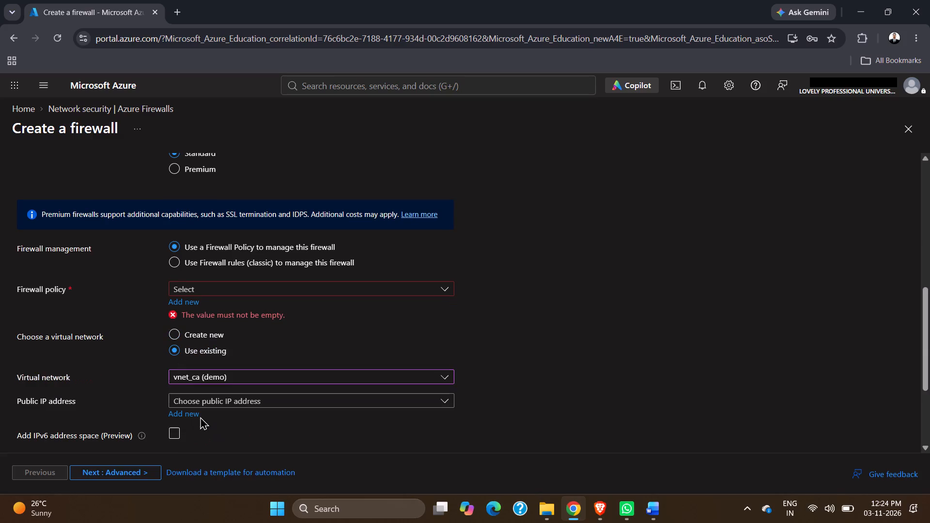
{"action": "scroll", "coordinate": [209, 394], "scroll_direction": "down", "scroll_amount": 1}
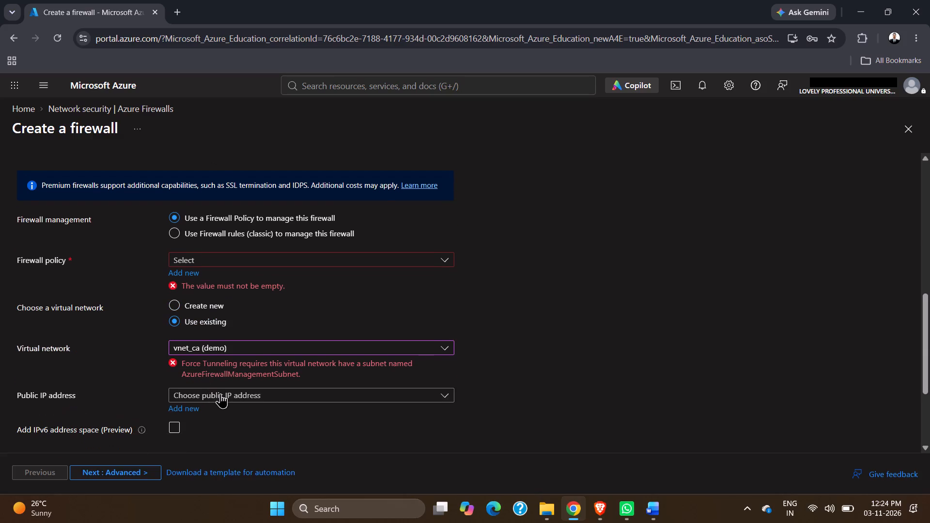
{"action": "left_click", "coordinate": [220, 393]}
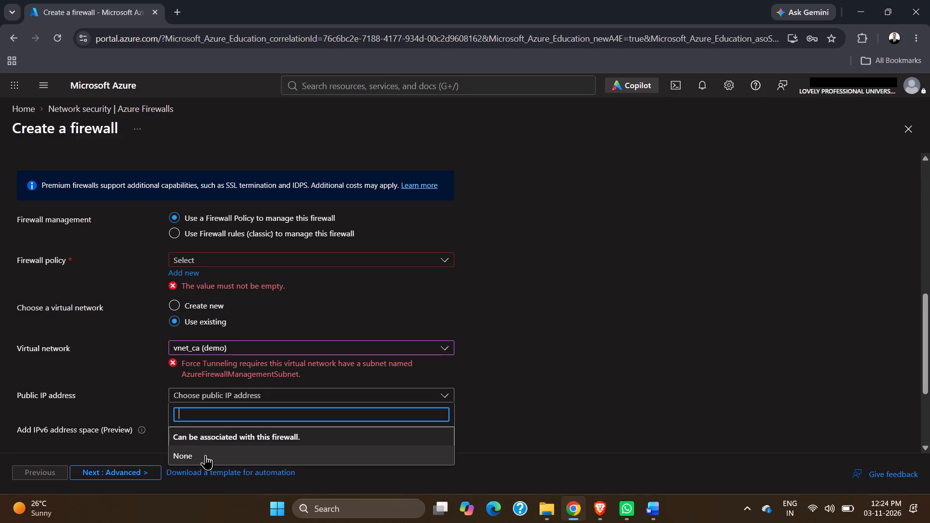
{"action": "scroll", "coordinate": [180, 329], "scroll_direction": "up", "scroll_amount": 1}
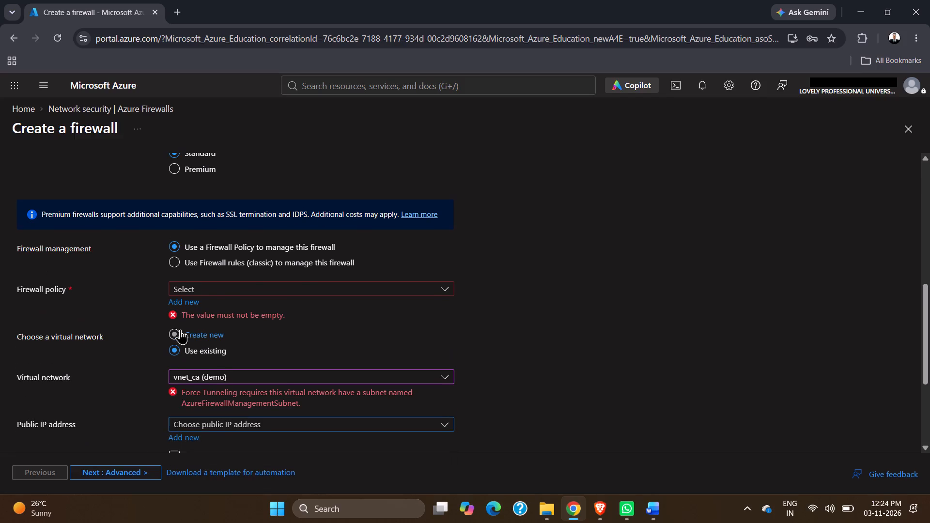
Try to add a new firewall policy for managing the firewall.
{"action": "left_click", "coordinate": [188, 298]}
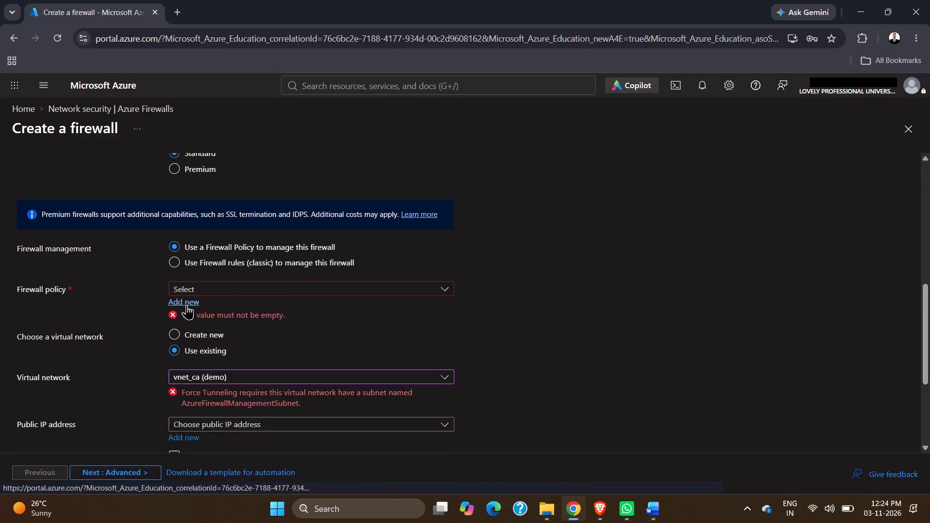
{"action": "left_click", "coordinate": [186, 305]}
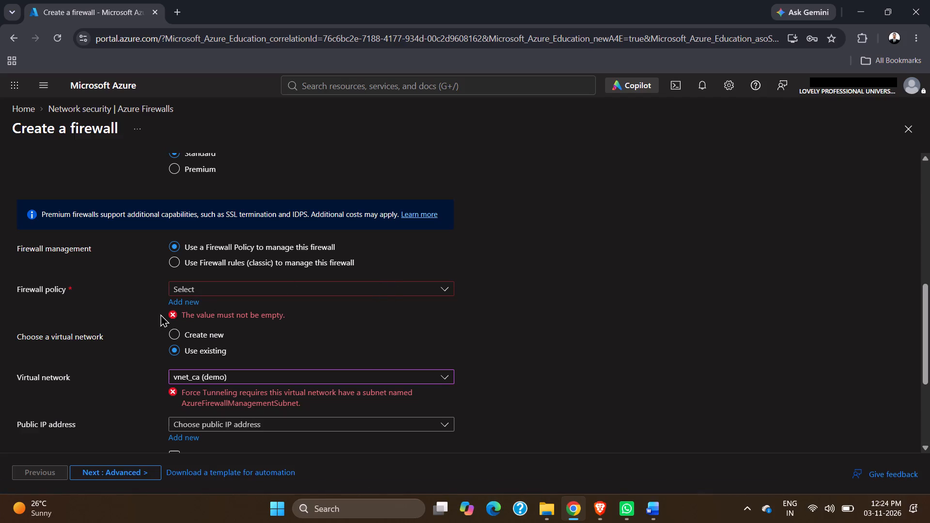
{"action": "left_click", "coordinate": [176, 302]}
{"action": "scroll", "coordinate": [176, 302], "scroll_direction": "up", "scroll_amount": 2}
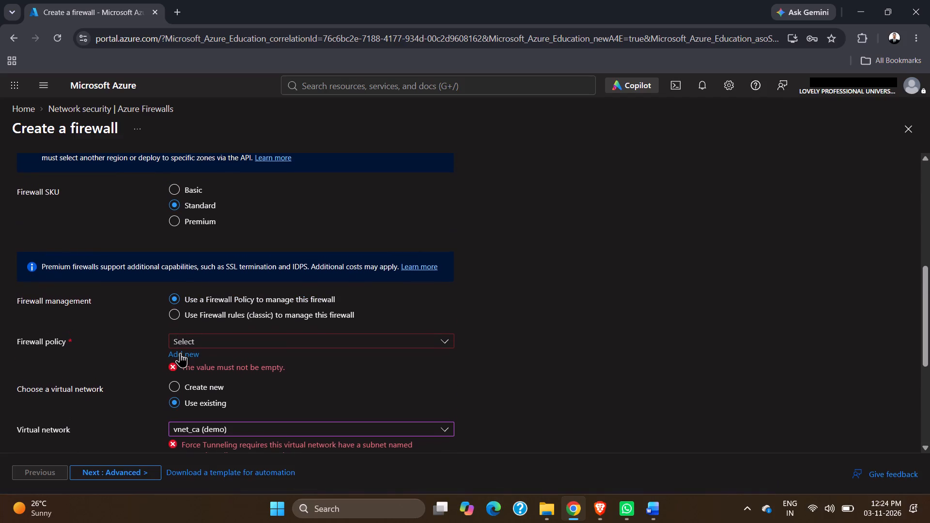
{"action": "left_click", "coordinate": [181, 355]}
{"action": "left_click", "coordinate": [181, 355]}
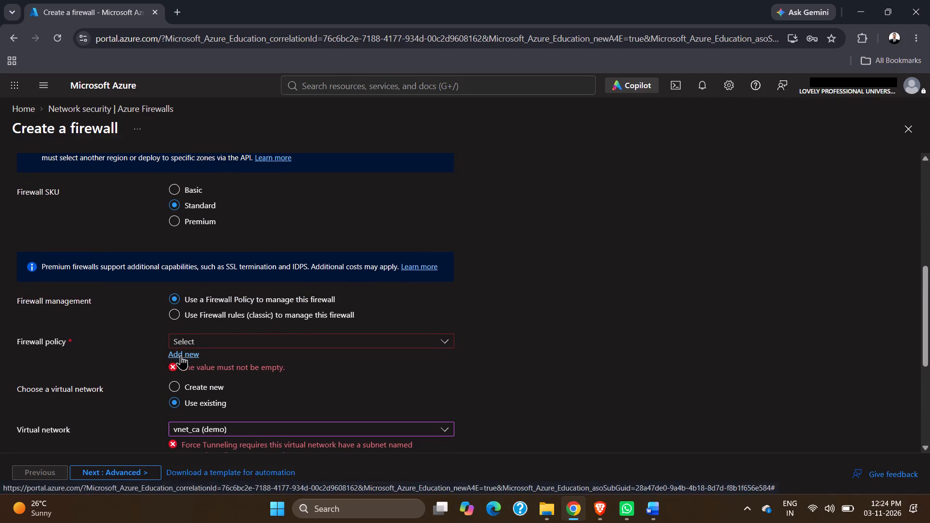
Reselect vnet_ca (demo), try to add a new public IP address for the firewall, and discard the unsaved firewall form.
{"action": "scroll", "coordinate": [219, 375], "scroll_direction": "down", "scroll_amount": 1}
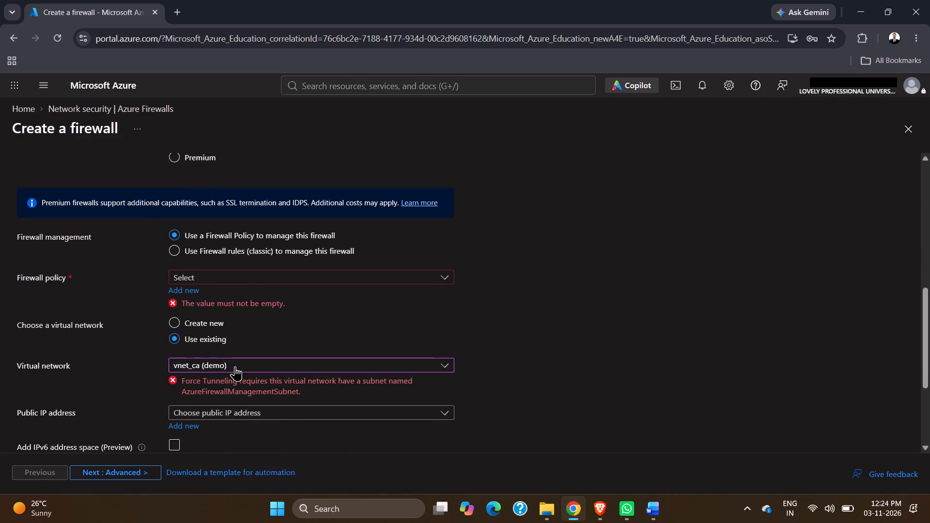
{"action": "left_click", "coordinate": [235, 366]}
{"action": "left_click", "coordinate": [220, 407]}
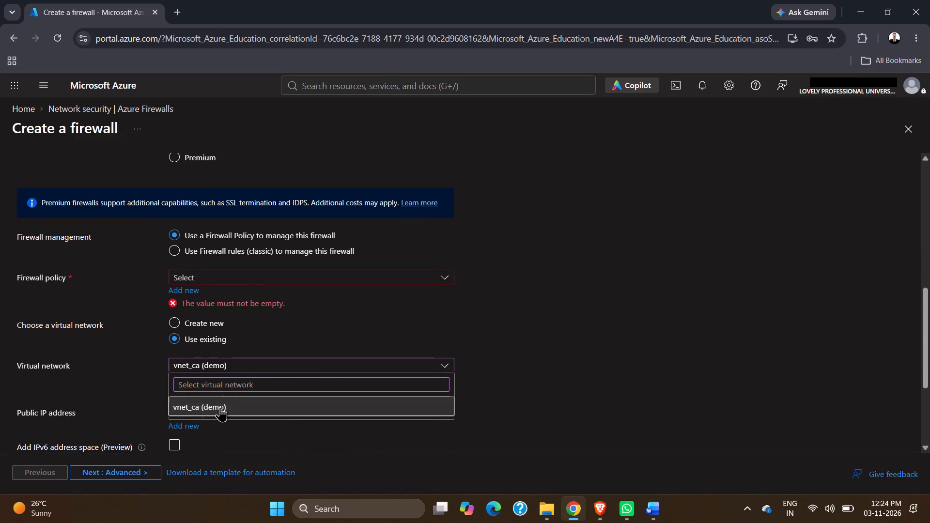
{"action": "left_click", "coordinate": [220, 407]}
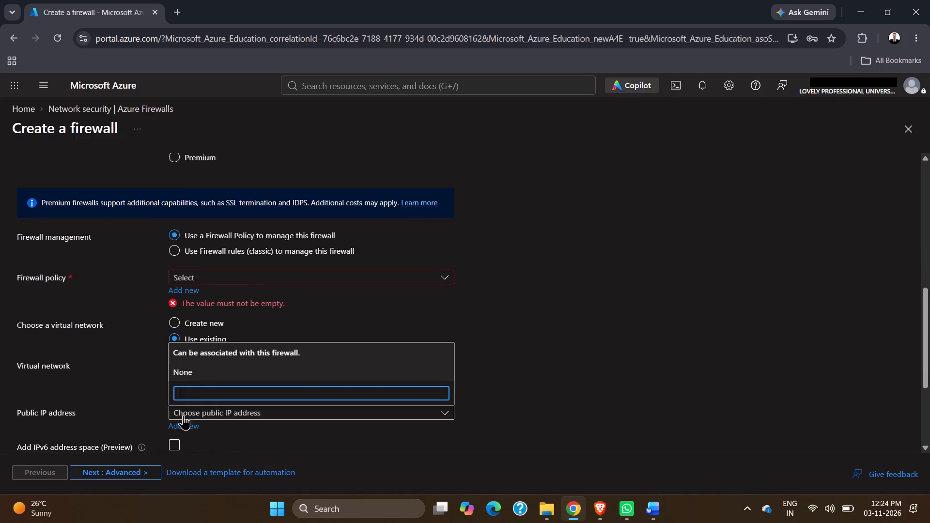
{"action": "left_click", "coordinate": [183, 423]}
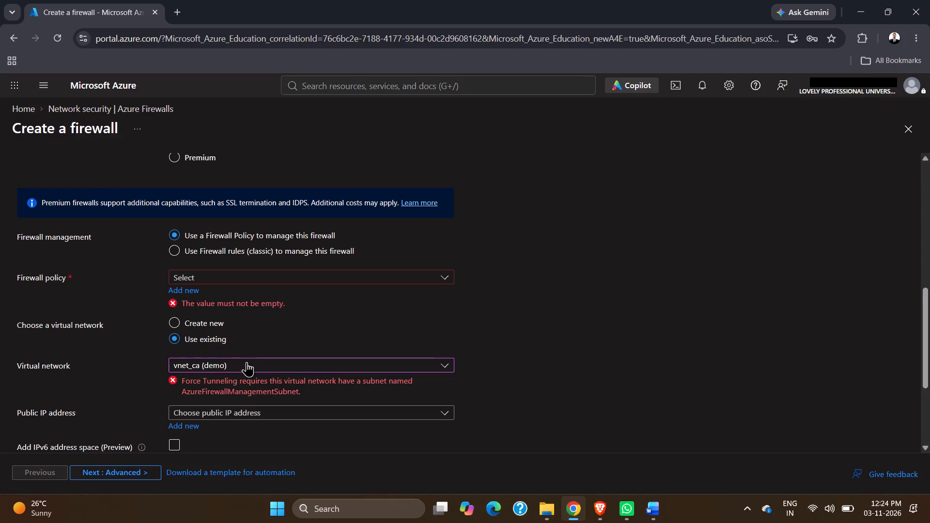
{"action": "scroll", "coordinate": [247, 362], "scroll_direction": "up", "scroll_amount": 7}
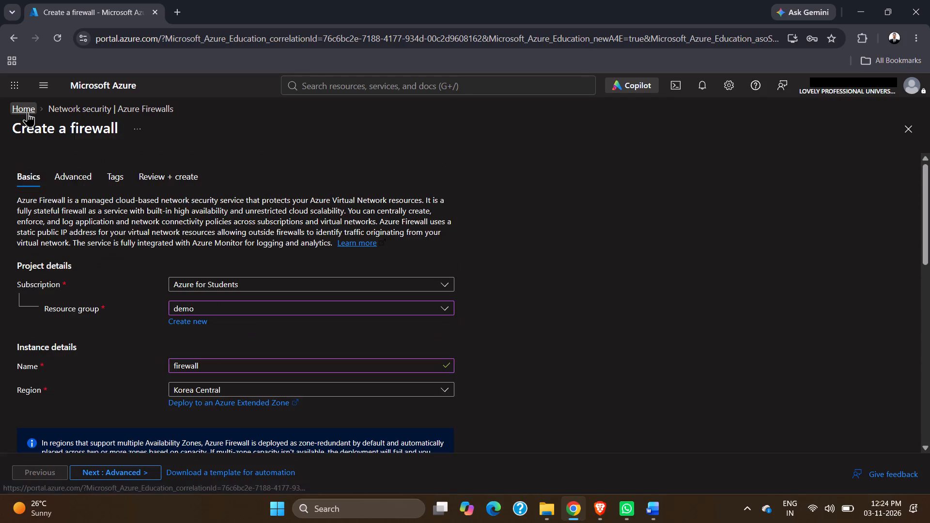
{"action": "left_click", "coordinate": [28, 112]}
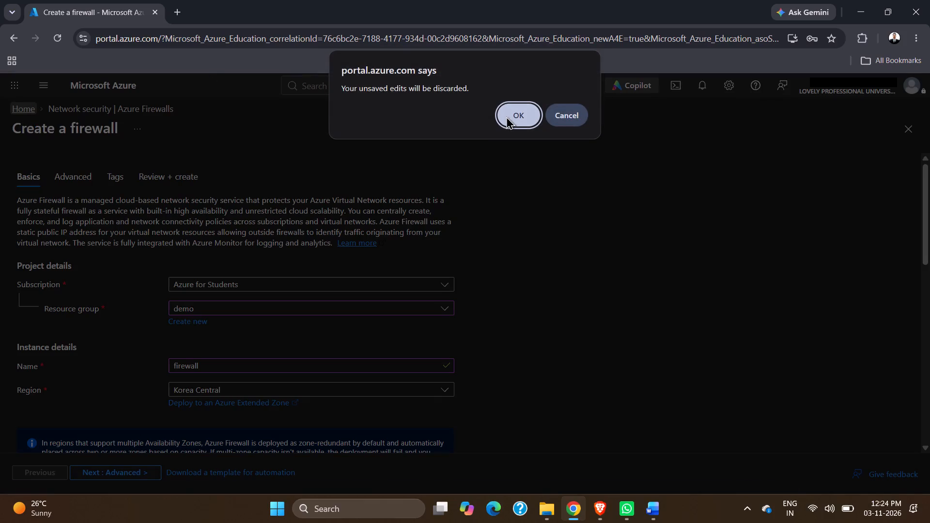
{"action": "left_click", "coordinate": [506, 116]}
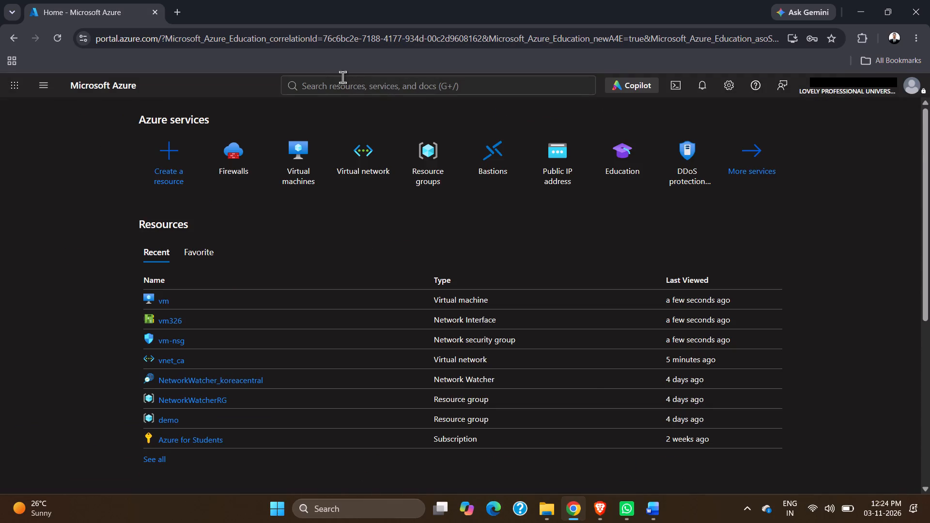
Add a subnet with the purpose Firewall Management (forced tunneling) to virtual network vnet_ca, keeping the proposed address range.
{"action": "left_click", "coordinate": [343, 77]}
{"action": "left_click", "coordinate": [134, 196]}
{"action": "left_click", "coordinate": [345, 166]}
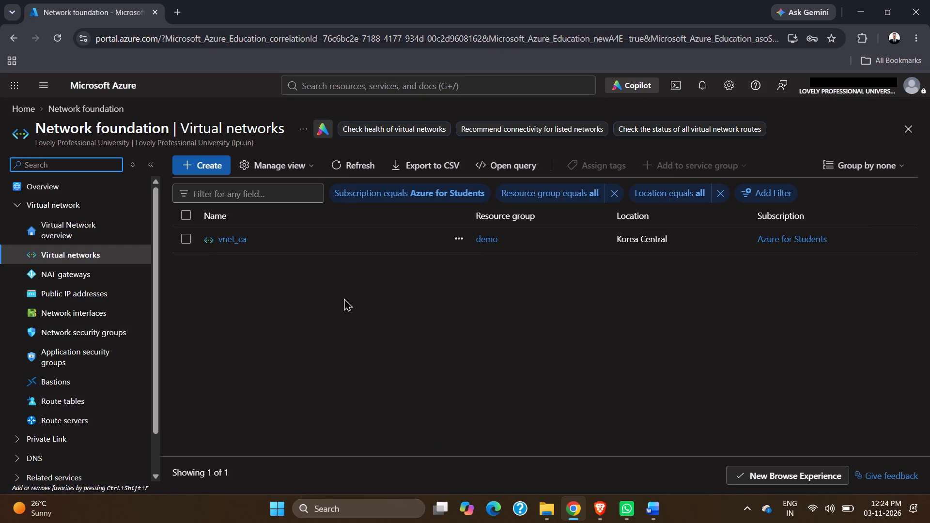
{"action": "left_click", "coordinate": [237, 241]}
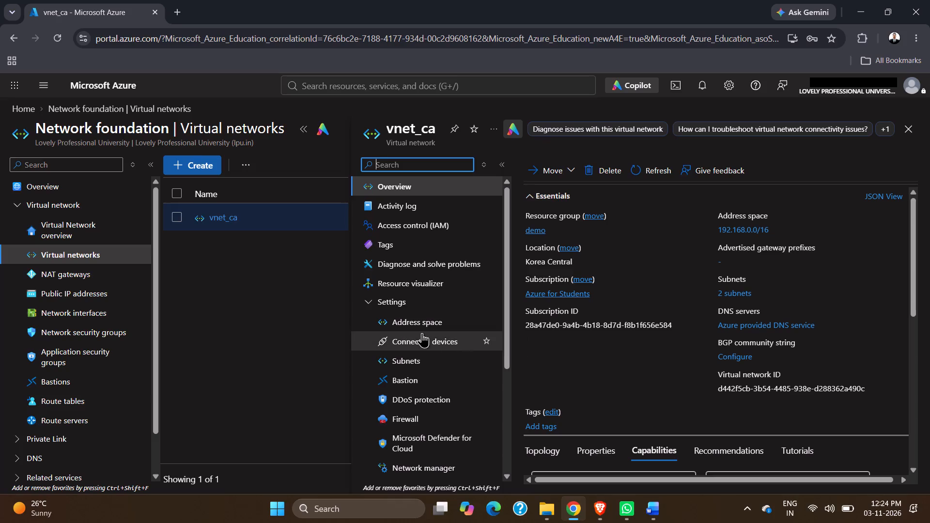
{"action": "left_click", "coordinate": [412, 325]}
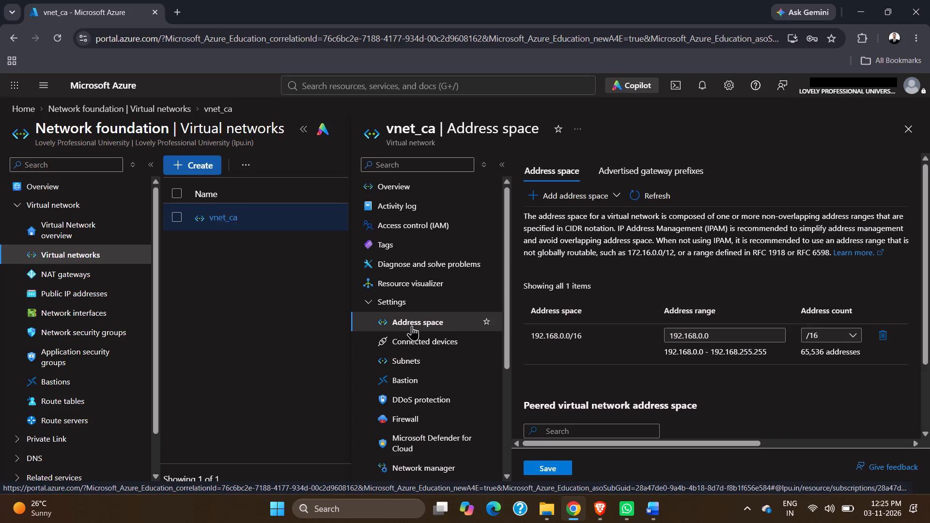
{"action": "left_click", "coordinate": [416, 369]}
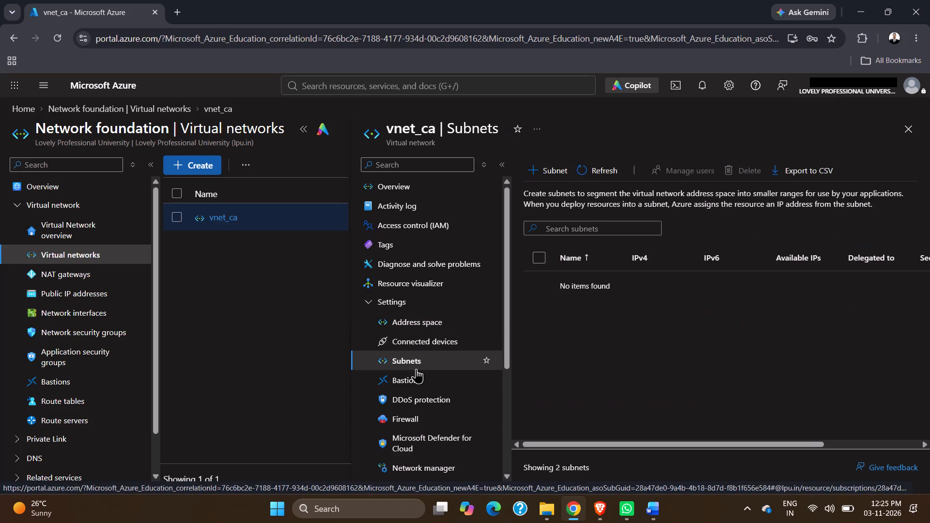
{"action": "left_click", "coordinate": [554, 177]}
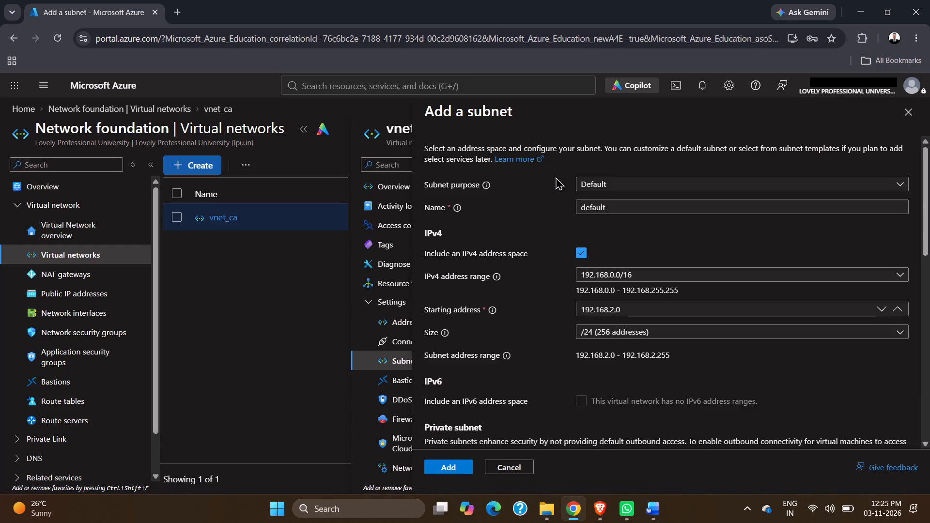
{"action": "left_click", "coordinate": [616, 181]}
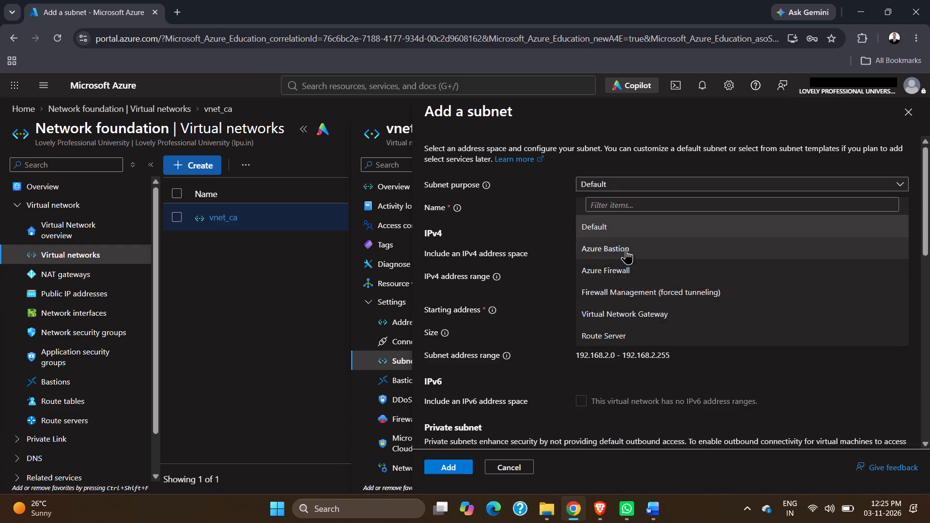
{"action": "left_click", "coordinate": [623, 289]}
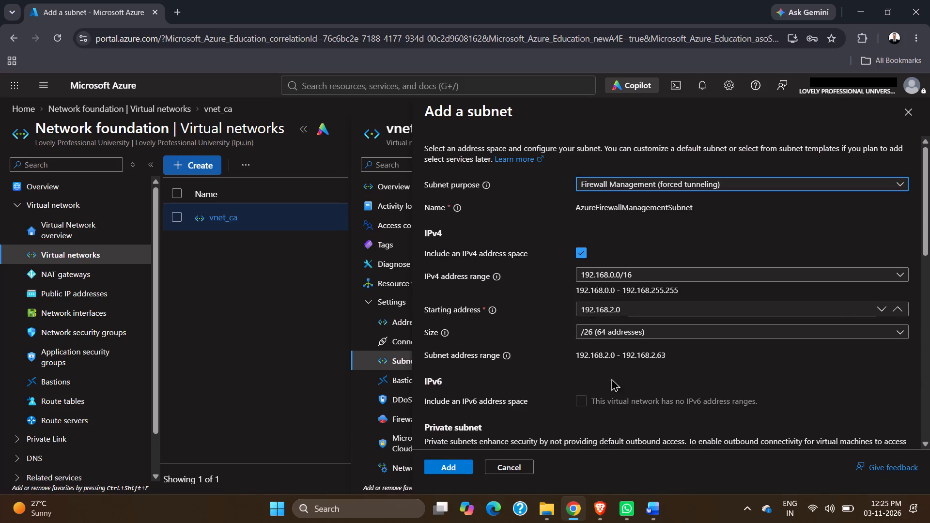
{"action": "left_click", "coordinate": [451, 465]}
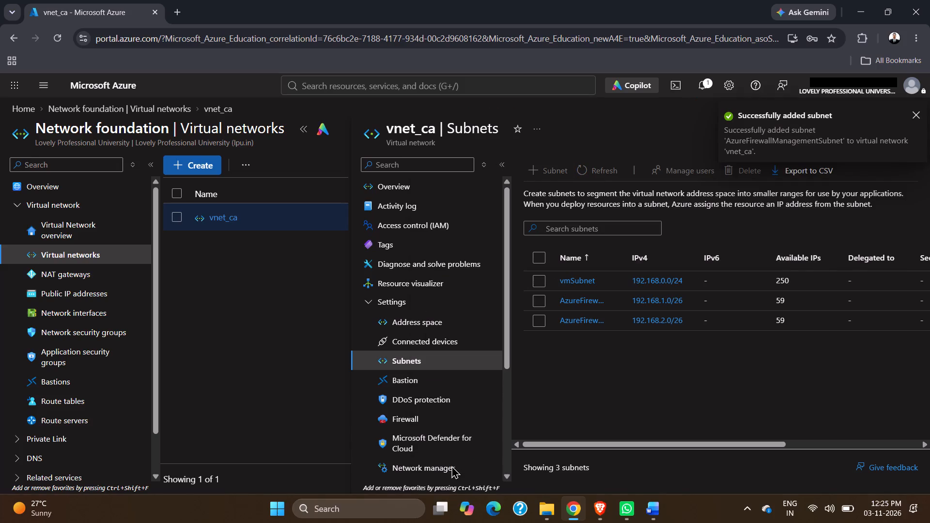
{"action": "left_click", "coordinate": [915, 114]}
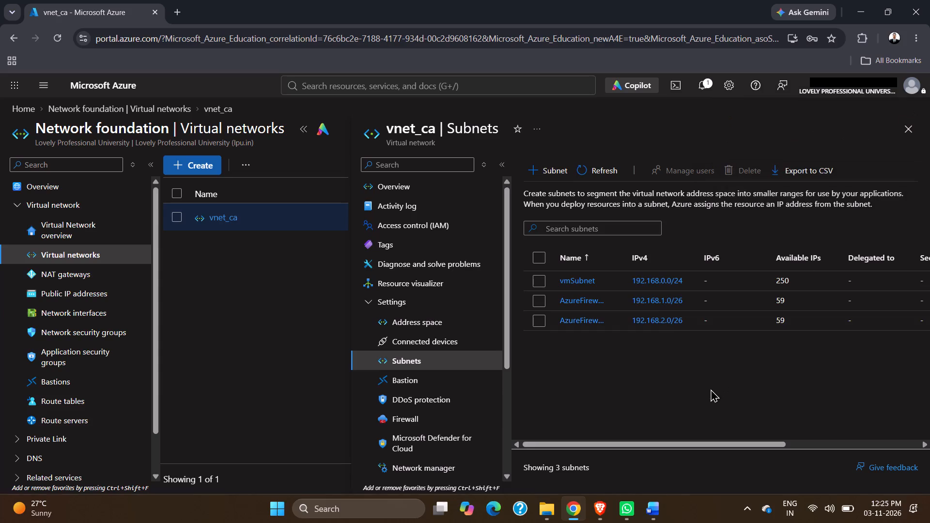
Capture a full-screen screenshot of the vnet_ca subnets page and paste it into Word document ca2 below the Create virtual network screenshot.
{"action": "key", "text": "Print"}
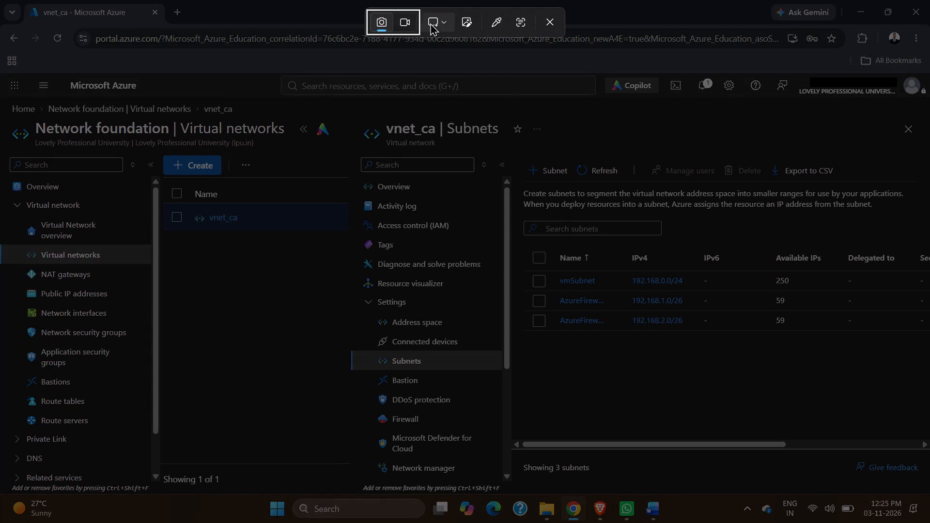
{"action": "left_click", "coordinate": [430, 23]}
{"action": "left_click", "coordinate": [444, 63]}
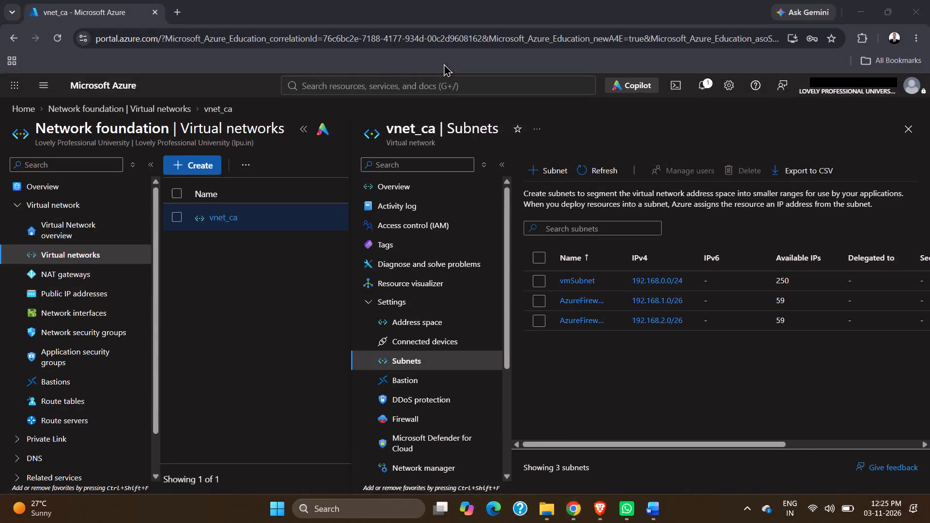
{"action": "left_click", "coordinate": [655, 515]}
{"action": "scroll", "coordinate": [465, 318], "scroll_direction": "up", "scroll_amount": 4}
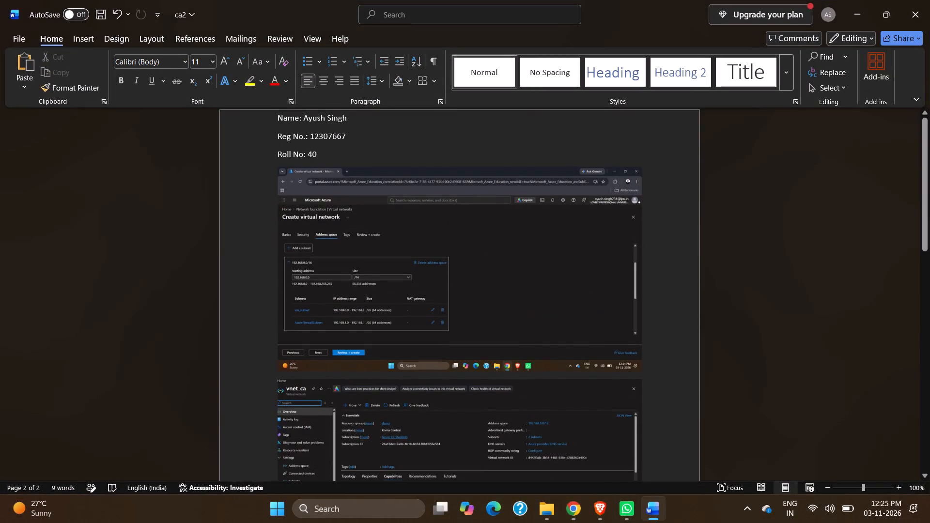
{"action": "left_click", "coordinate": [665, 304]}
{"action": "key", "text": "Return"}
{"action": "key", "text": "ctrl+v"}
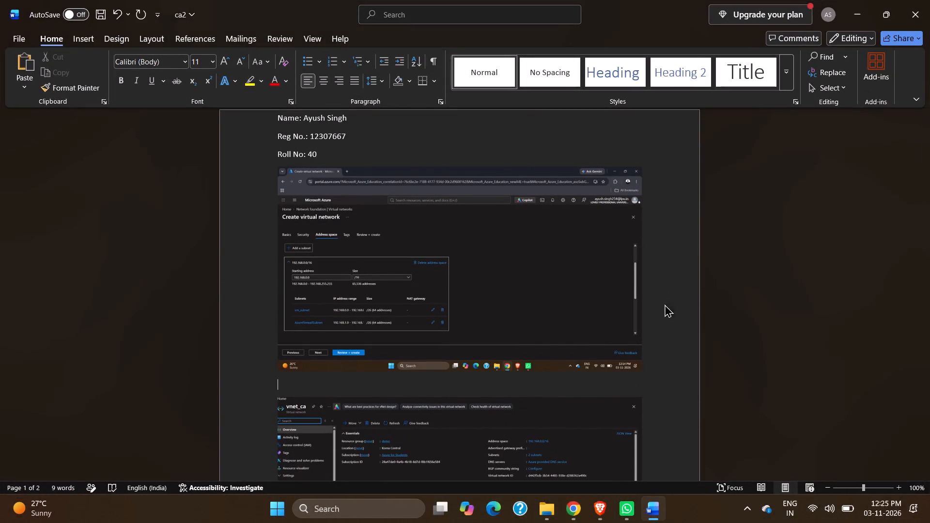
{"action": "key", "text": "Return"}
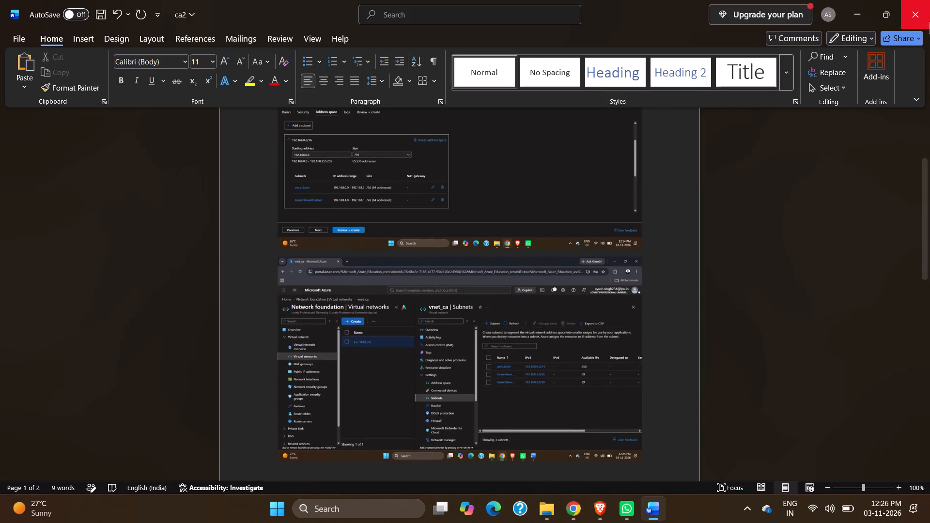
{"action": "left_click", "coordinate": [857, 0]}
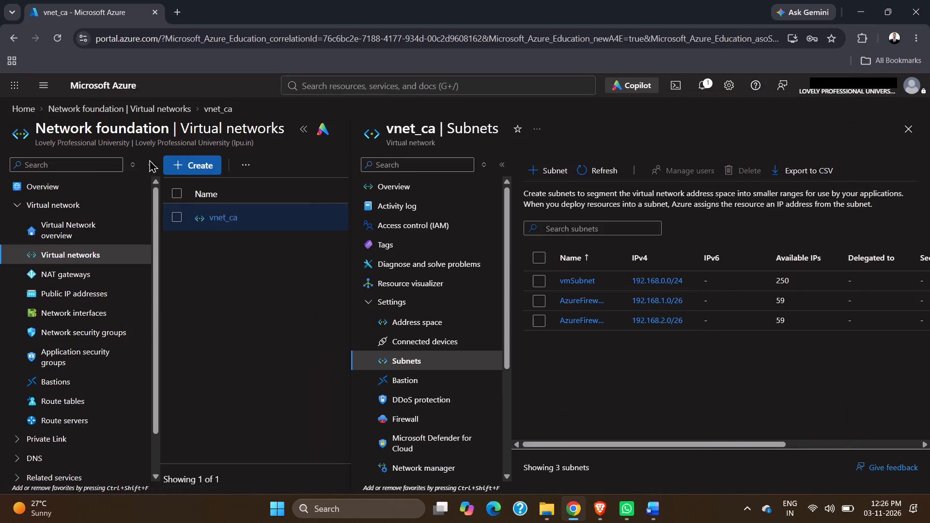
Search the portal for firewall and start creating a new Azure Firewall.
{"action": "left_click", "coordinate": [353, 90]}
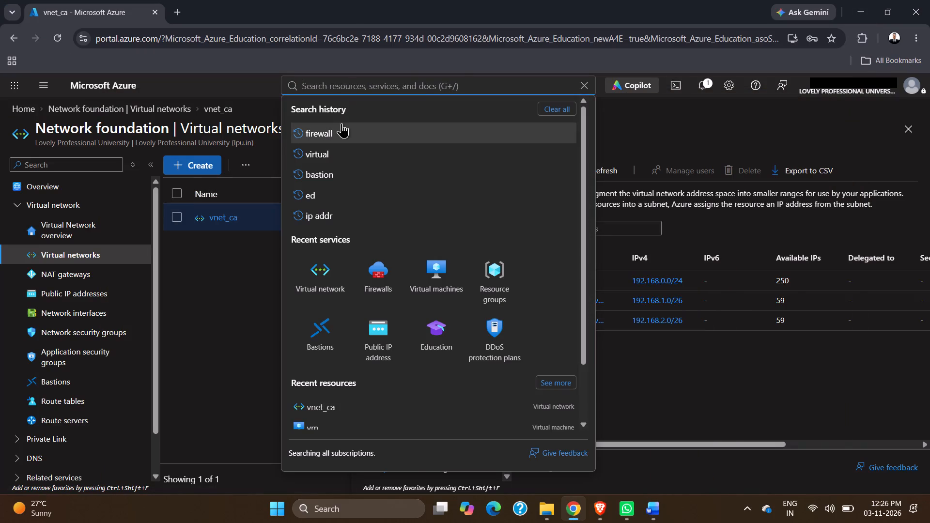
{"action": "left_click", "coordinate": [341, 123]}
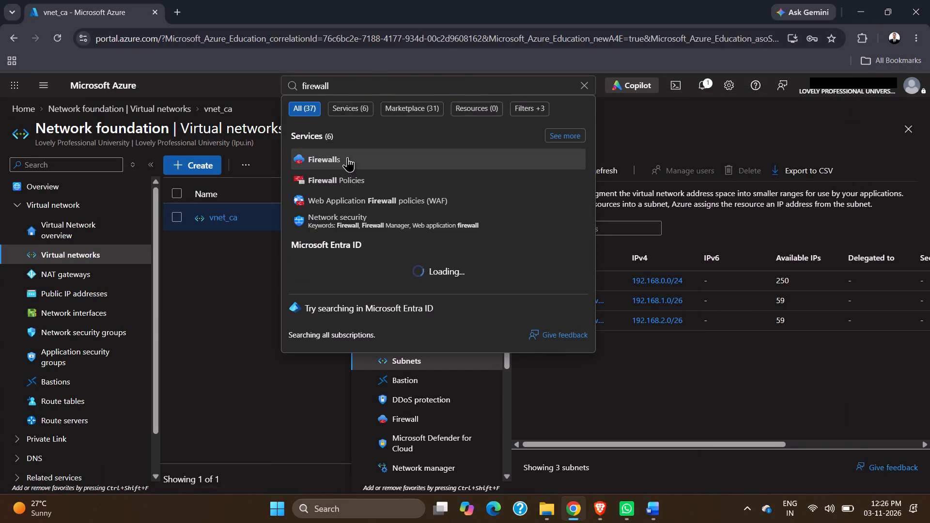
{"action": "left_click", "coordinate": [347, 157]}
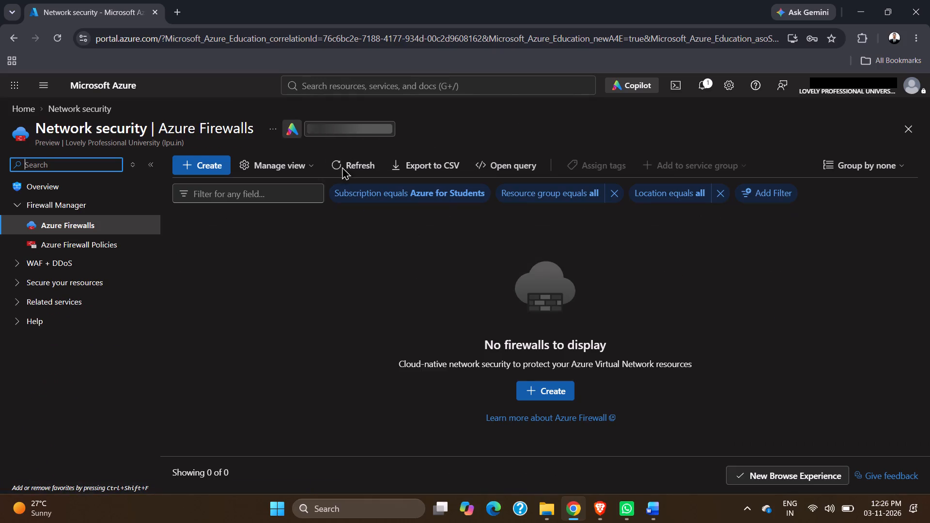
{"action": "left_click", "coordinate": [541, 394]}
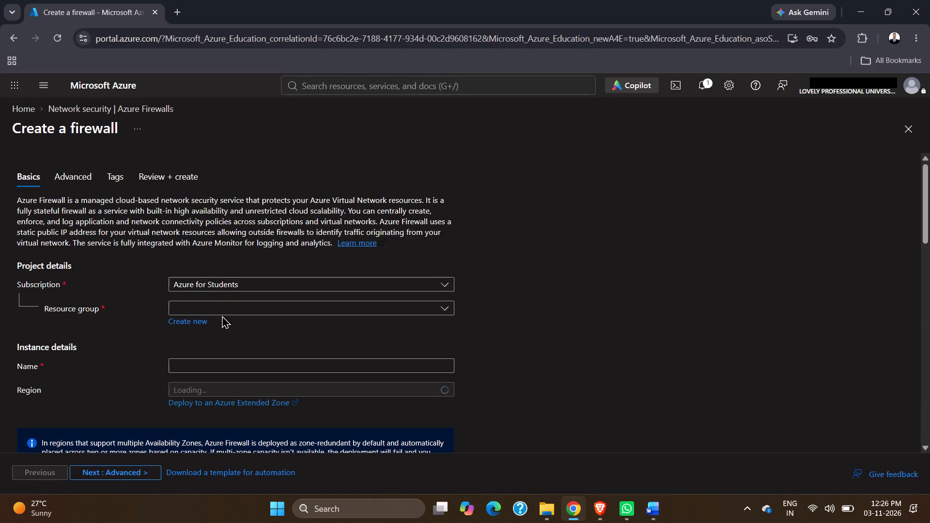
Assign the new firewall to resource group demo and name it firewallca.
{"action": "left_click", "coordinate": [222, 311]}
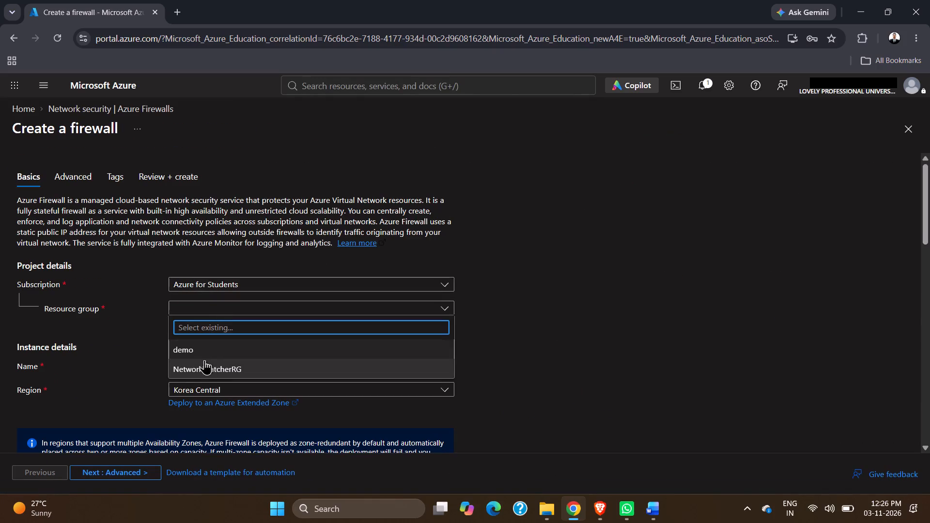
{"action": "left_click", "coordinate": [201, 348]}
{"action": "left_click", "coordinate": [209, 365]}
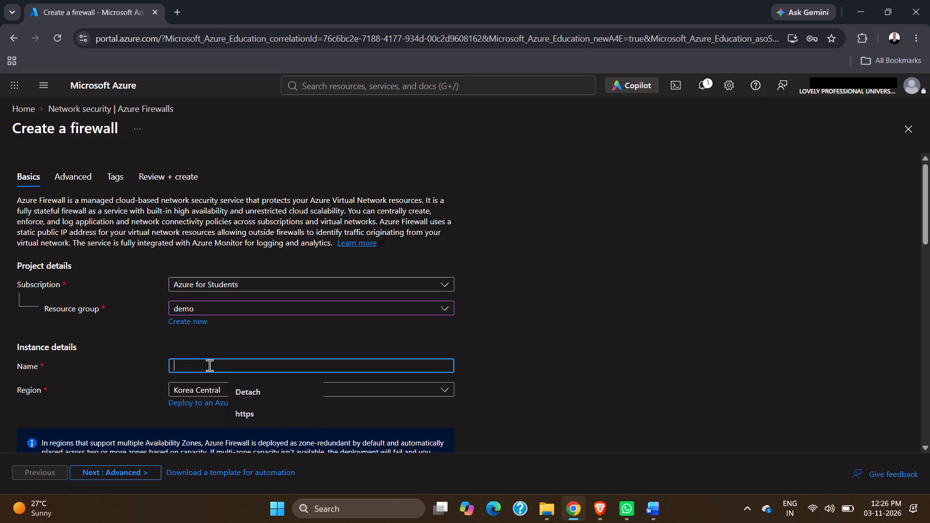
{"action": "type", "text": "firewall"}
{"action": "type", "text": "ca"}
Set the SKU of firewall firewallca to Standard.
{"action": "scroll", "coordinate": [216, 367], "scroll_direction": "down", "scroll_amount": 3}
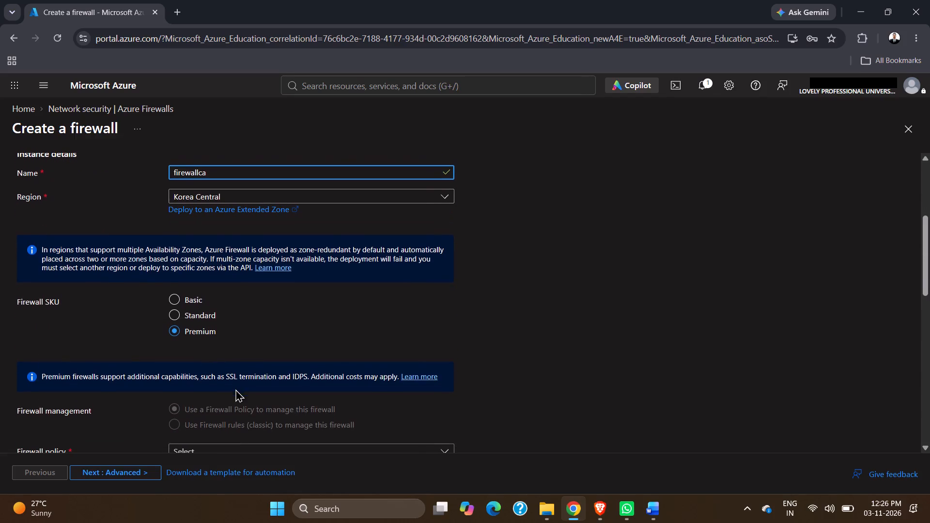
{"action": "left_click", "coordinate": [176, 308]}
{"action": "left_click", "coordinate": [176, 310]}
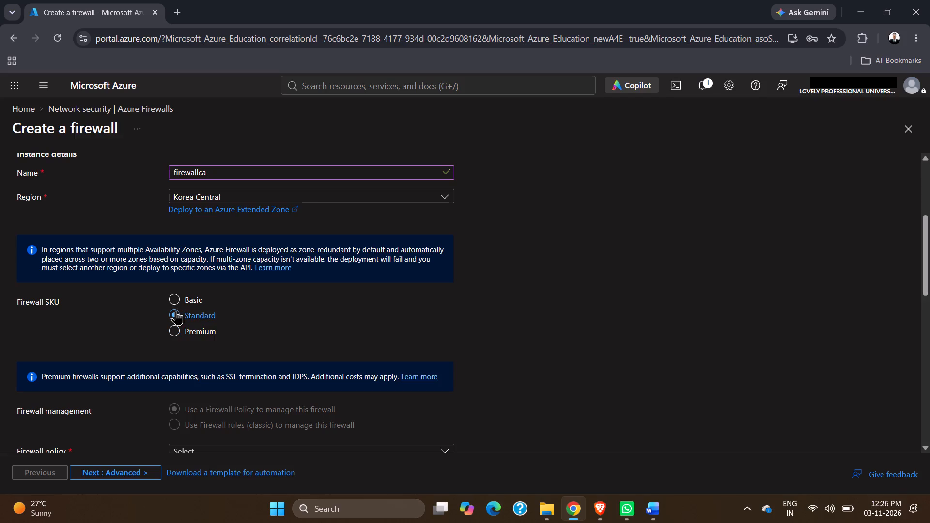
Have the firewall use an existing virtual network and choose vnet_ca (demo).
{"action": "scroll", "coordinate": [176, 310], "scroll_direction": "down", "scroll_amount": 2}
{"action": "left_click", "coordinate": [203, 305]}
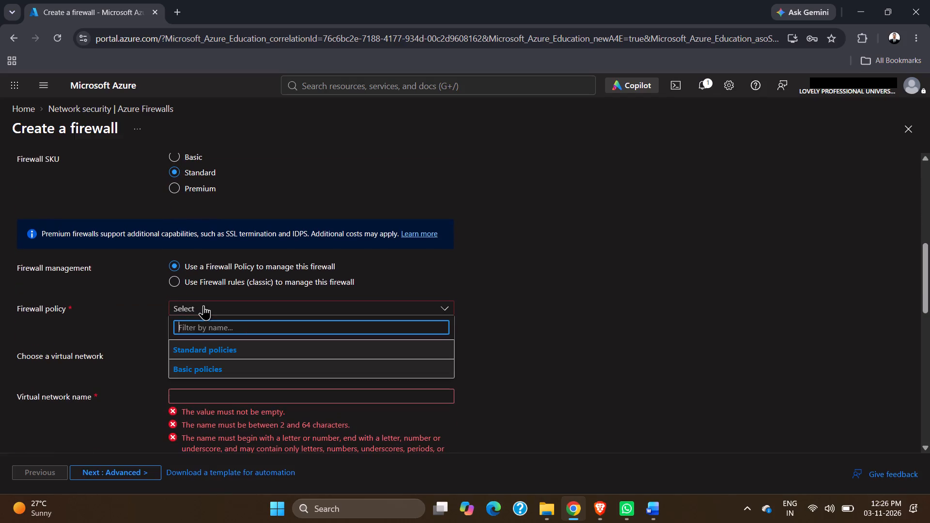
{"action": "left_click", "coordinate": [154, 318]}
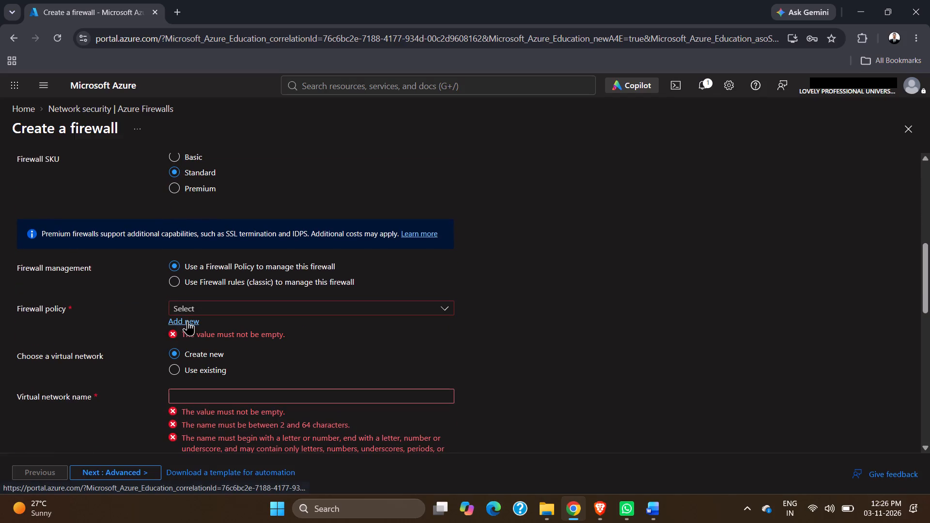
{"action": "left_click", "coordinate": [195, 393]}
{"action": "left_click", "coordinate": [170, 369]}
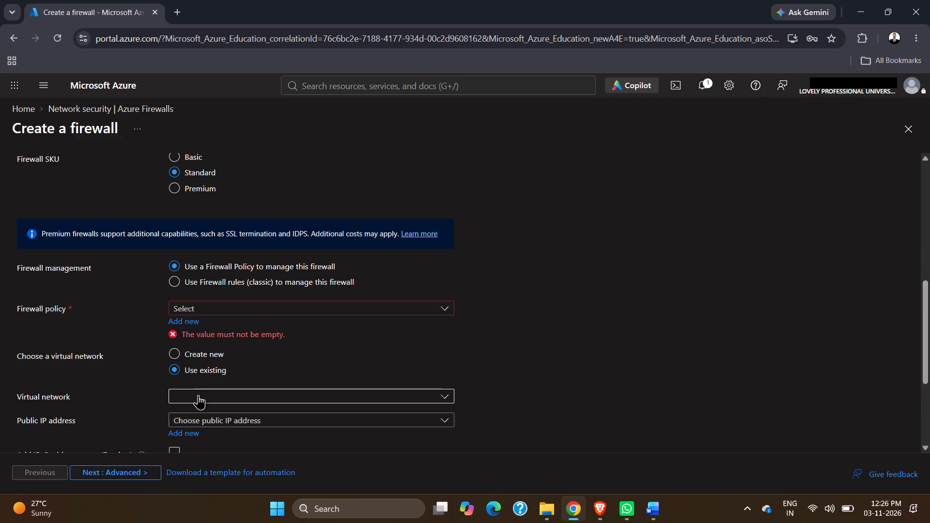
{"action": "left_click", "coordinate": [198, 395]}
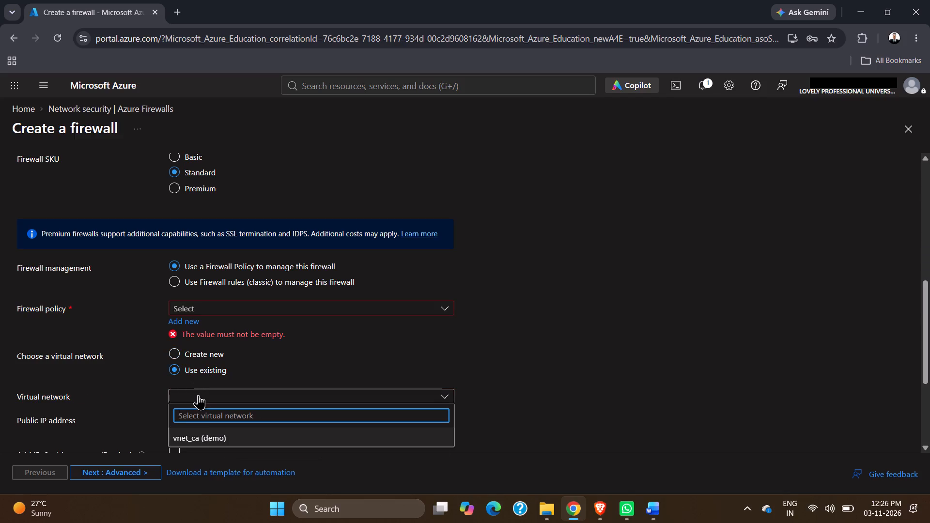
{"action": "left_click", "coordinate": [202, 438]}
Try to add a new firewall policy for the firewall and open the list of existing policies.
{"action": "scroll", "coordinate": [202, 438], "scroll_direction": "down", "scroll_amount": 1}
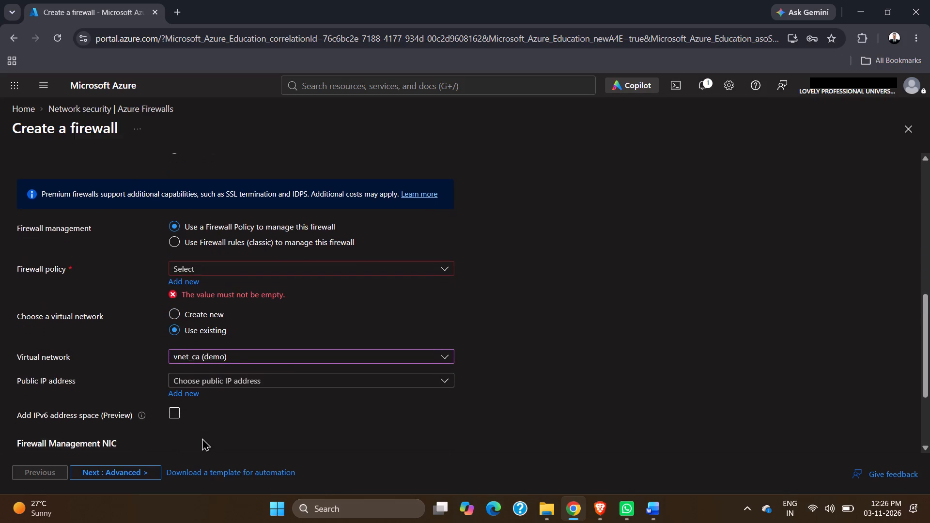
{"action": "left_click", "coordinate": [182, 282]}
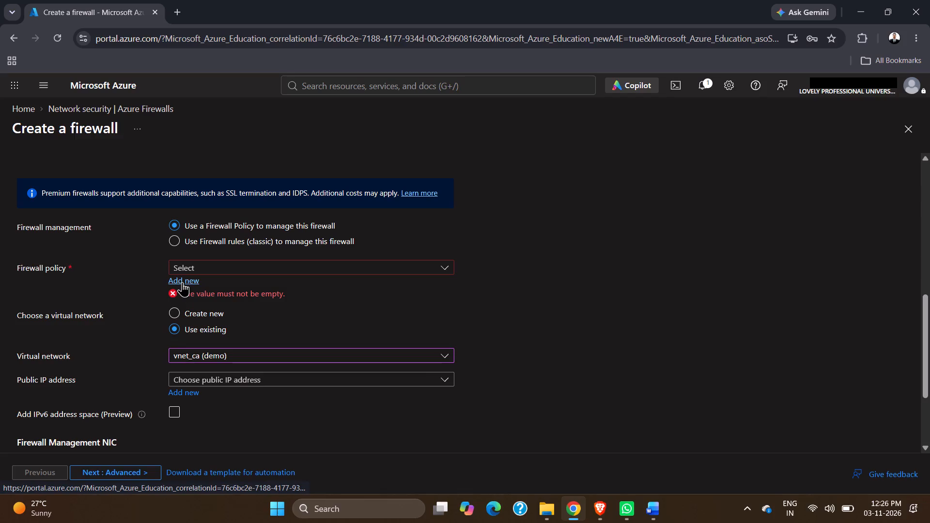
{"action": "left_click", "coordinate": [195, 267]}
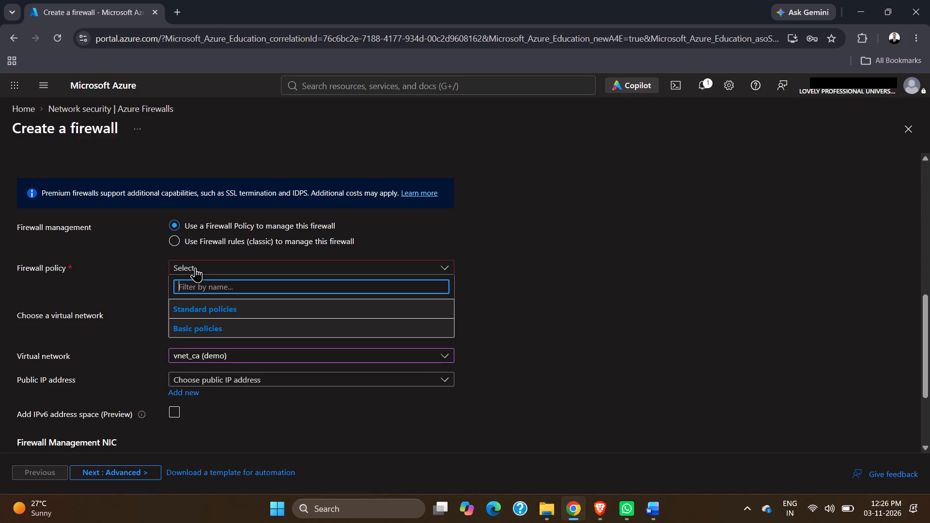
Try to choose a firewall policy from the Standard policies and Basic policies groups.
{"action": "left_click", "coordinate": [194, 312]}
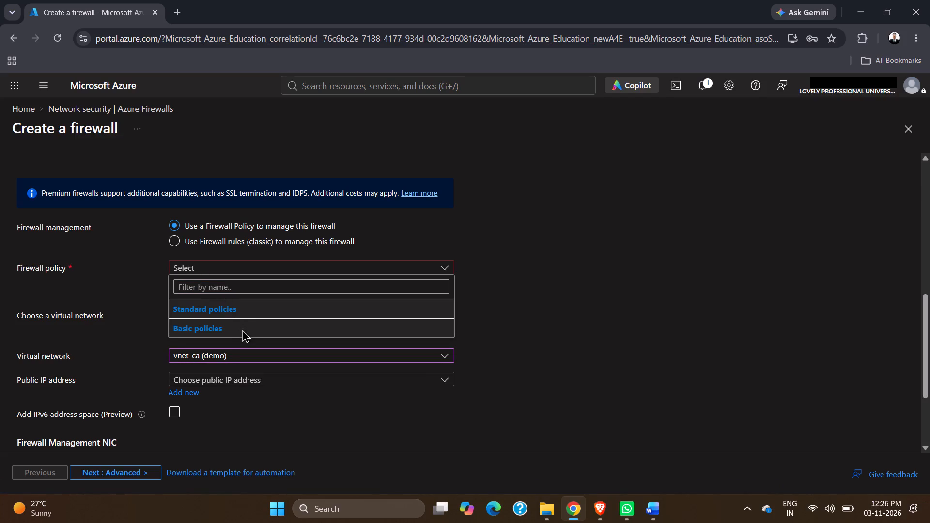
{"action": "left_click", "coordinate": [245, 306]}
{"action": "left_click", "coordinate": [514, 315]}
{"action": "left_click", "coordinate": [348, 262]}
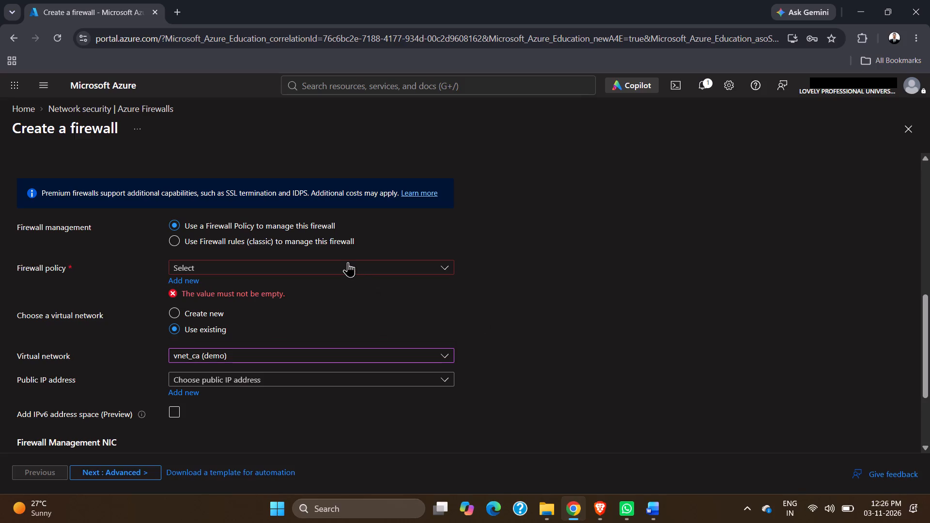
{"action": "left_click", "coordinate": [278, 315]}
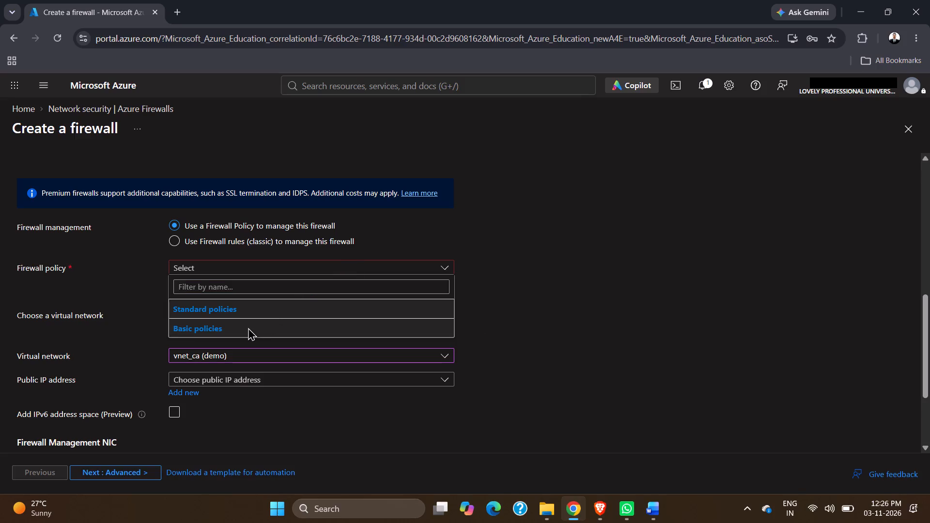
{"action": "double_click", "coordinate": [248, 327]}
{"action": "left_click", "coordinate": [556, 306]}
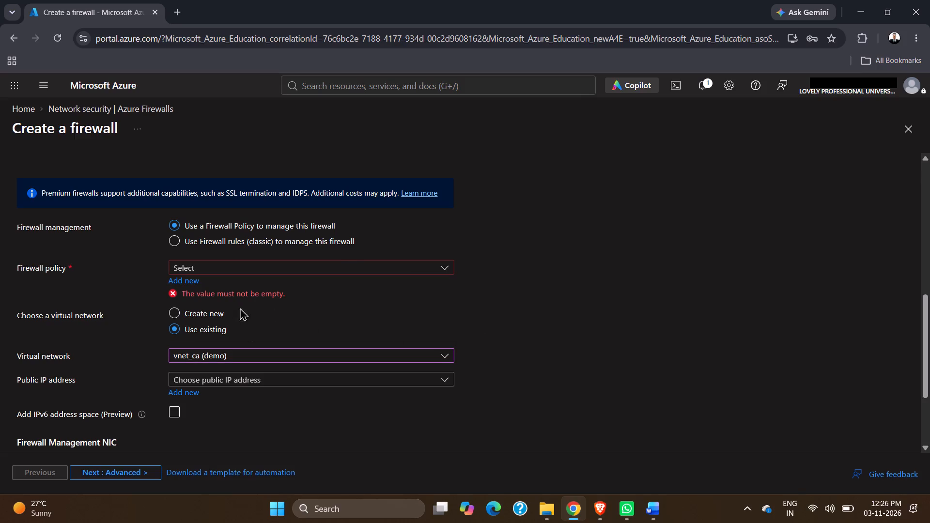
Set the firewall's public IP address to None and try to add a new public IP address.
{"action": "left_click", "coordinate": [185, 389]}
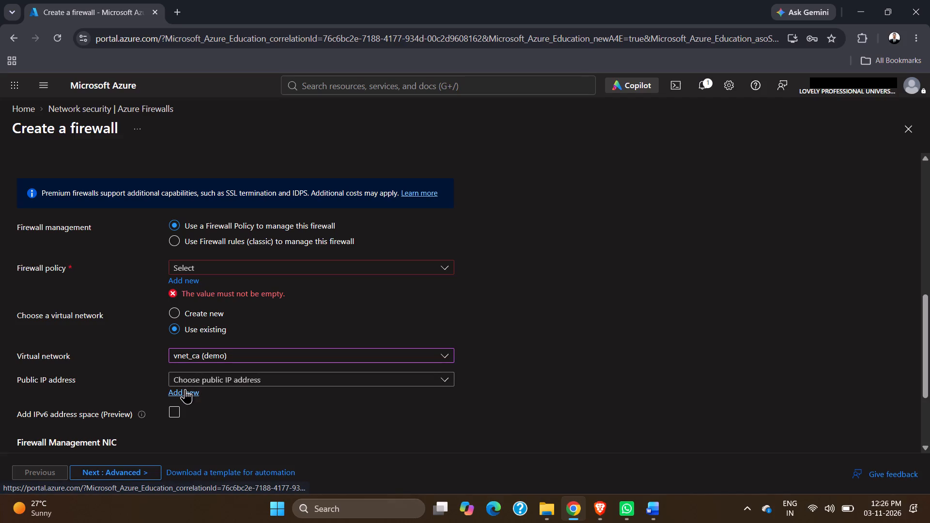
{"action": "left_click", "coordinate": [234, 381]}
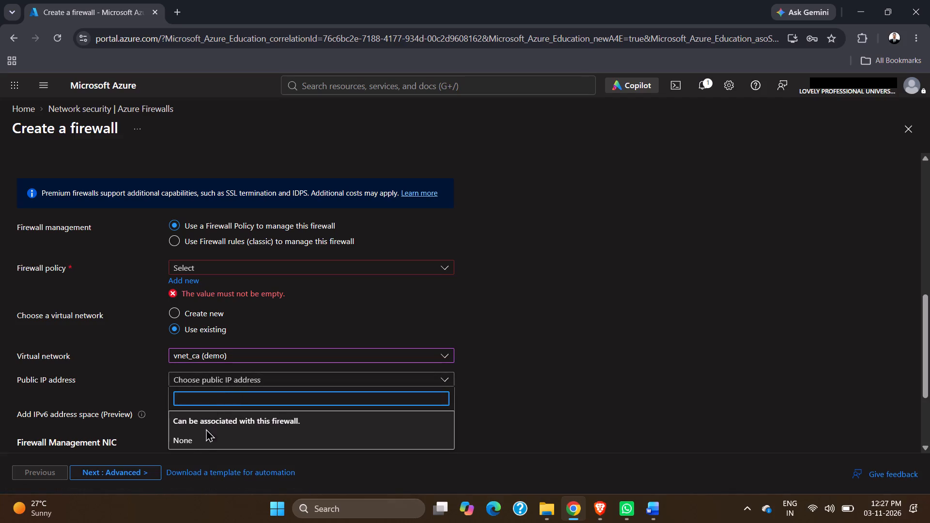
{"action": "left_click", "coordinate": [201, 436]}
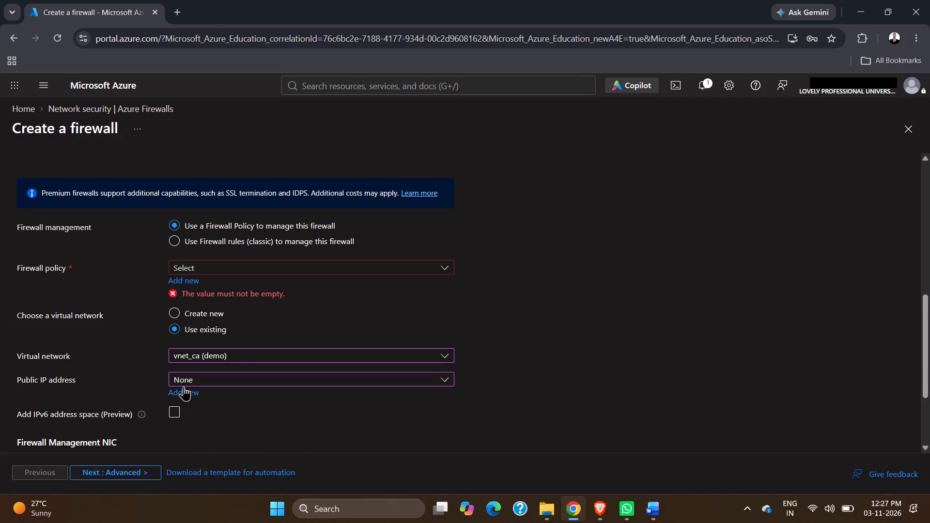
{"action": "left_click", "coordinate": [184, 388]}
{"action": "triple_click", "coordinate": [184, 388]}
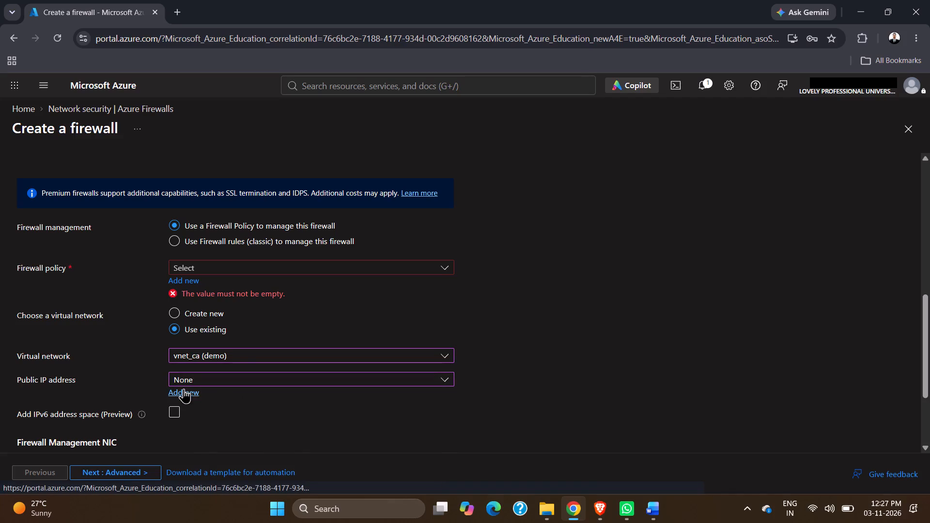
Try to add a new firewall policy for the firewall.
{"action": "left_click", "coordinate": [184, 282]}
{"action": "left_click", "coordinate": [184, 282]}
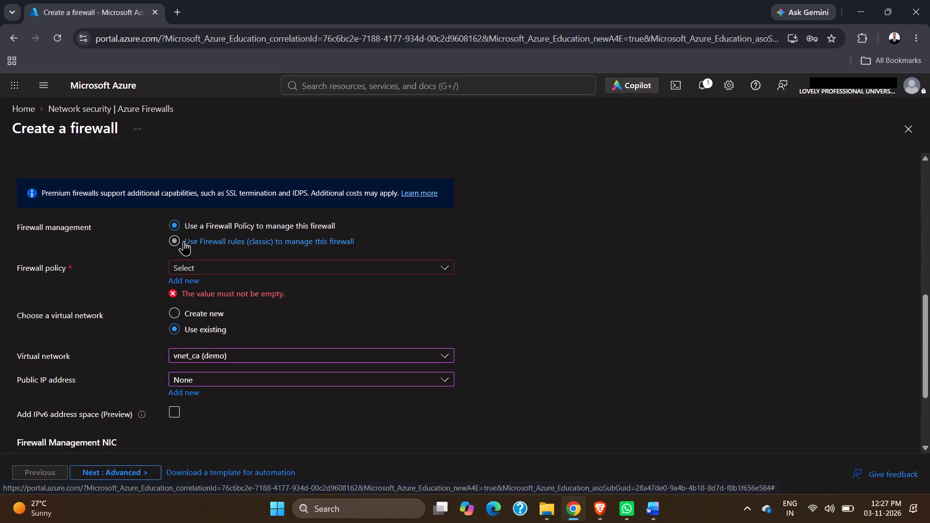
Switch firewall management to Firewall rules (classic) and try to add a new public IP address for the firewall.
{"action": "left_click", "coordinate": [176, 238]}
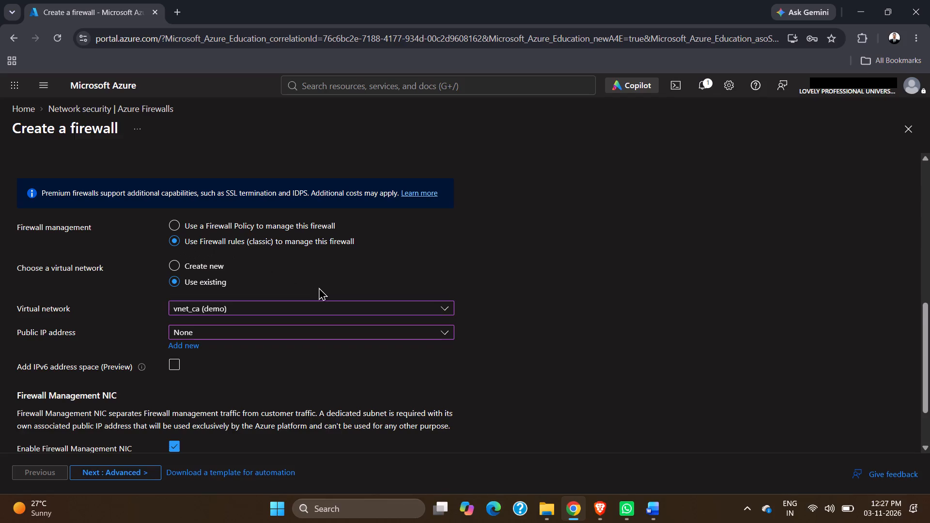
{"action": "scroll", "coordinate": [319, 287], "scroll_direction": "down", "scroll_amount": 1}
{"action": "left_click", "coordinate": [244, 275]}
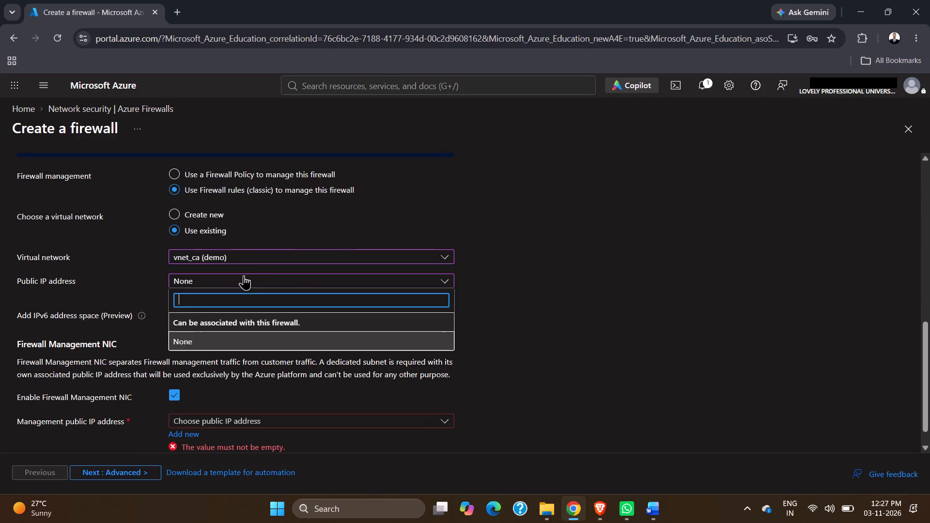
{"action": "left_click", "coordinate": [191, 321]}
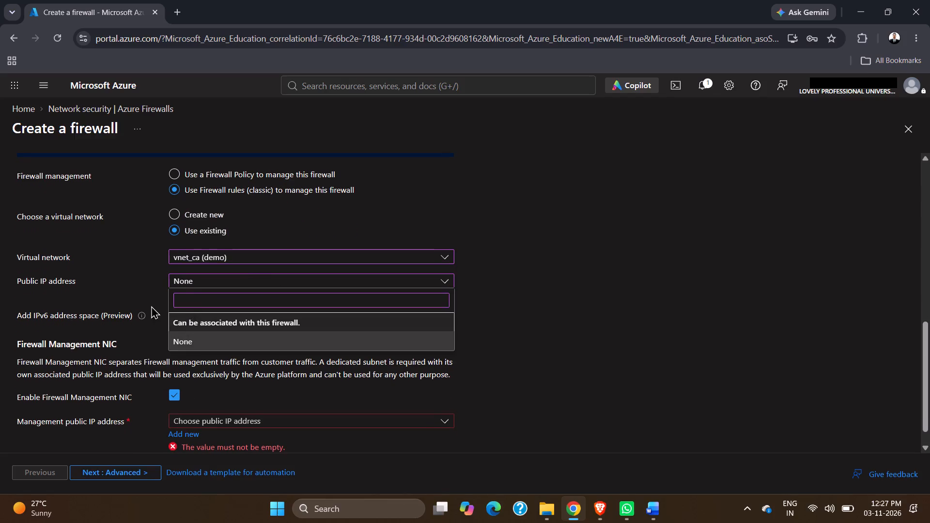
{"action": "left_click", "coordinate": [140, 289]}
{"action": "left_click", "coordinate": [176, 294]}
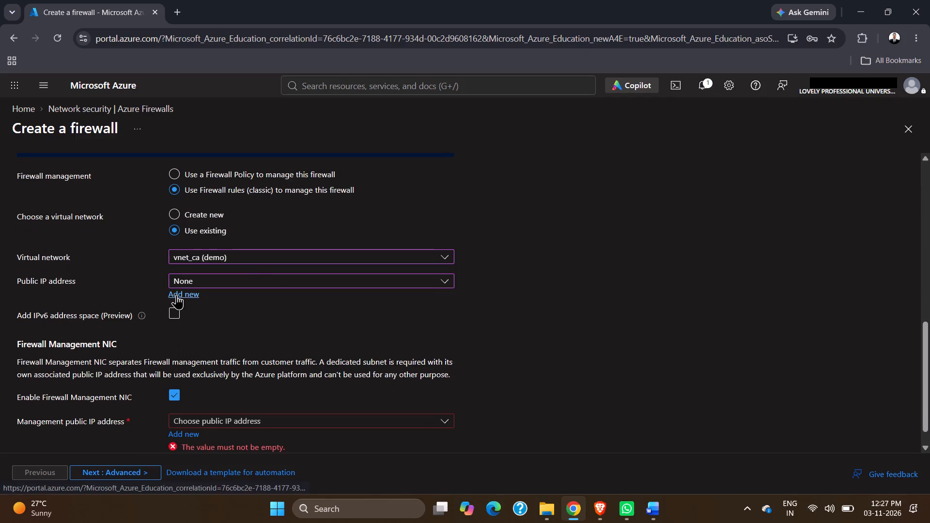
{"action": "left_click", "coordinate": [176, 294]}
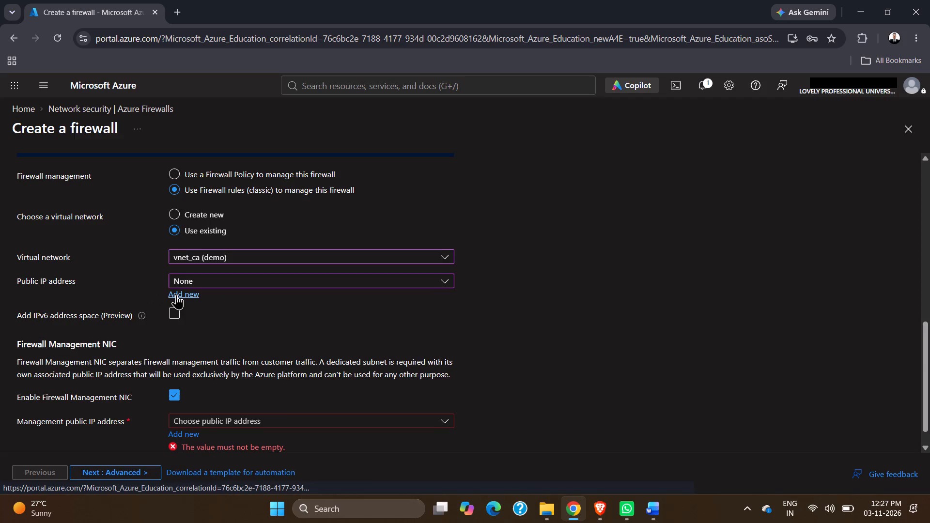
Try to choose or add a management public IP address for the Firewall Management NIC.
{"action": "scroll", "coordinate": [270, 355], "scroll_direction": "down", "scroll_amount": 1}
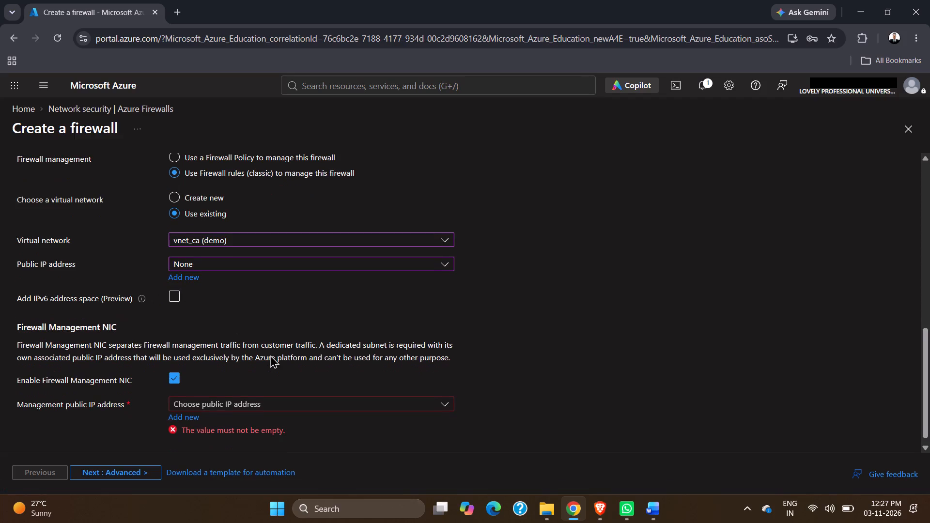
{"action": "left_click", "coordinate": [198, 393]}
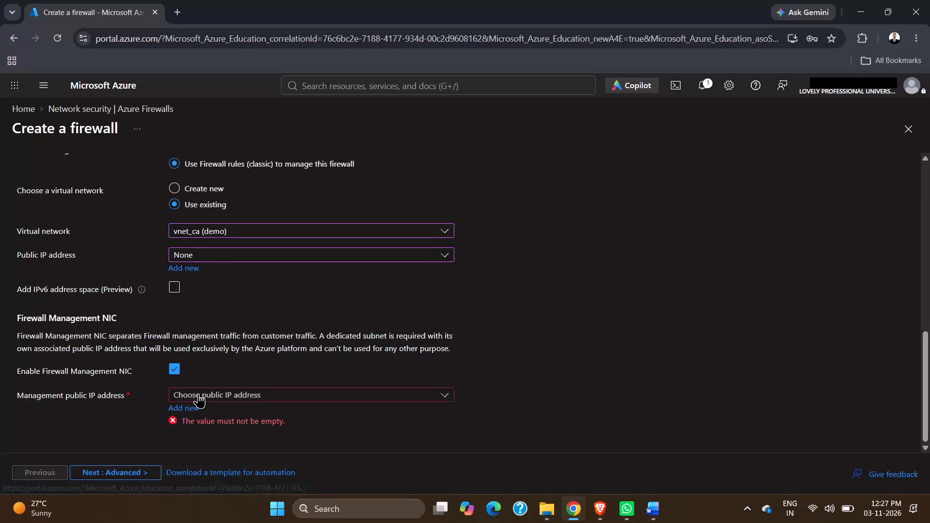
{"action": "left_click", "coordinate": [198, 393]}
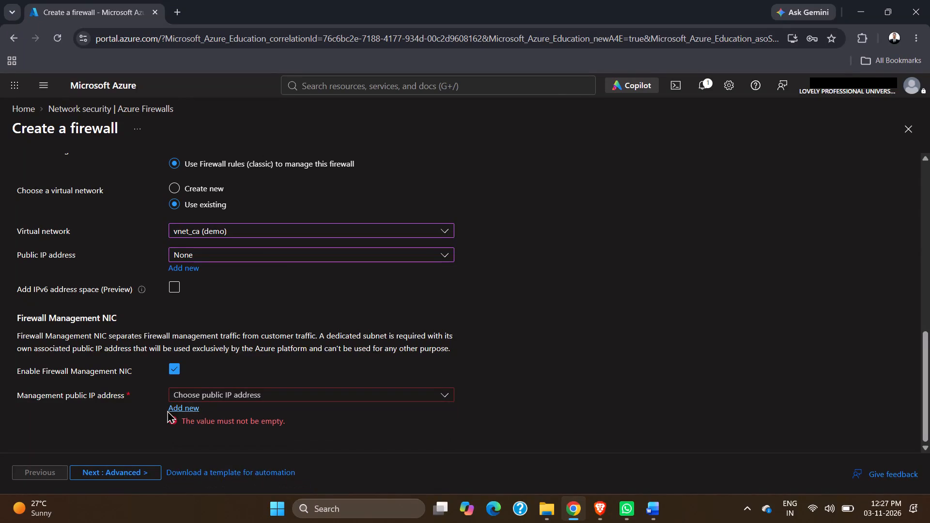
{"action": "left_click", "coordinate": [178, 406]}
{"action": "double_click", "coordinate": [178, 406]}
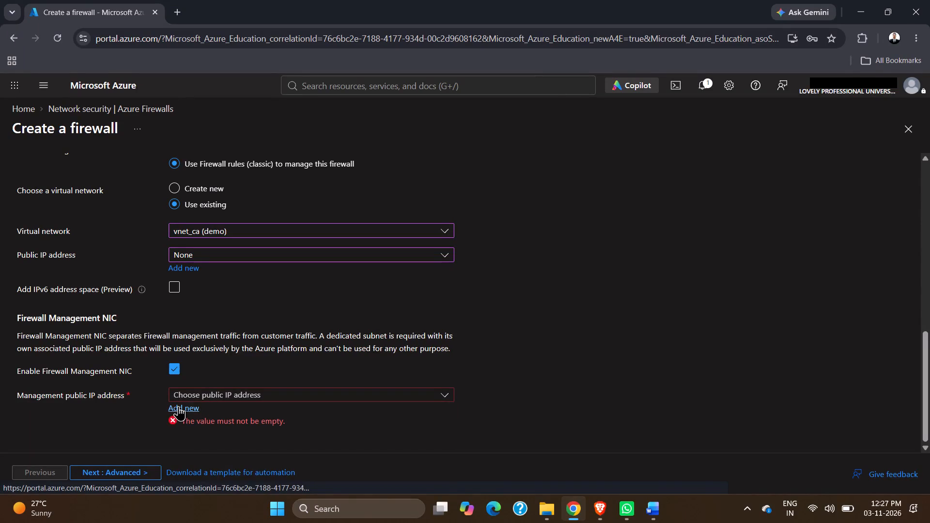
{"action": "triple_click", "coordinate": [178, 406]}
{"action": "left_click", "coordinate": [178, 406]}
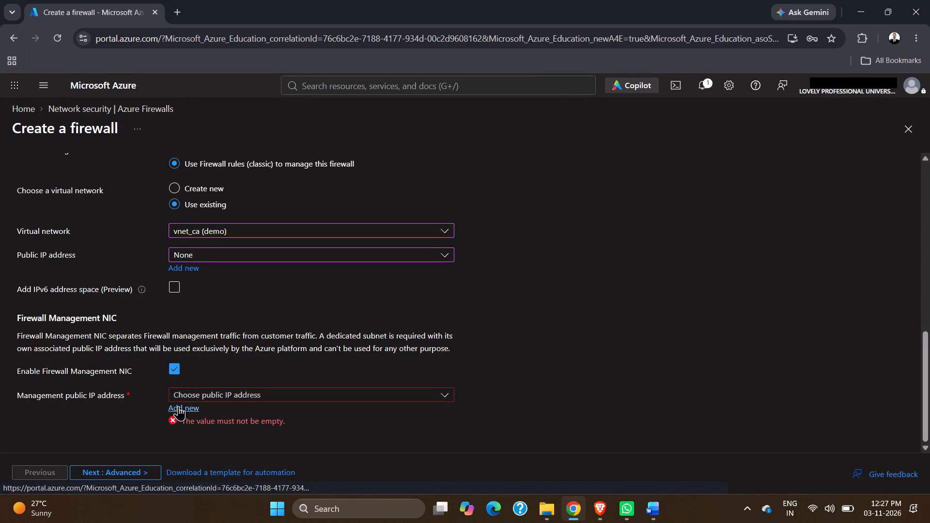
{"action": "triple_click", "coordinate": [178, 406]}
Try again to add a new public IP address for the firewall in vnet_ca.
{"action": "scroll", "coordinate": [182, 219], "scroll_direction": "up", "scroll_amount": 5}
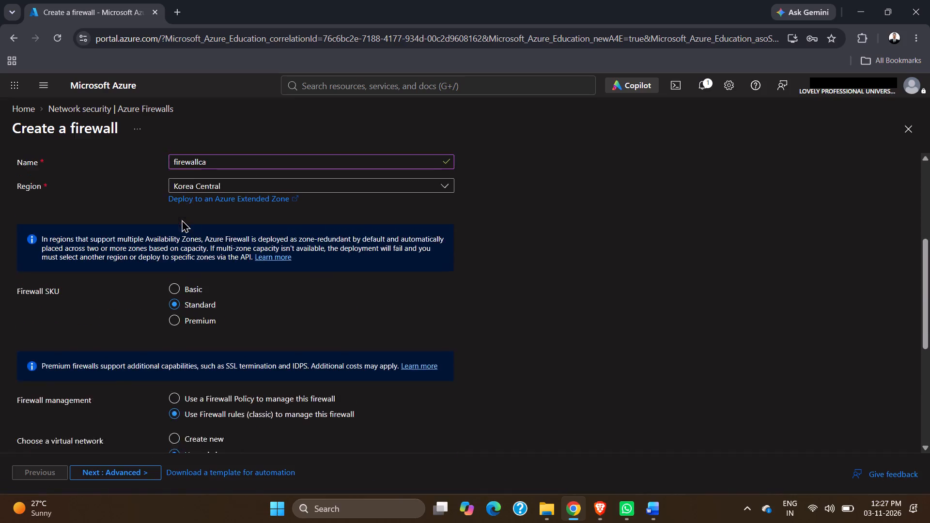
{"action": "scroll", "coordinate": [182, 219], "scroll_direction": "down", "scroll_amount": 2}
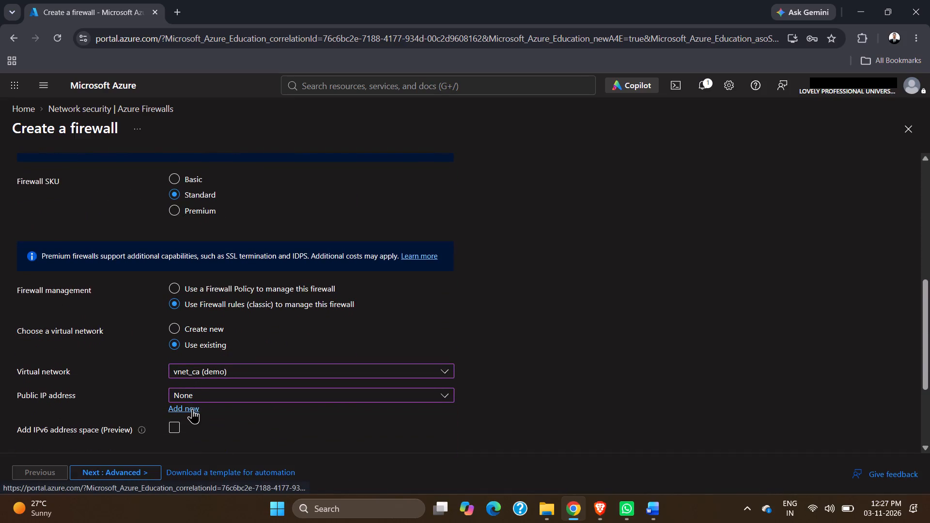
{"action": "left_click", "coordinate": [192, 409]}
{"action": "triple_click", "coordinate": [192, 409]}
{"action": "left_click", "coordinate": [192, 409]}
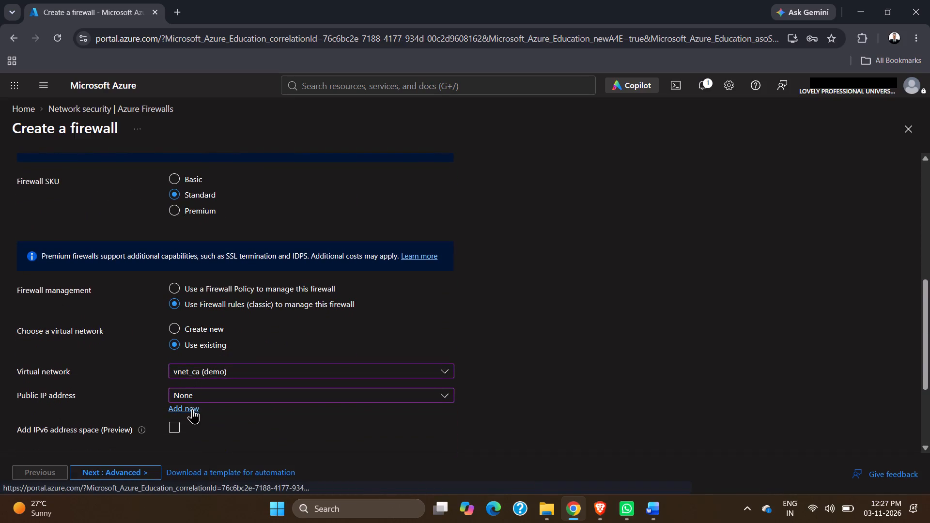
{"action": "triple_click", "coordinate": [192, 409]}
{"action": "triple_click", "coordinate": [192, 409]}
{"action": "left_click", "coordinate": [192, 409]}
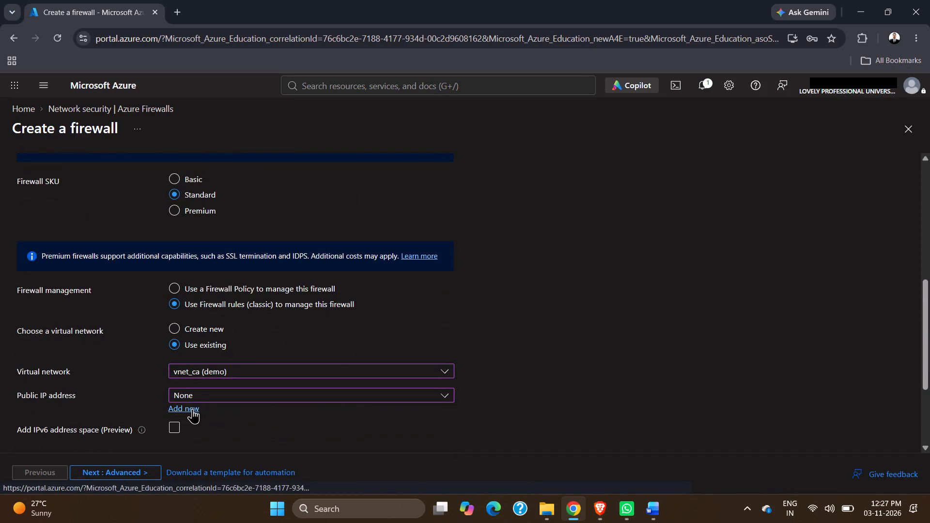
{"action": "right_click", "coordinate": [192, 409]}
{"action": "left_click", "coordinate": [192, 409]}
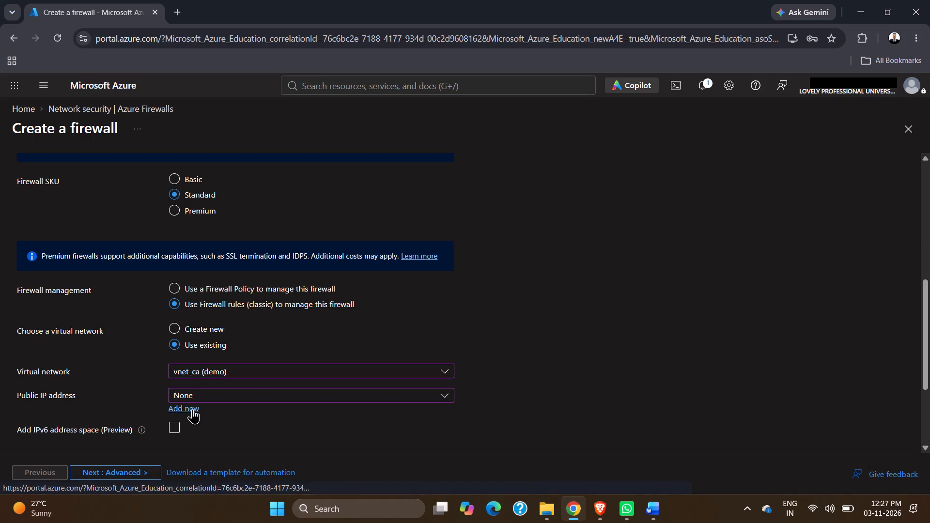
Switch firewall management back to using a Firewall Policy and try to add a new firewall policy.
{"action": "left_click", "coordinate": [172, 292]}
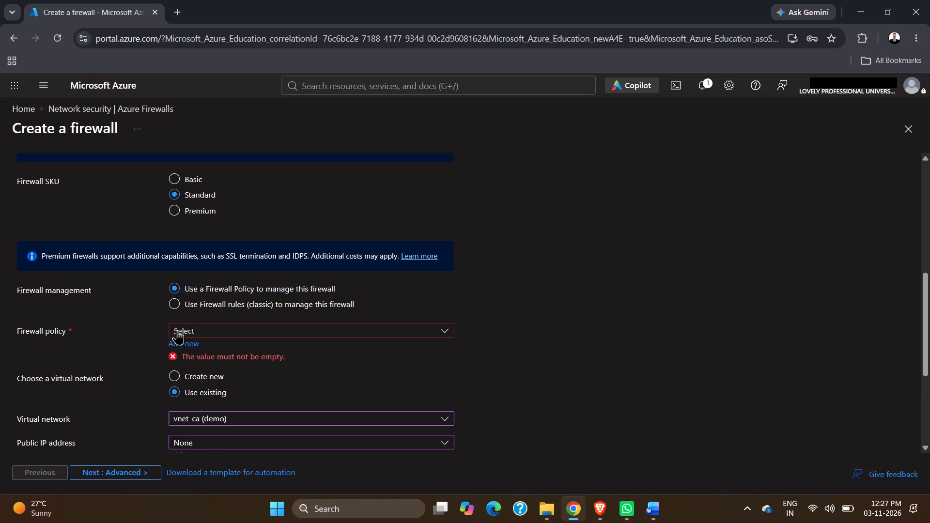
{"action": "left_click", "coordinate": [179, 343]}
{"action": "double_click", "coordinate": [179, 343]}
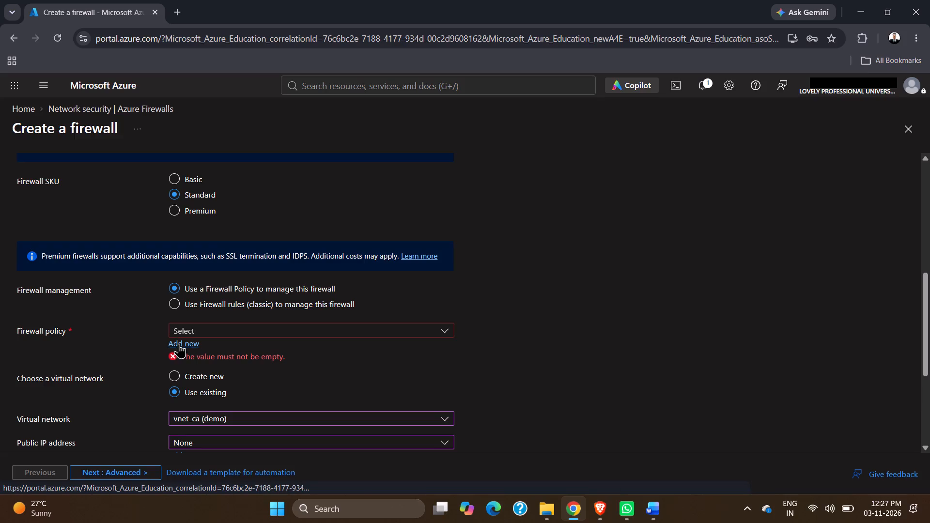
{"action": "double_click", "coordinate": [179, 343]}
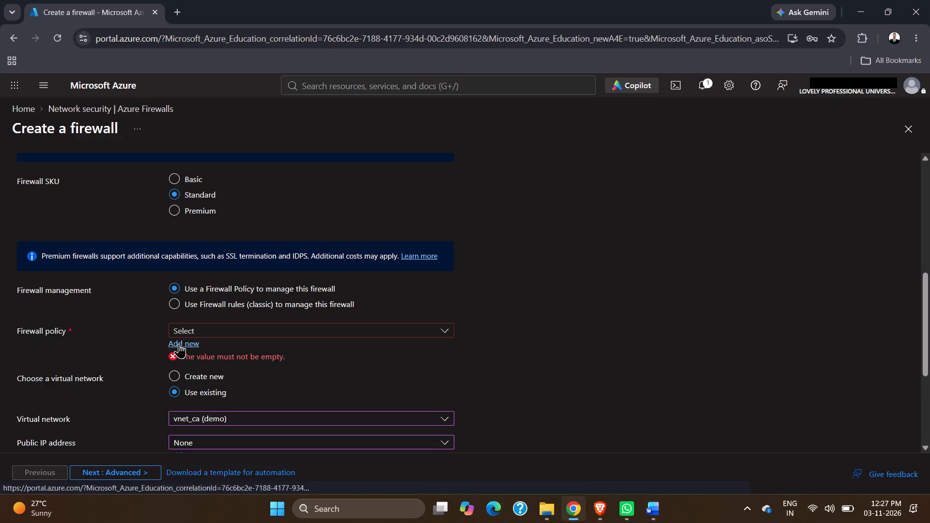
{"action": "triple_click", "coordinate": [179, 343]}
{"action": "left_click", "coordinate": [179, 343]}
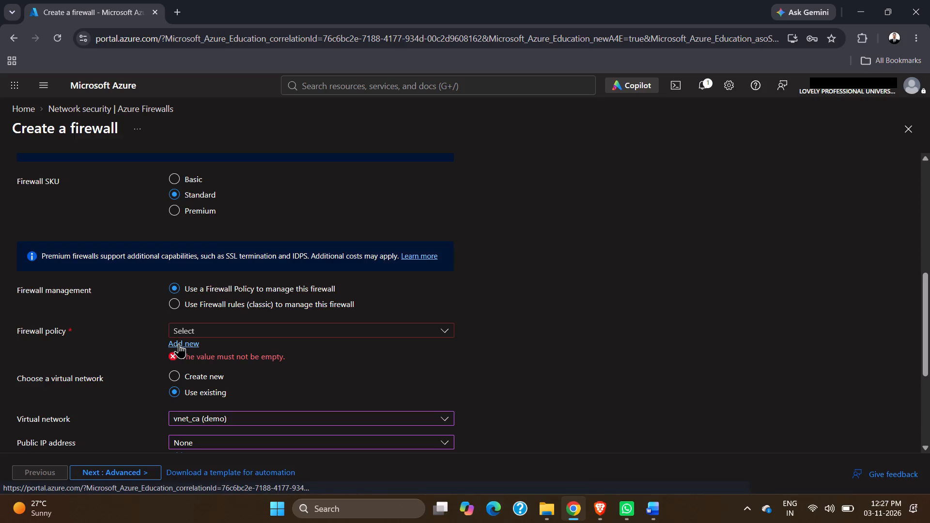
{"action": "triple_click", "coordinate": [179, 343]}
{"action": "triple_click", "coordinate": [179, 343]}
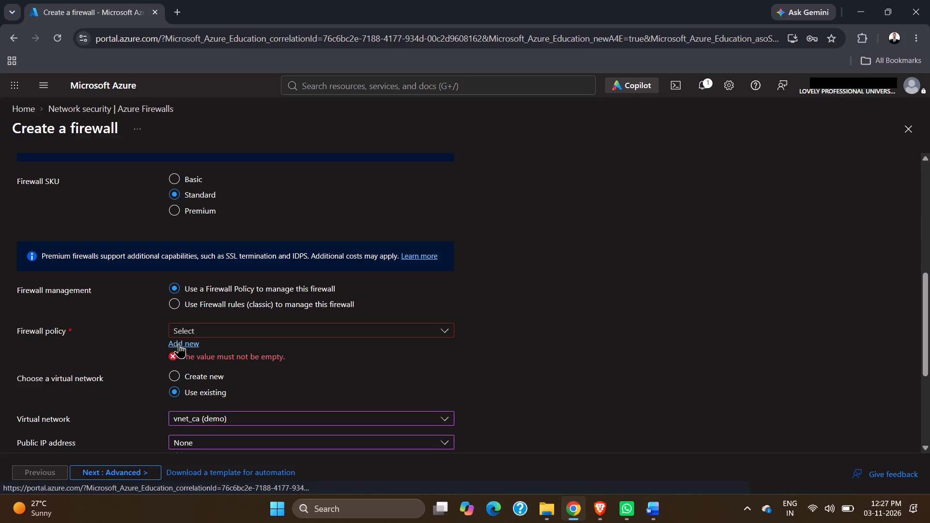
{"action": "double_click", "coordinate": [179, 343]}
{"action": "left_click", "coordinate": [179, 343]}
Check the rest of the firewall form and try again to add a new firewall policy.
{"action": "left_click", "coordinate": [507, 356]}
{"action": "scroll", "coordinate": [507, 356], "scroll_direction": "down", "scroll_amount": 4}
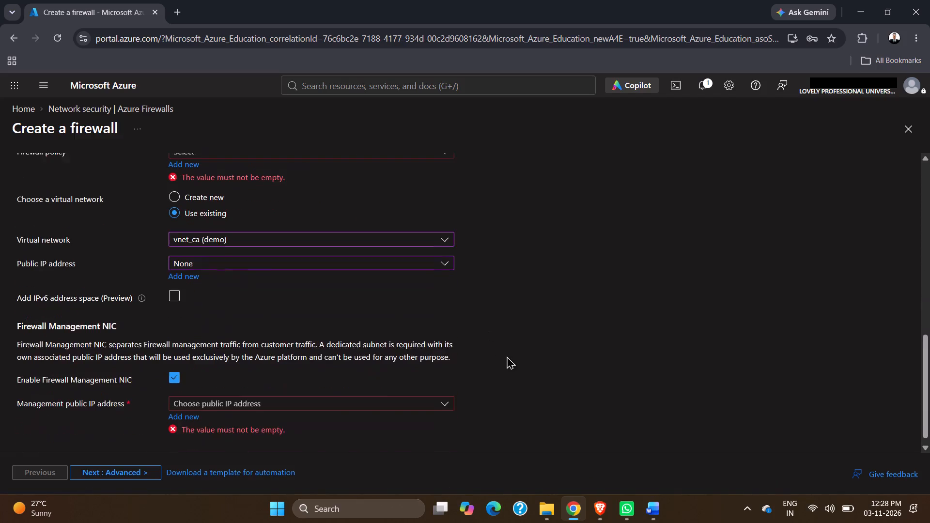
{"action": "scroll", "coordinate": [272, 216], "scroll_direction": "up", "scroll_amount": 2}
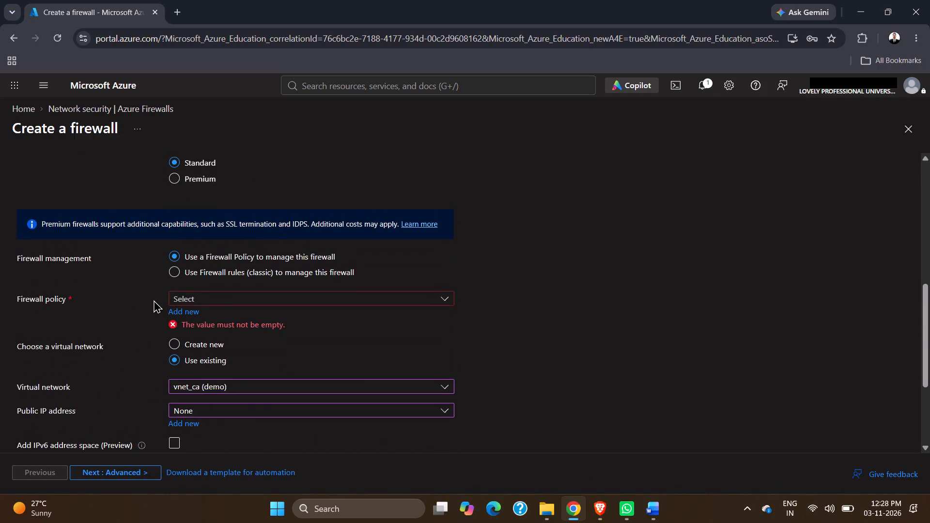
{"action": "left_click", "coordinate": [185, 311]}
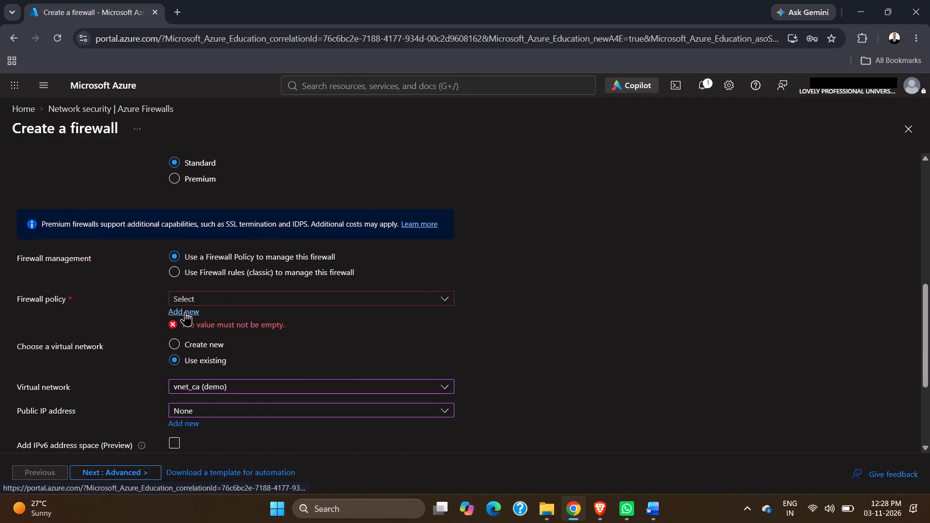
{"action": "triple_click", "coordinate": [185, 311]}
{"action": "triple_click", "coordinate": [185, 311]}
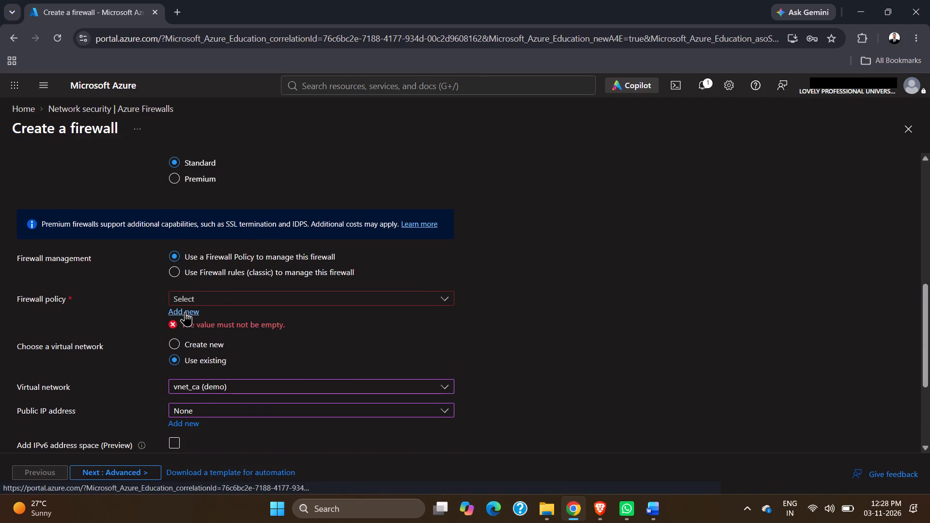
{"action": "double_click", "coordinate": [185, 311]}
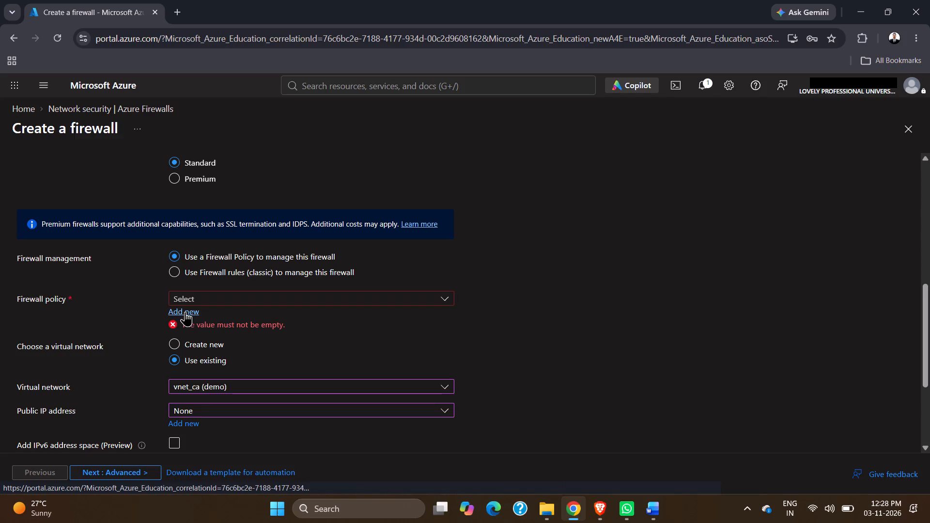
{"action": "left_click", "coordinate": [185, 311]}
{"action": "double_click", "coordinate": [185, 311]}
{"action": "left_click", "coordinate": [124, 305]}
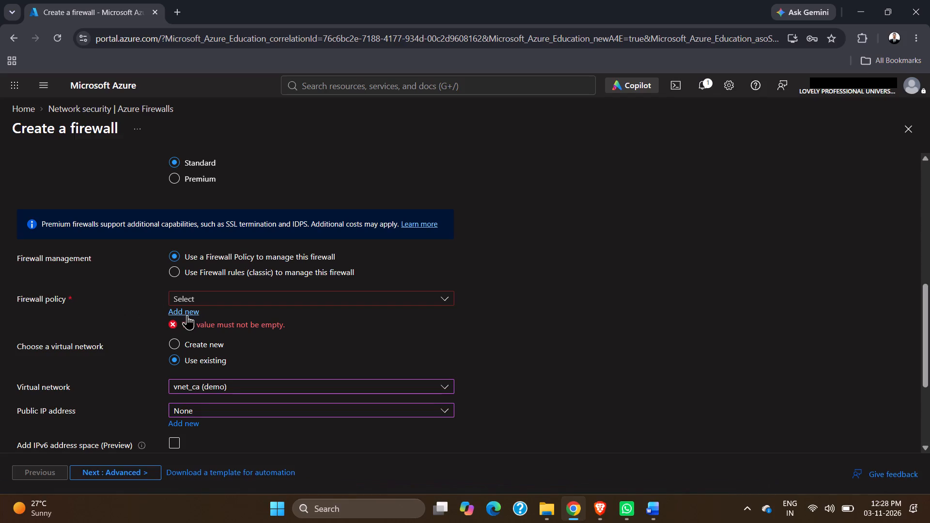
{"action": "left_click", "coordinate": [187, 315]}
Search Google for speed test in a new tab, open Speedtest by Ookla and reload its page.
{"action": "left_click", "coordinate": [175, 17]}
{"action": "left_click", "coordinate": [329, 261]}
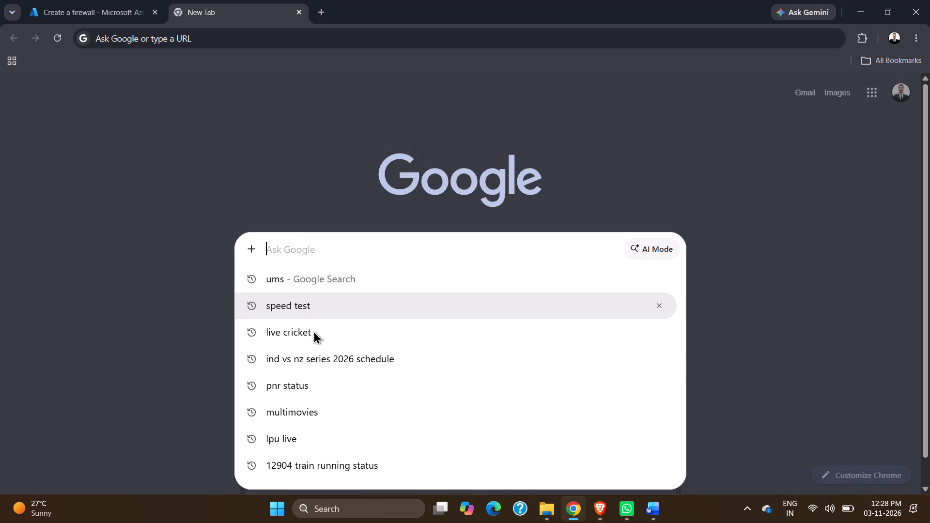
{"action": "left_click", "coordinate": [313, 311]}
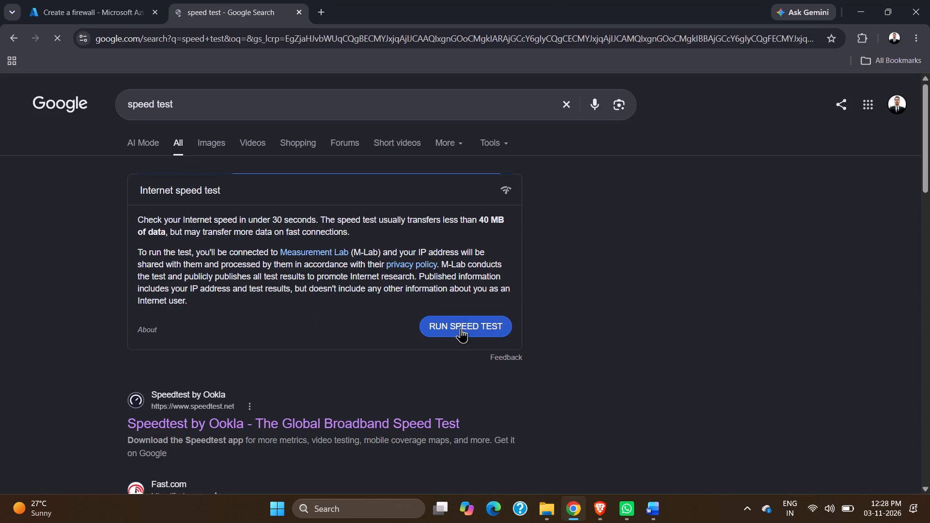
{"action": "left_click", "coordinate": [406, 454]}
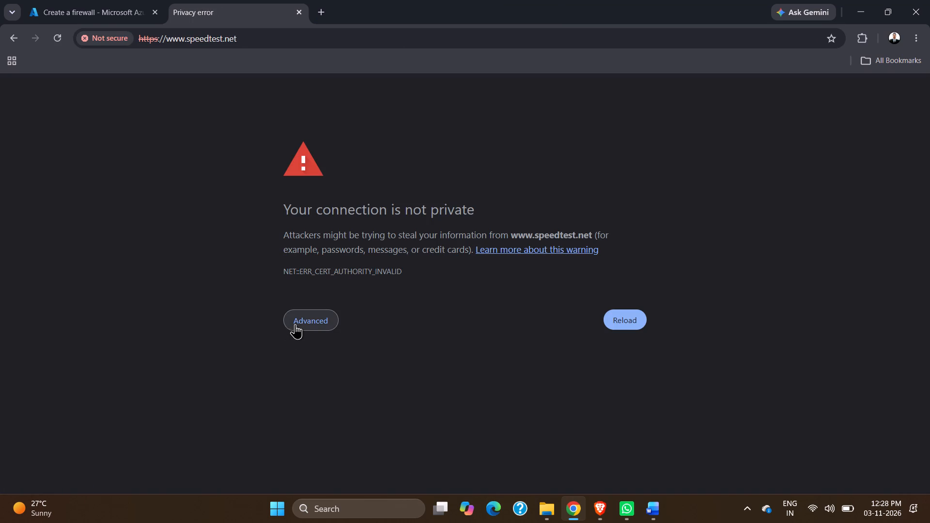
{"action": "left_click", "coordinate": [296, 320]}
{"action": "scroll", "coordinate": [358, 384], "scroll_direction": "down", "scroll_amount": 3}
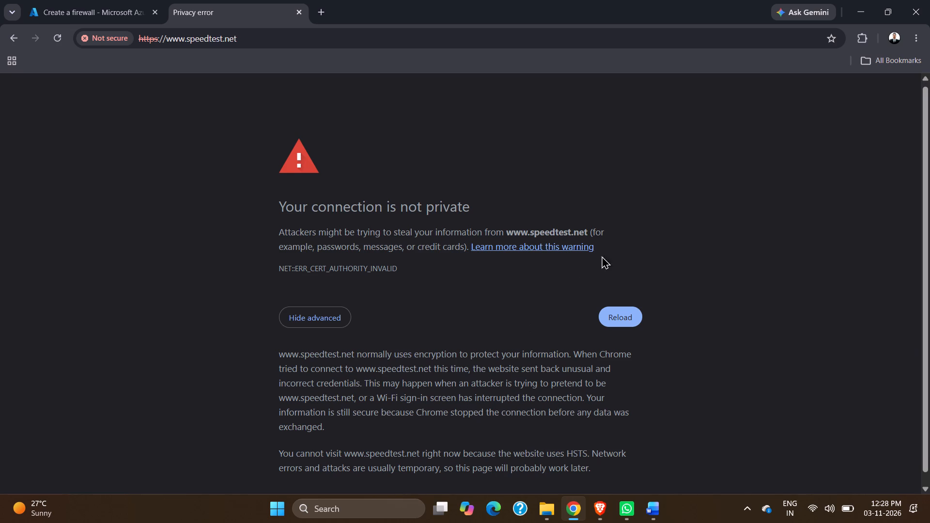
{"action": "left_click", "coordinate": [623, 300]}
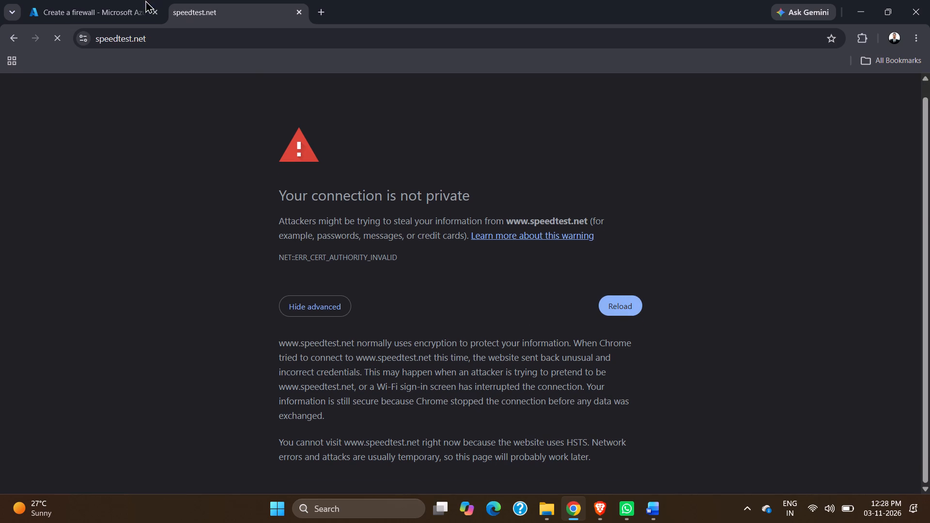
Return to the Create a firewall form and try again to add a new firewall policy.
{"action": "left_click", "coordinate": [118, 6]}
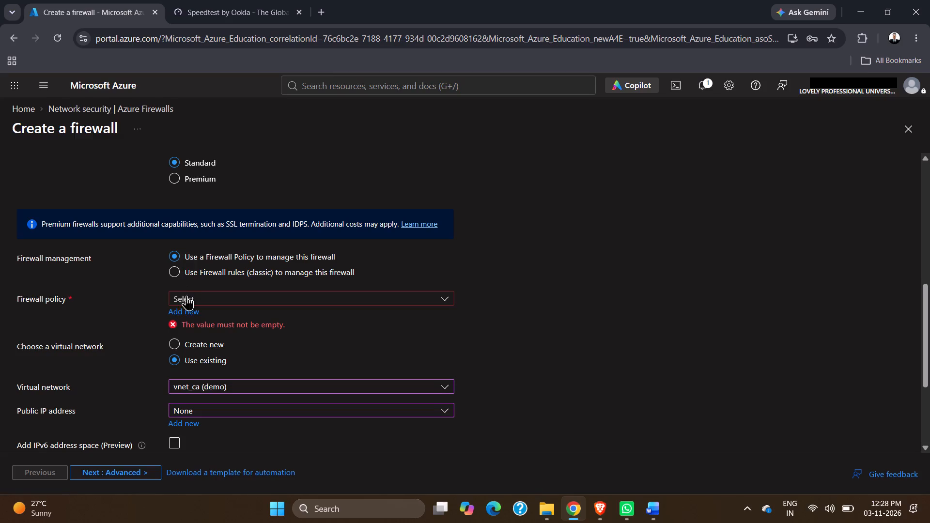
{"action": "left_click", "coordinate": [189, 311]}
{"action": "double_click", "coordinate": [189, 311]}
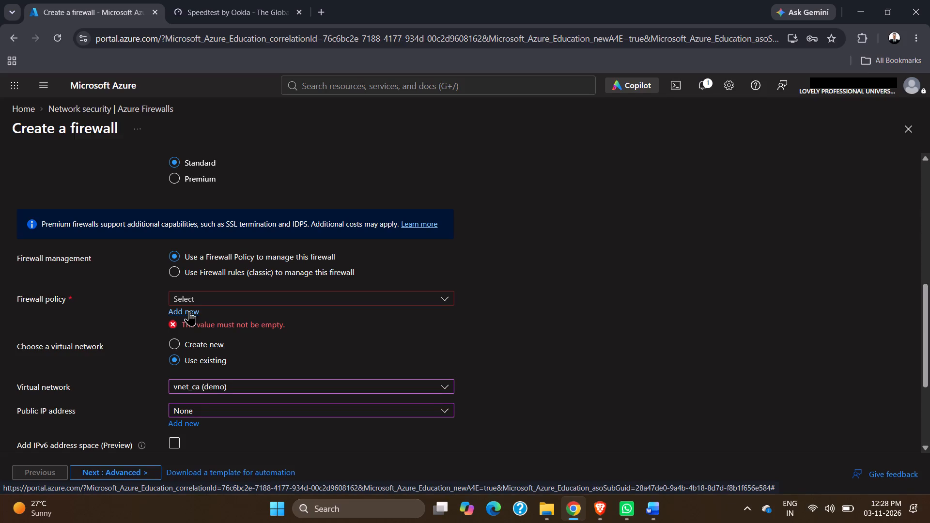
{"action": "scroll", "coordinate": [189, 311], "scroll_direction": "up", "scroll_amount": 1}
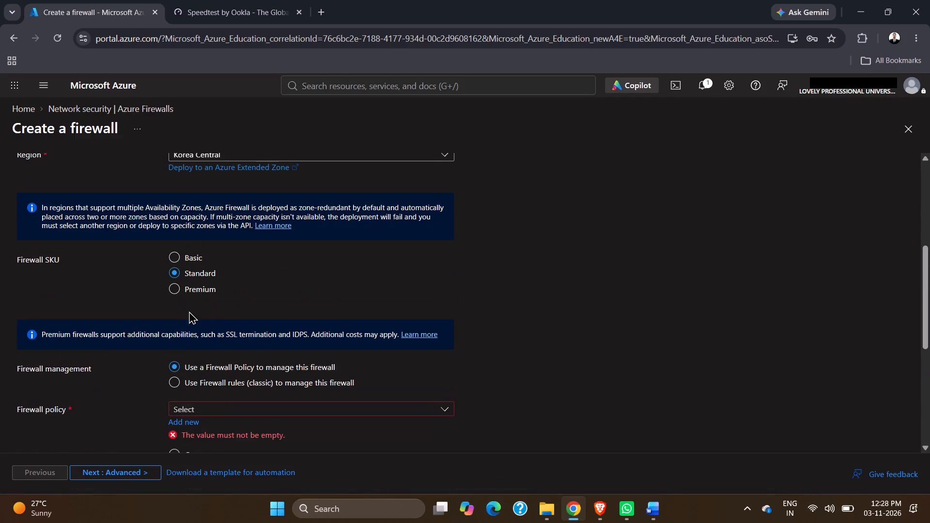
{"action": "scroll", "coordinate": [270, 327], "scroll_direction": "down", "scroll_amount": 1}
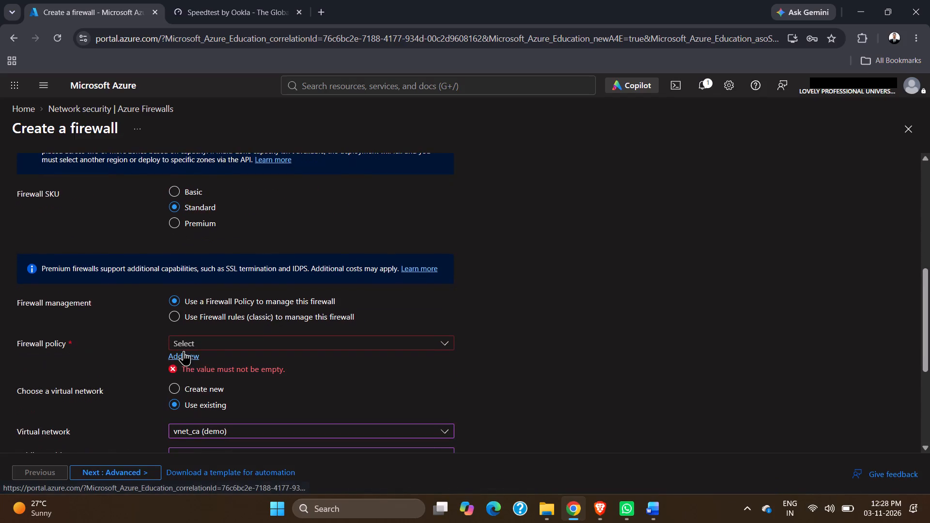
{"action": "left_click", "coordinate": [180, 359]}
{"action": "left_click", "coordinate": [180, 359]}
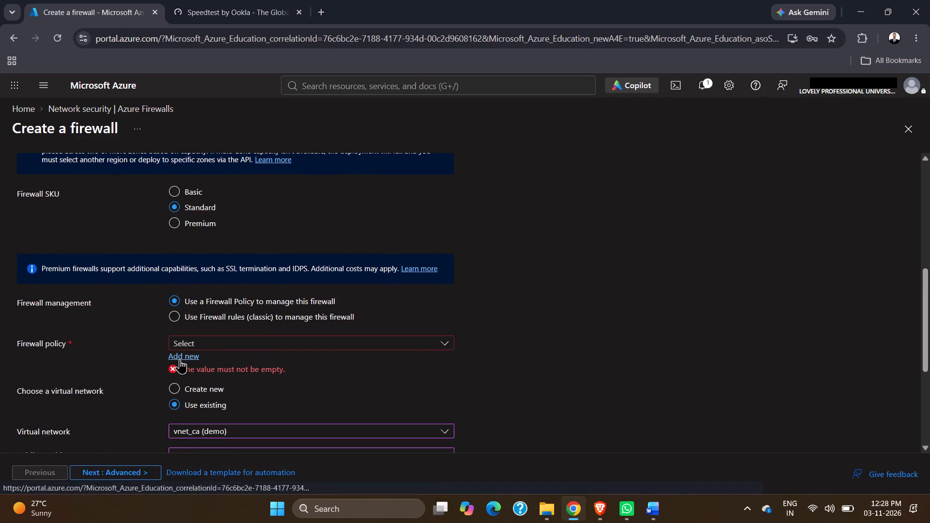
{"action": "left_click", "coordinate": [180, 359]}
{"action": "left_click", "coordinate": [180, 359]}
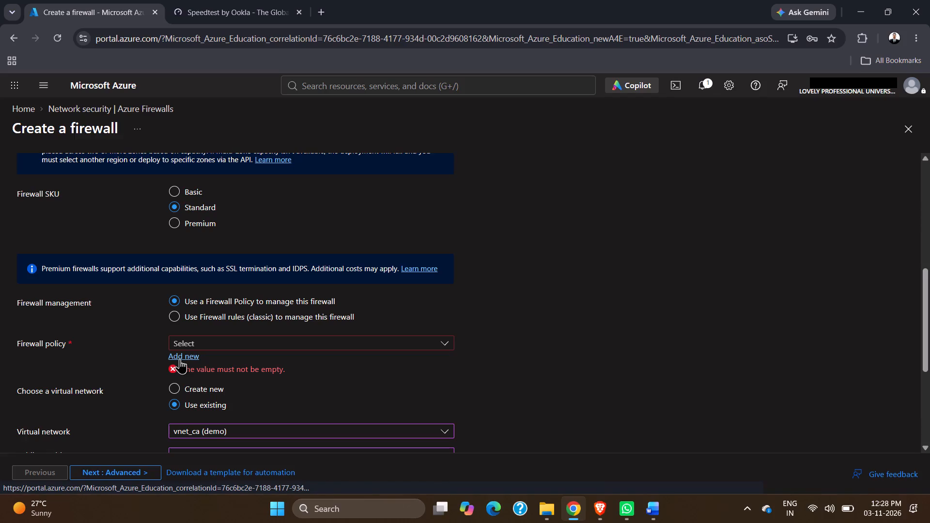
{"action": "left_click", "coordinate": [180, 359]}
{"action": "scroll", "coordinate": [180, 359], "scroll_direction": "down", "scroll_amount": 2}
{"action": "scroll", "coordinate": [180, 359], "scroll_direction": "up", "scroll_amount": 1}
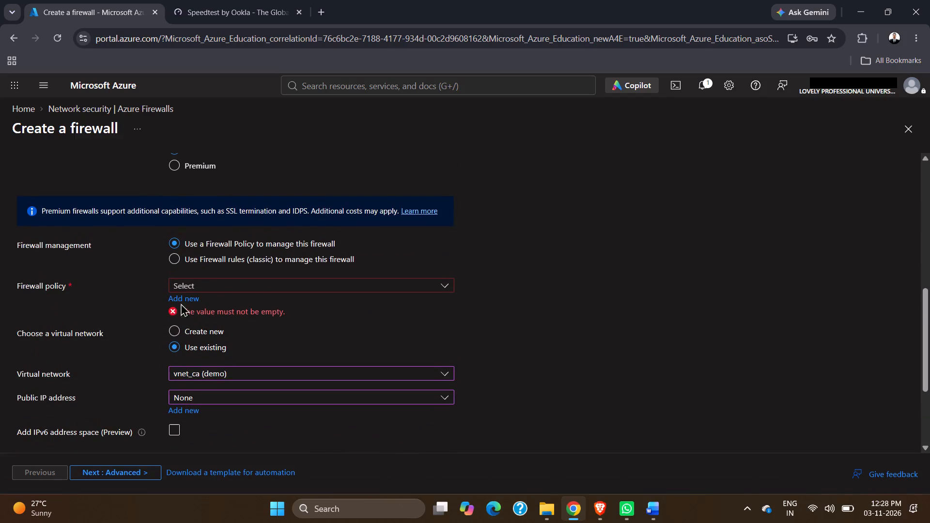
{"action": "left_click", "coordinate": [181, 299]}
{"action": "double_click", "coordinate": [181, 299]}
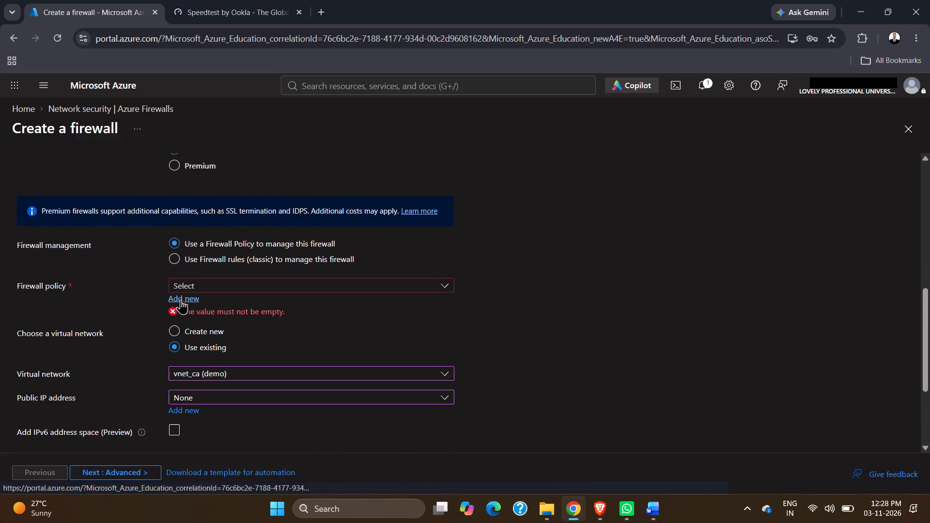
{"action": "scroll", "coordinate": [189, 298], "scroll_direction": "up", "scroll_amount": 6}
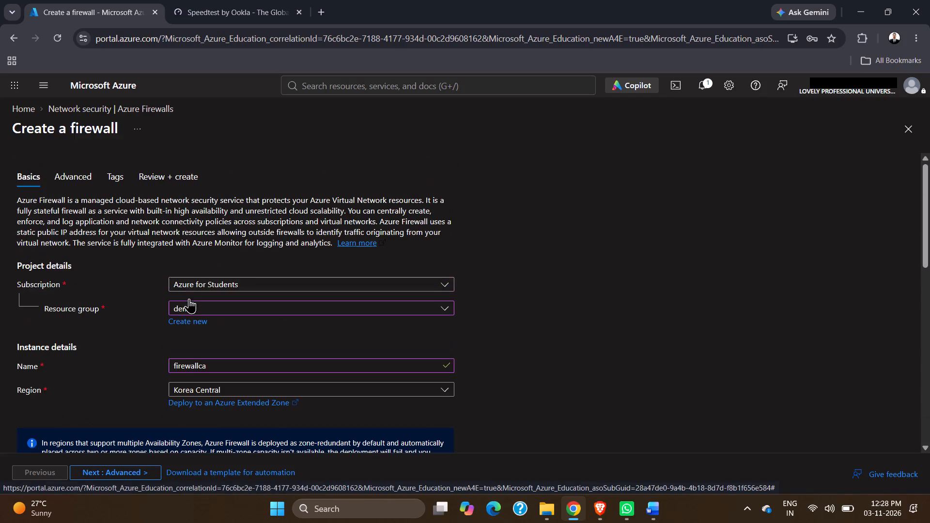
Reload the Speedtest page and run an internet speed test.
{"action": "left_click", "coordinate": [200, 0]}
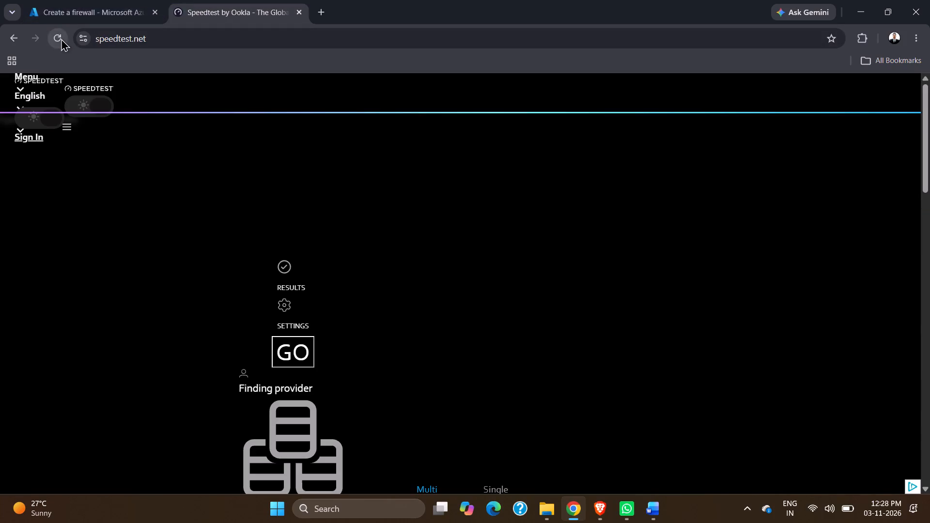
{"action": "left_click", "coordinate": [61, 38]}
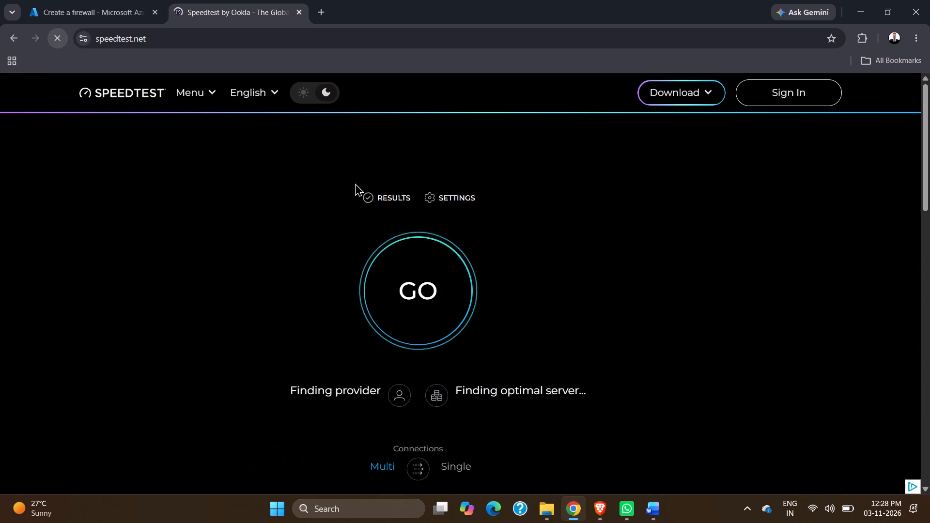
{"action": "left_click", "coordinate": [435, 299]}
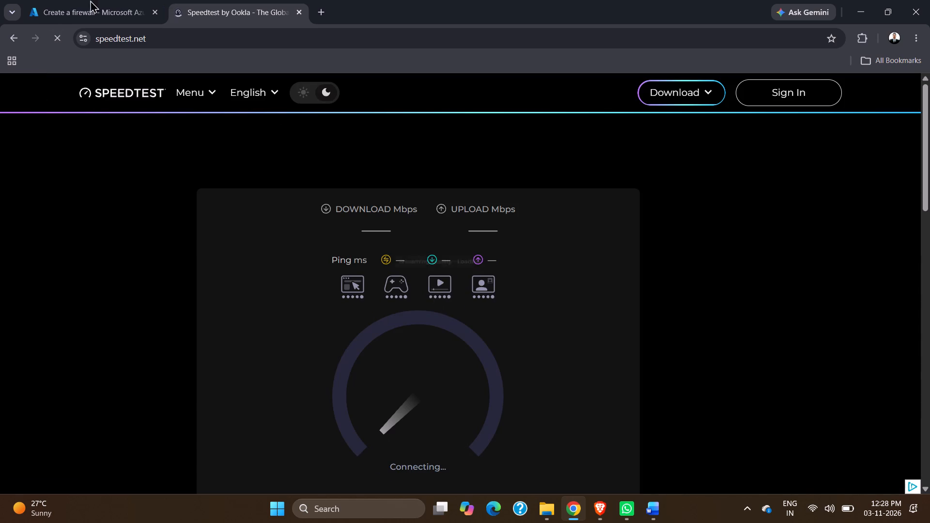
{"action": "scroll", "coordinate": [285, 324], "scroll_direction": "down", "scroll_amount": 1}
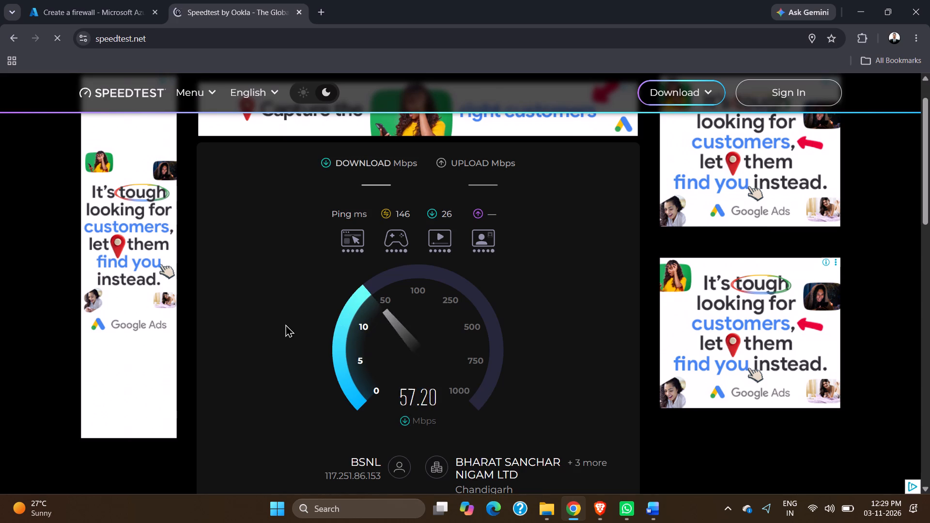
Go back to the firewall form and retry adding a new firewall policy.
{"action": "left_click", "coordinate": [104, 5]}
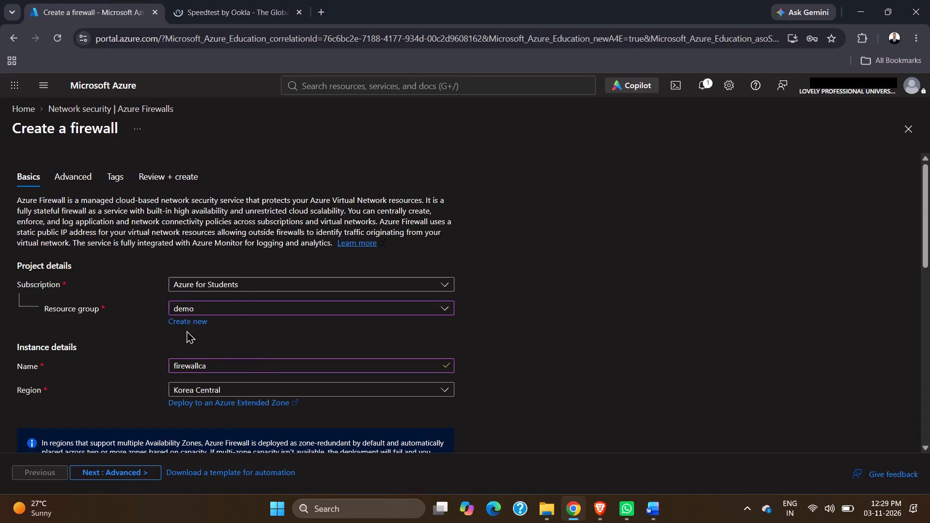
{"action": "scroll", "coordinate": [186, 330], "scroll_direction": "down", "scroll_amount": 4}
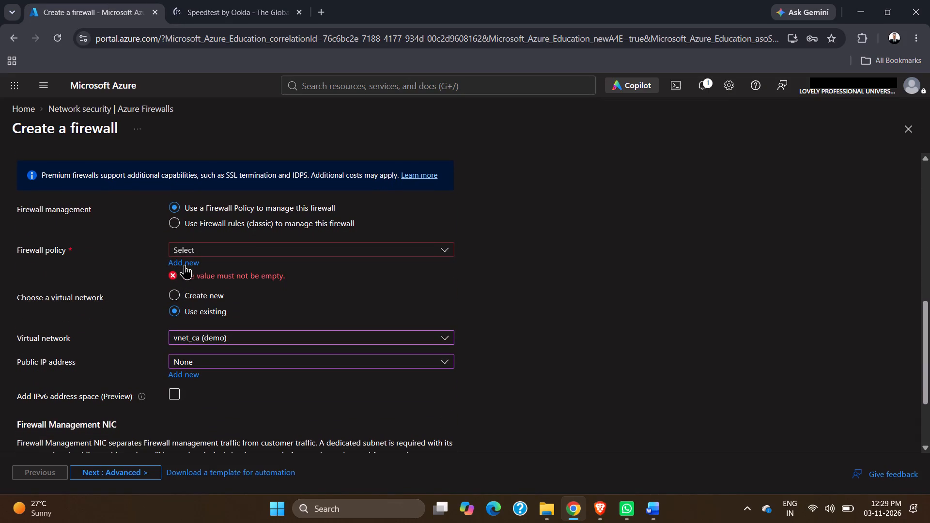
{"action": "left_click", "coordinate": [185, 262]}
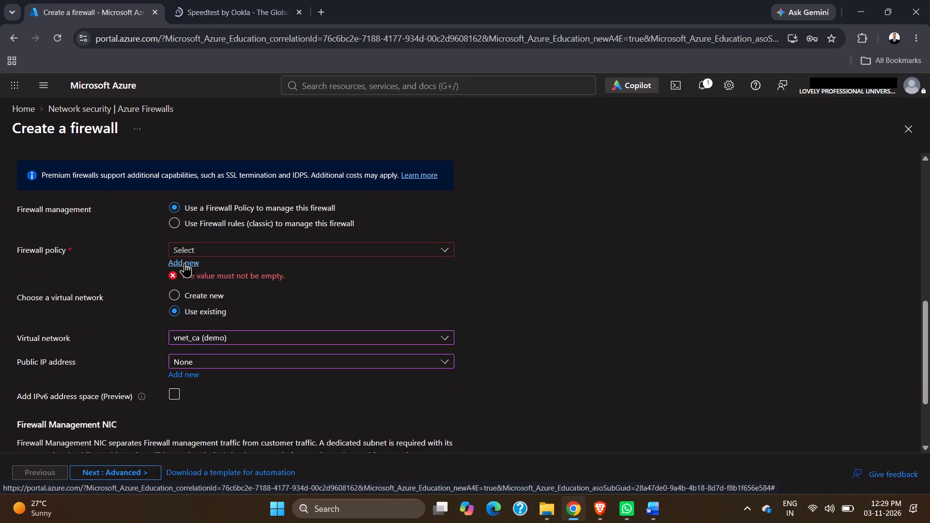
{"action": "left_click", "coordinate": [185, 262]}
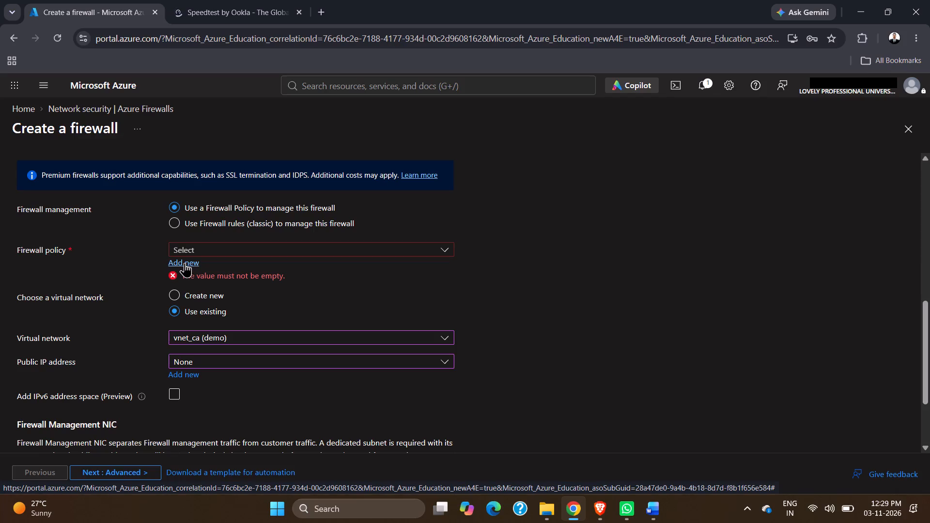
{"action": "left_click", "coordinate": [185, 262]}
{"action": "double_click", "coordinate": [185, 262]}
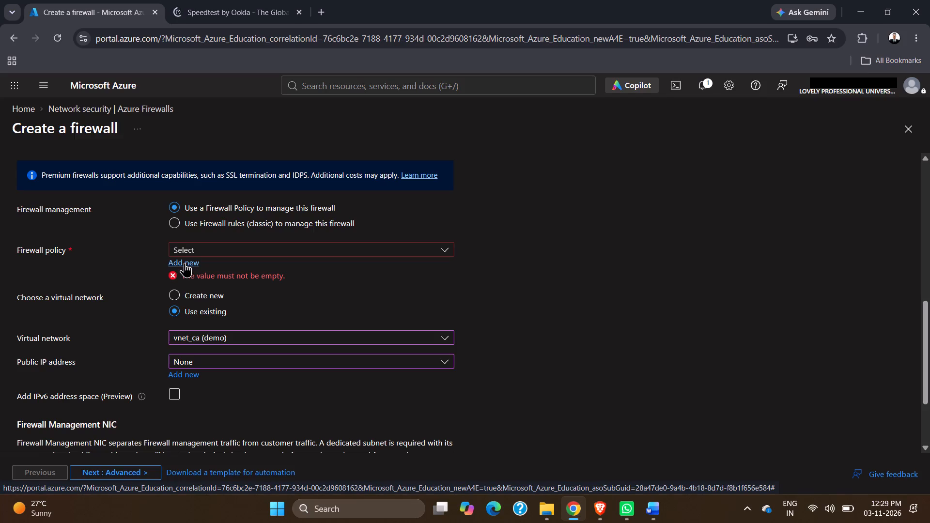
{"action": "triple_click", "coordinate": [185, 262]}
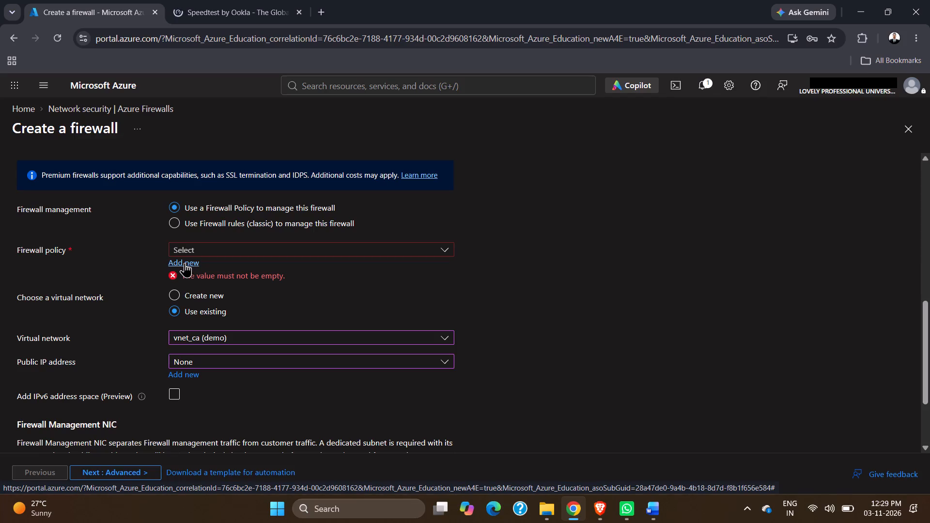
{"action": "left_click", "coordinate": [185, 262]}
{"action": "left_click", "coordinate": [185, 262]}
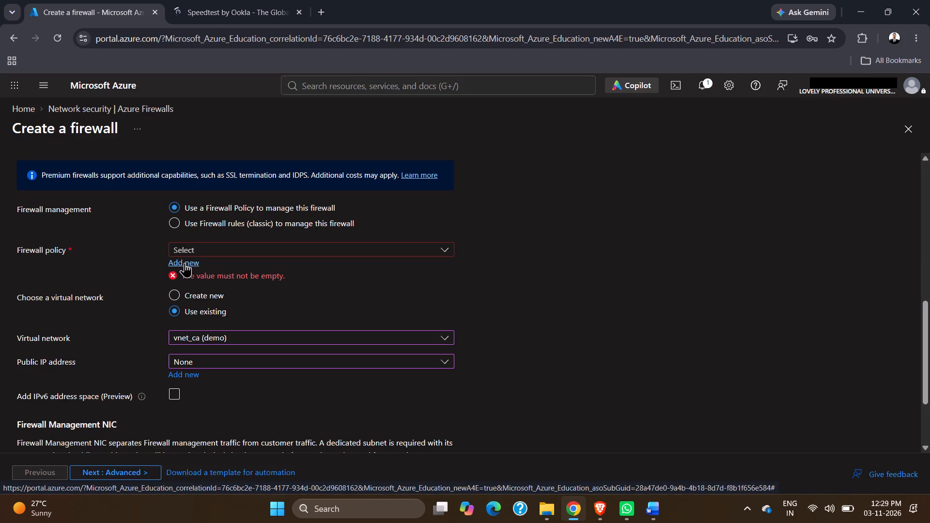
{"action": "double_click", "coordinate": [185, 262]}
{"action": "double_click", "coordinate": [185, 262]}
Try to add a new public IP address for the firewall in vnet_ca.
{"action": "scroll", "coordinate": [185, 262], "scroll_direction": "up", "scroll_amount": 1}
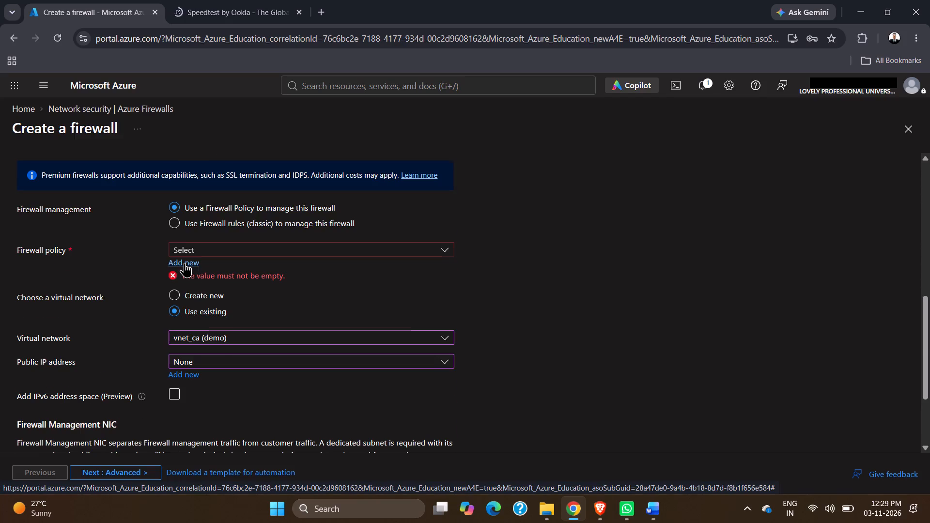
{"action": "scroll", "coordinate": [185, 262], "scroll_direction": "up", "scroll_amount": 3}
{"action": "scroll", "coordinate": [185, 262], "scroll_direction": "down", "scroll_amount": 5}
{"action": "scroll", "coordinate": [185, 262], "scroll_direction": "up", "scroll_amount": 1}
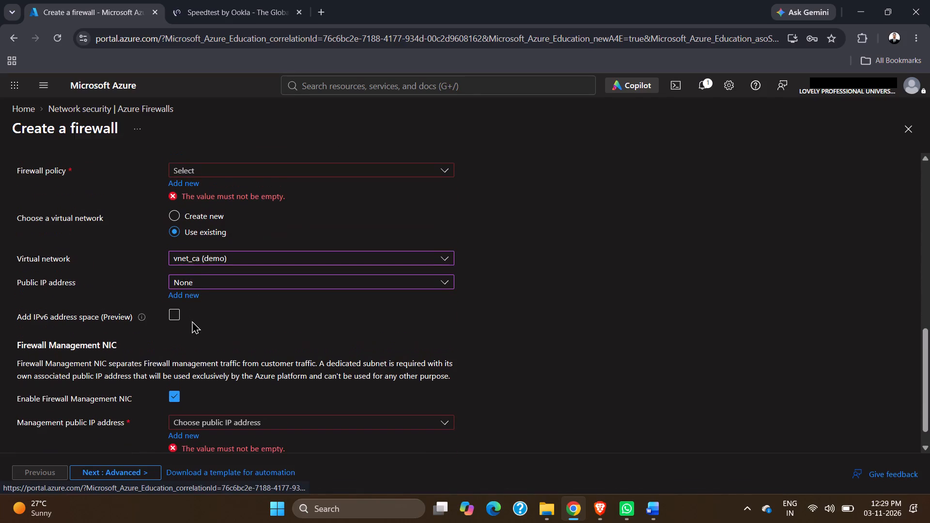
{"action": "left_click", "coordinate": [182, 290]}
Check which existing firewall policies can be chosen for the firewall.
{"action": "scroll", "coordinate": [182, 290], "scroll_direction": "down", "scroll_amount": 4}
{"action": "scroll", "coordinate": [182, 290], "scroll_direction": "up", "scroll_amount": 2}
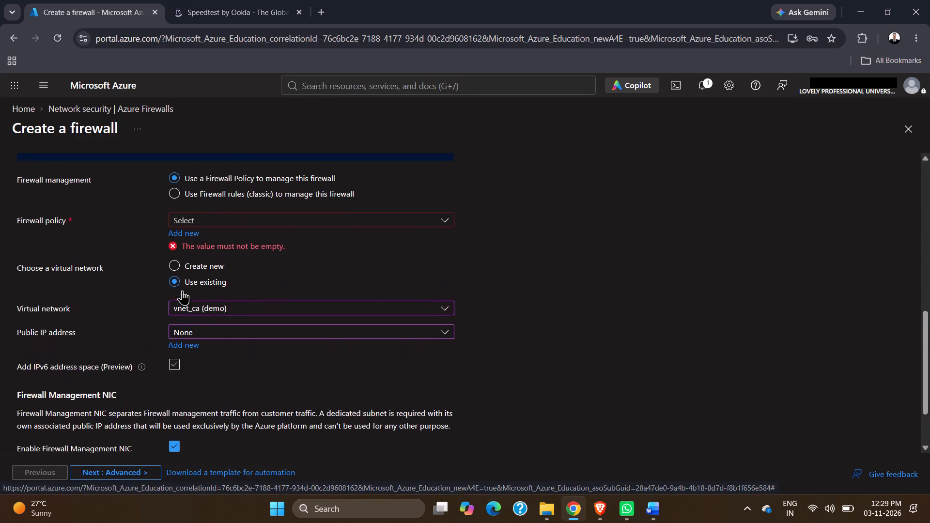
{"action": "scroll", "coordinate": [182, 290], "scroll_direction": "up", "scroll_amount": 1}
{"action": "left_click", "coordinate": [201, 276]}
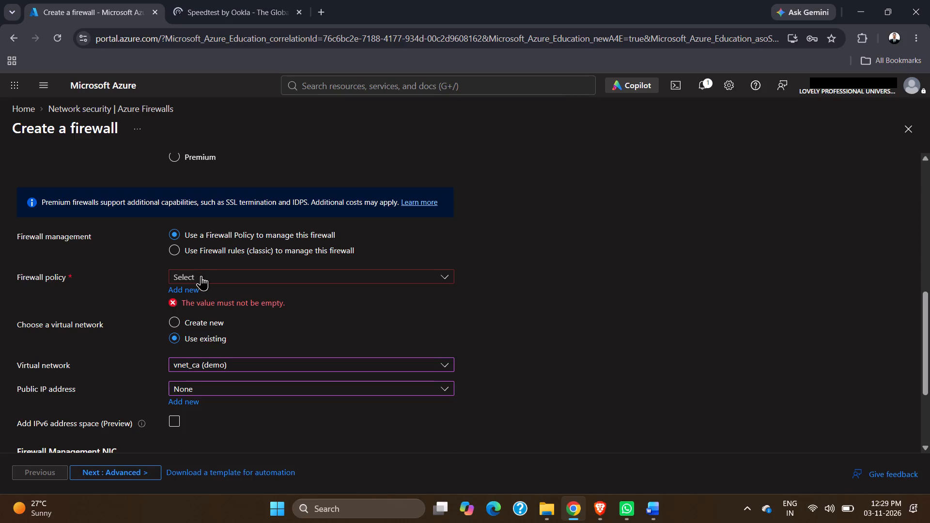
{"action": "left_click", "coordinate": [130, 295]}
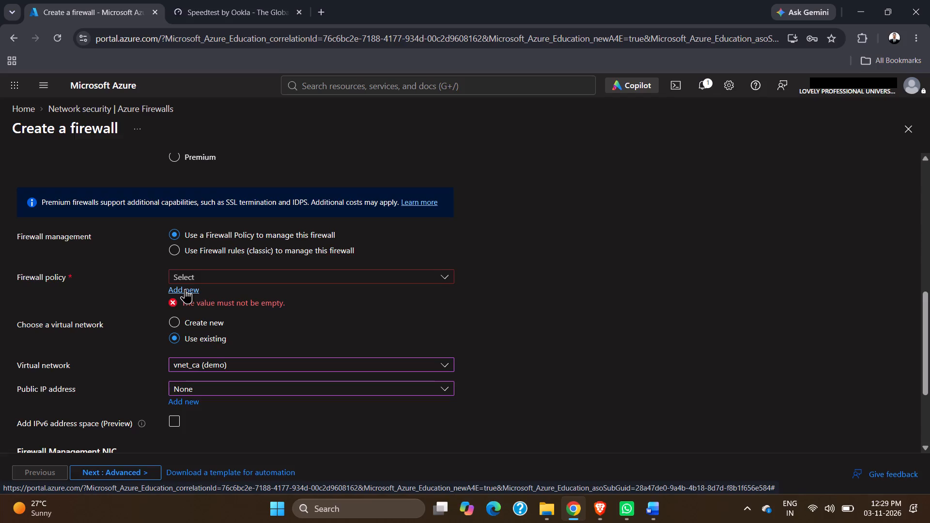
Leave the Create a firewall form for the Azure Firewalls list, discarding the unsaved edits.
{"action": "scroll", "coordinate": [185, 289], "scroll_direction": "up", "scroll_amount": 6}
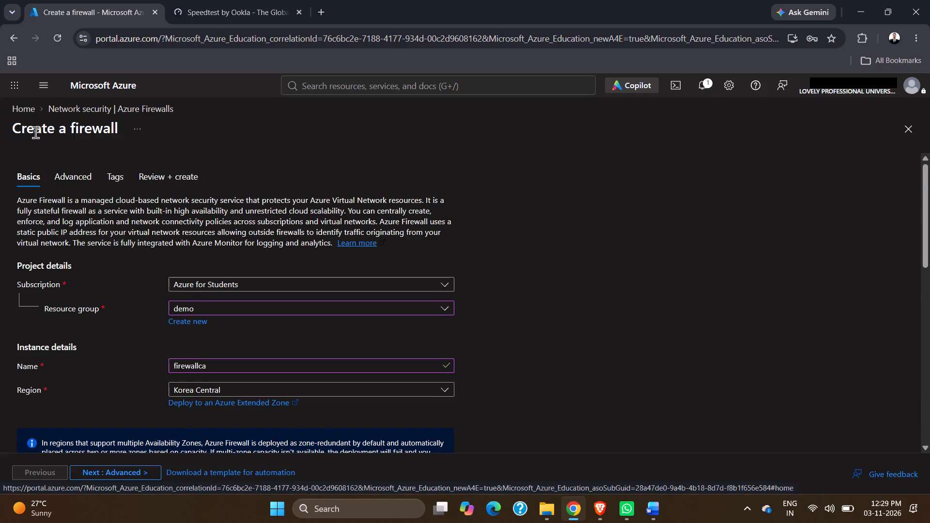
{"action": "left_click", "coordinate": [102, 106]}
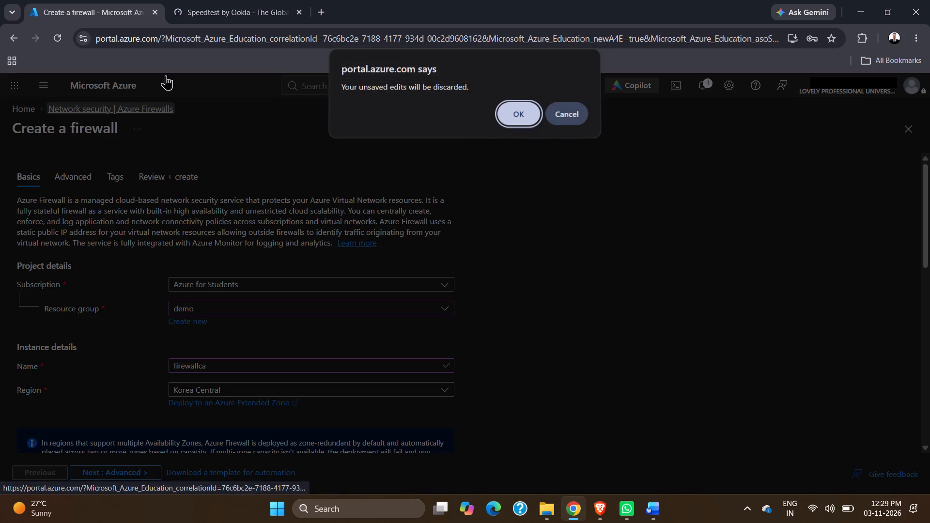
{"action": "left_click", "coordinate": [523, 111]}
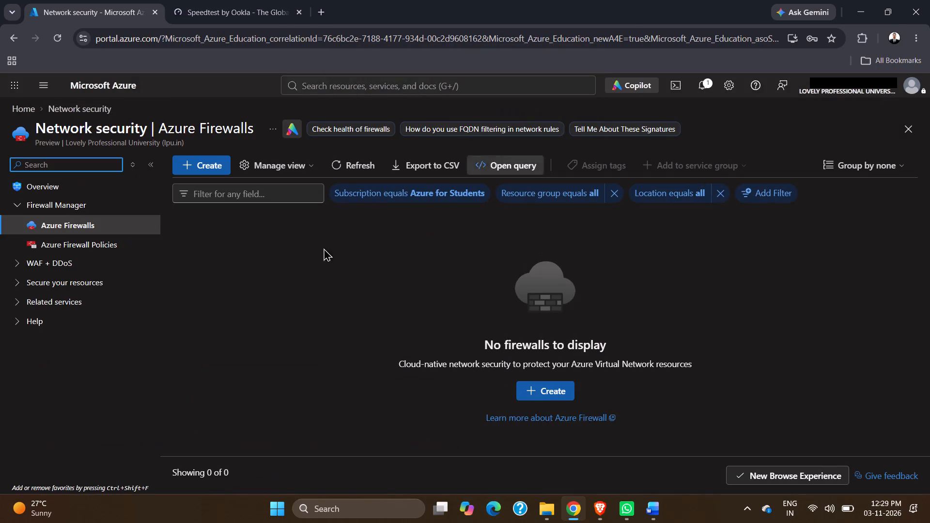
Start a new firewall in resource group demo, named firewallca, with the Standard SKU.
{"action": "left_click", "coordinate": [534, 390]}
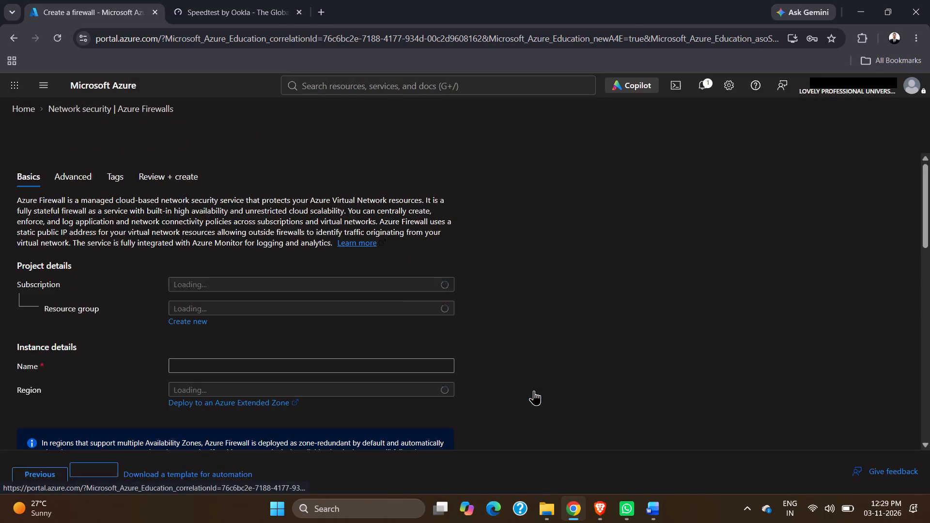
{"action": "left_click", "coordinate": [260, 308]}
{"action": "left_click", "coordinate": [242, 351]}
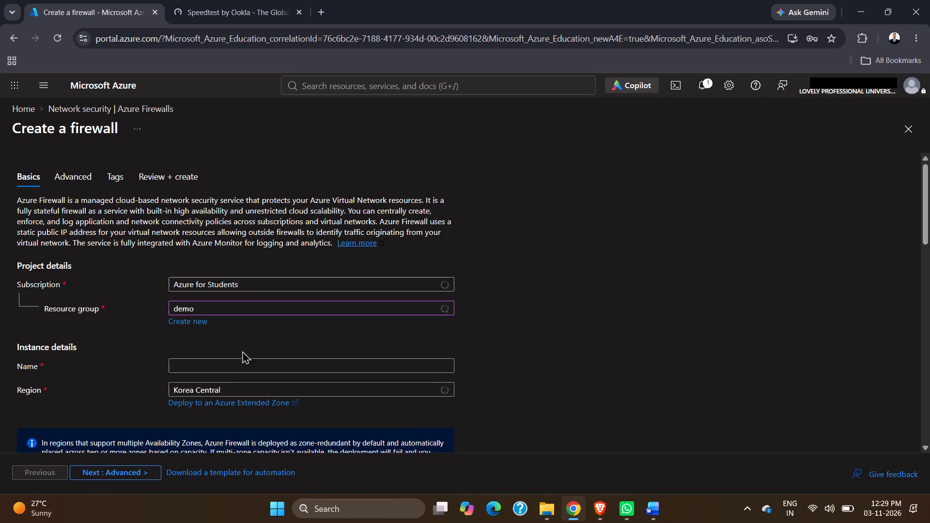
{"action": "left_click", "coordinate": [241, 360]}
{"action": "type", "text": "firewallca"}
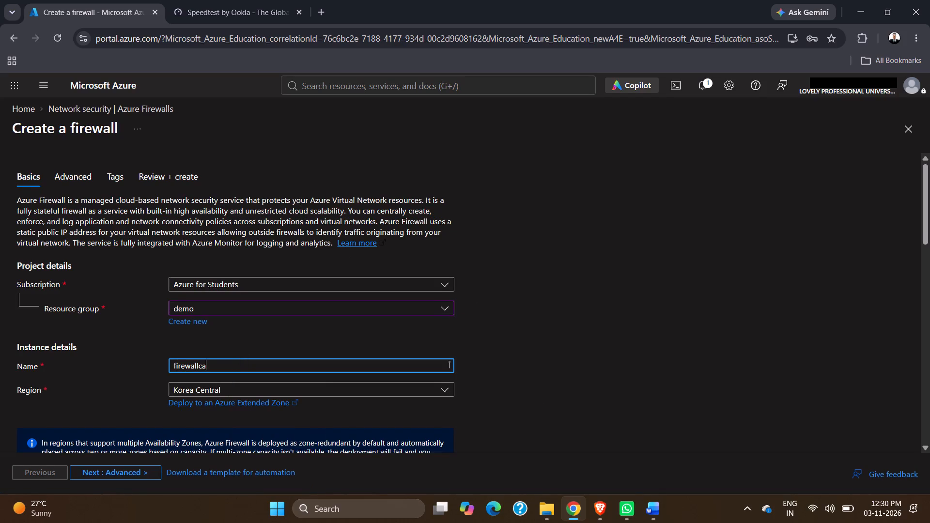
{"action": "scroll", "coordinate": [241, 360], "scroll_direction": "down", "scroll_amount": 2}
{"action": "left_click", "coordinate": [178, 394]}
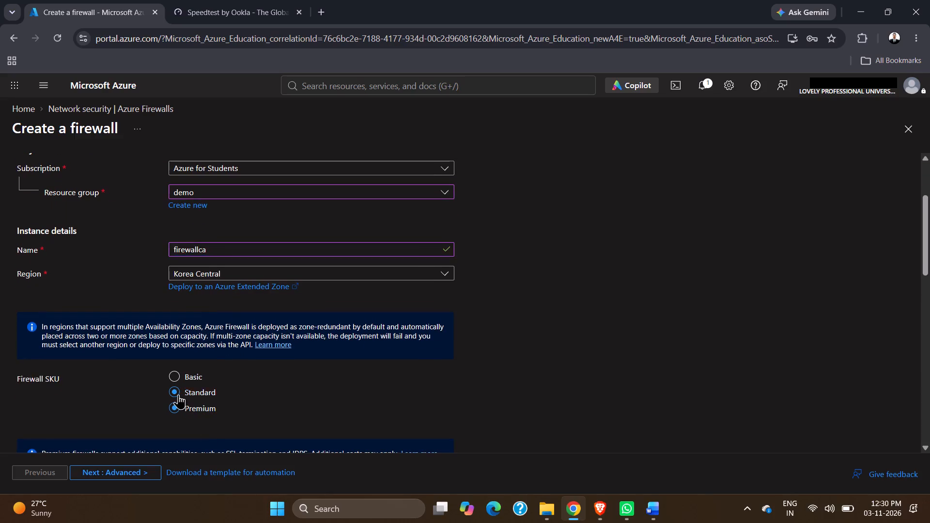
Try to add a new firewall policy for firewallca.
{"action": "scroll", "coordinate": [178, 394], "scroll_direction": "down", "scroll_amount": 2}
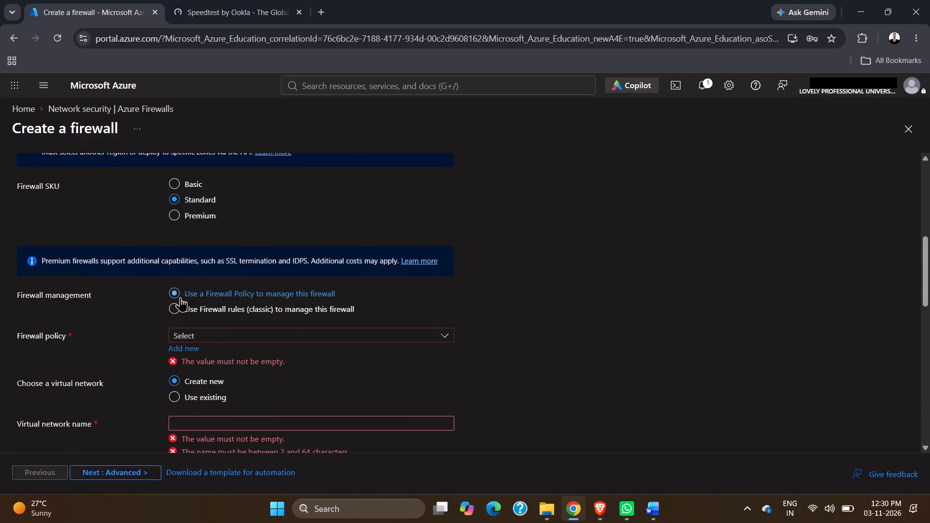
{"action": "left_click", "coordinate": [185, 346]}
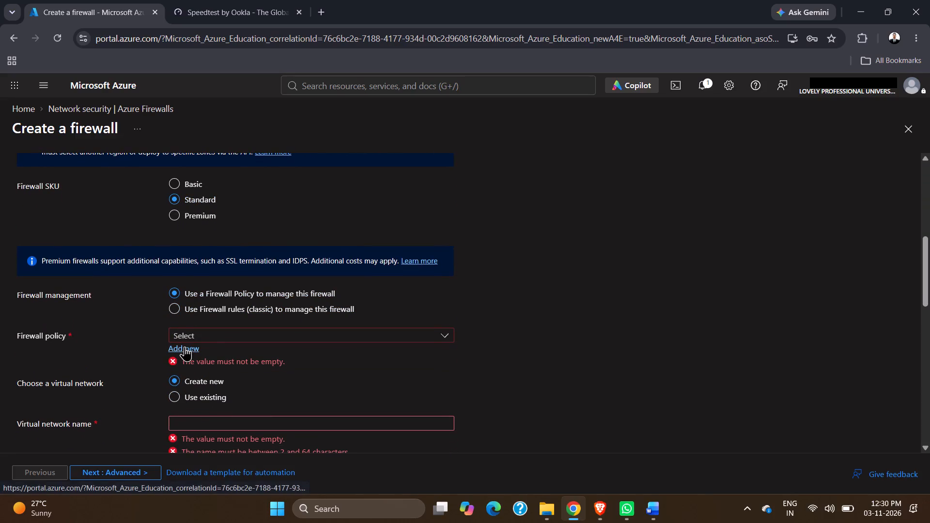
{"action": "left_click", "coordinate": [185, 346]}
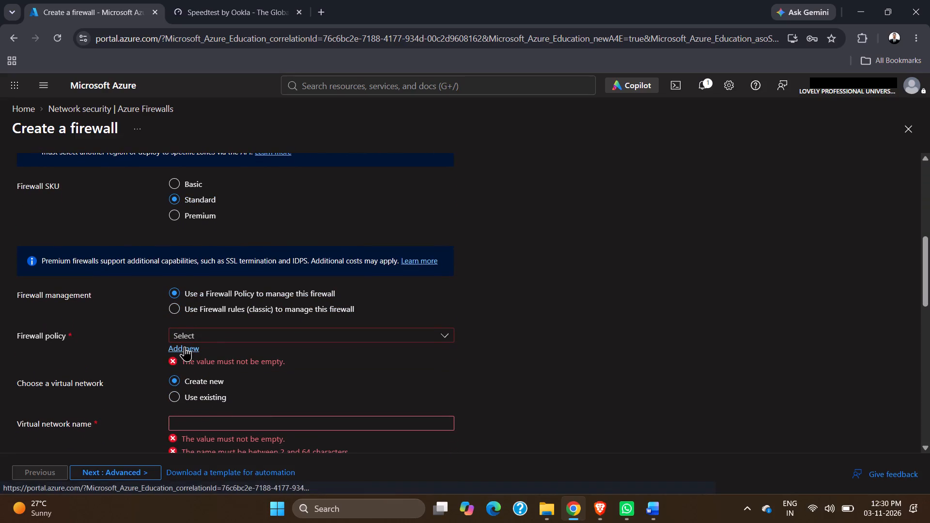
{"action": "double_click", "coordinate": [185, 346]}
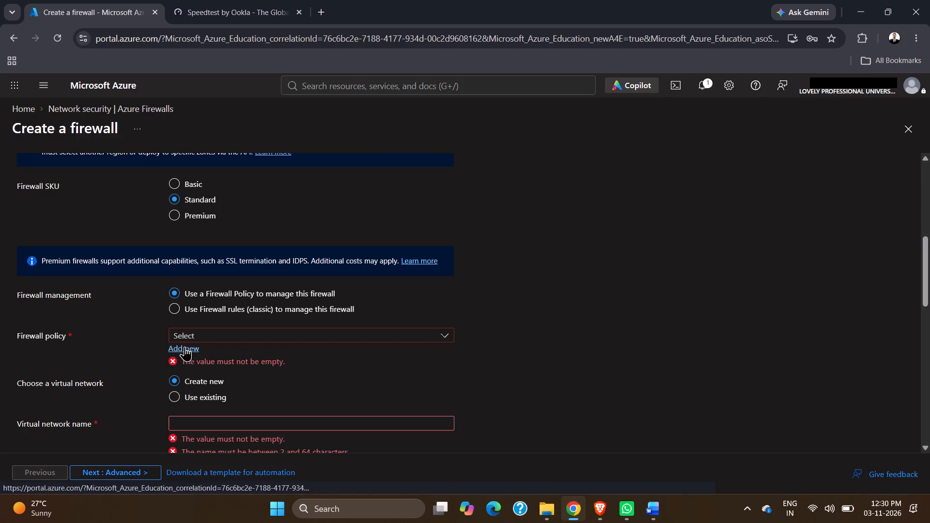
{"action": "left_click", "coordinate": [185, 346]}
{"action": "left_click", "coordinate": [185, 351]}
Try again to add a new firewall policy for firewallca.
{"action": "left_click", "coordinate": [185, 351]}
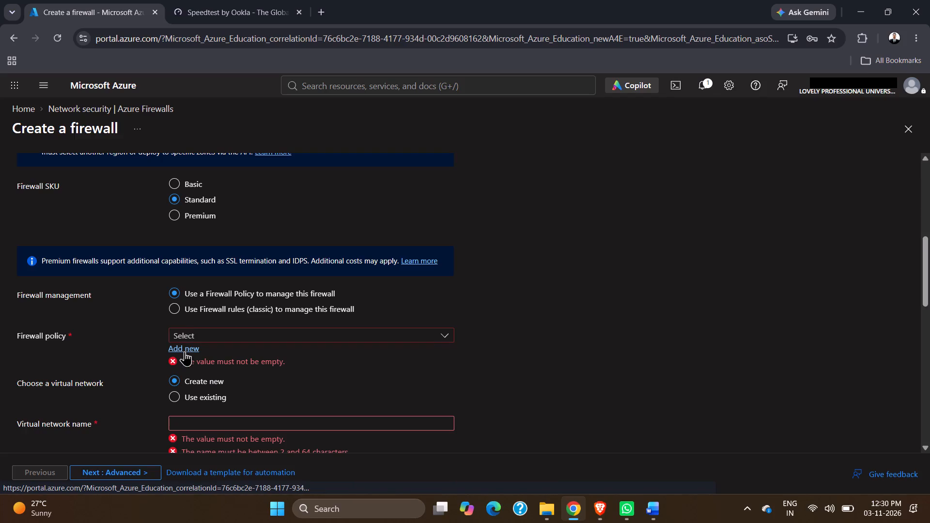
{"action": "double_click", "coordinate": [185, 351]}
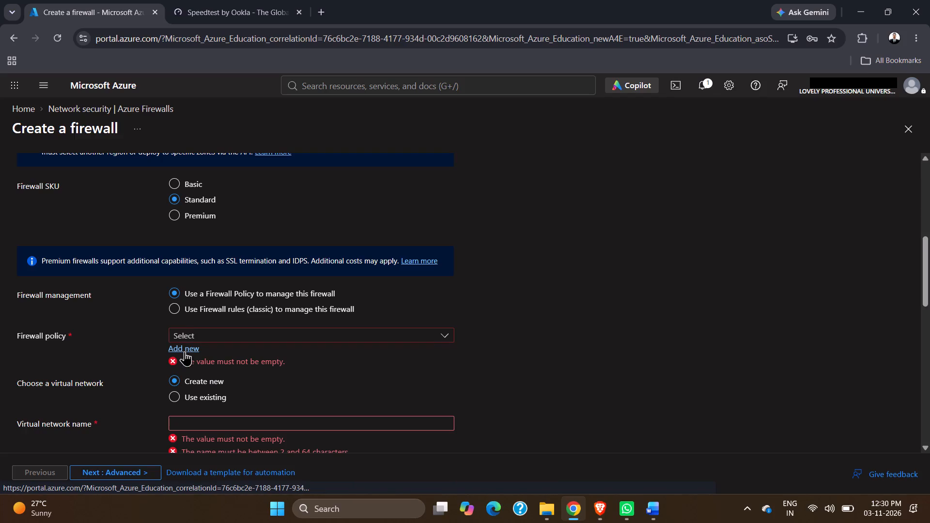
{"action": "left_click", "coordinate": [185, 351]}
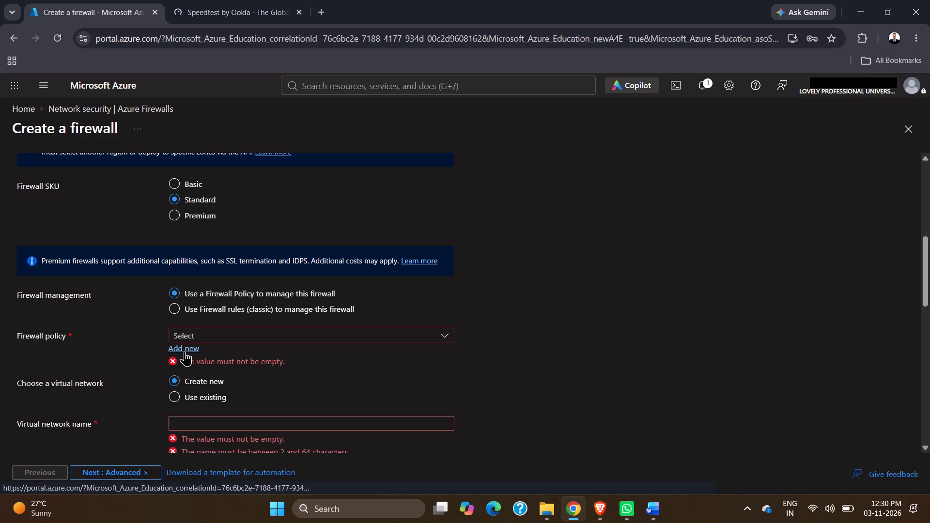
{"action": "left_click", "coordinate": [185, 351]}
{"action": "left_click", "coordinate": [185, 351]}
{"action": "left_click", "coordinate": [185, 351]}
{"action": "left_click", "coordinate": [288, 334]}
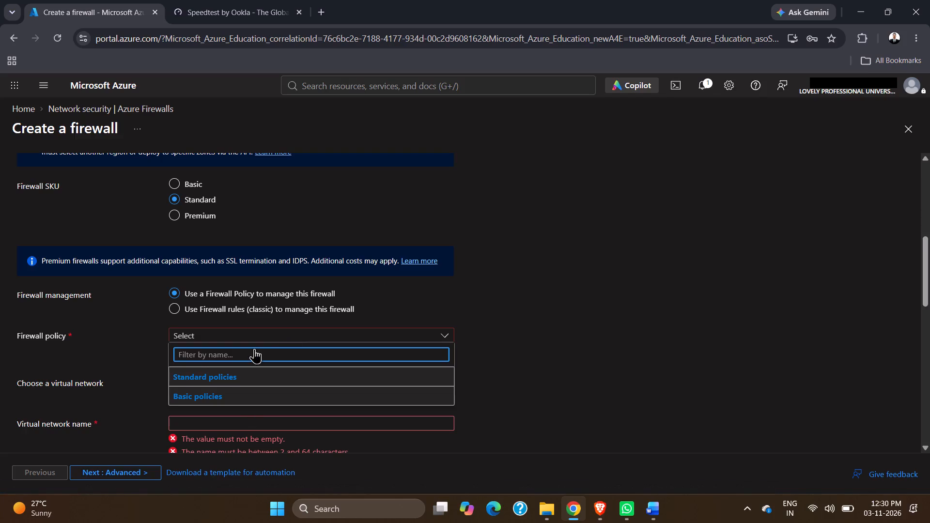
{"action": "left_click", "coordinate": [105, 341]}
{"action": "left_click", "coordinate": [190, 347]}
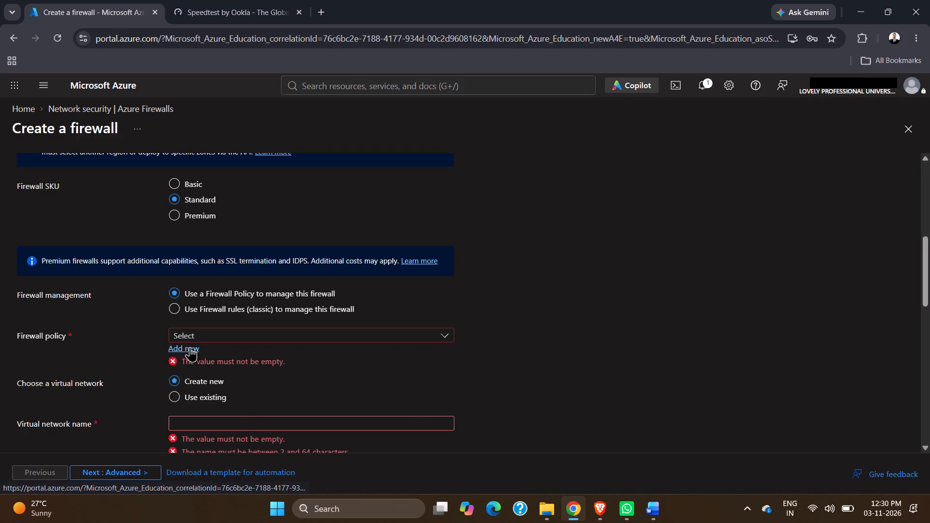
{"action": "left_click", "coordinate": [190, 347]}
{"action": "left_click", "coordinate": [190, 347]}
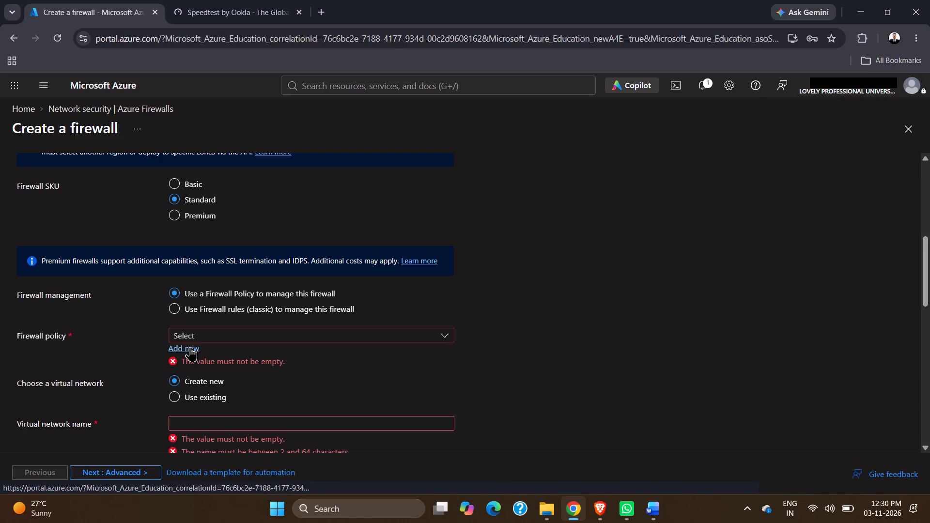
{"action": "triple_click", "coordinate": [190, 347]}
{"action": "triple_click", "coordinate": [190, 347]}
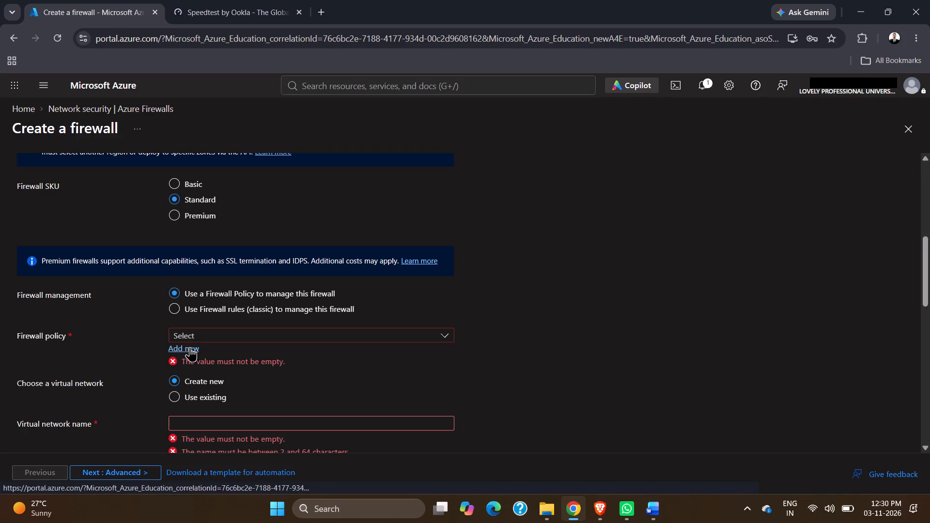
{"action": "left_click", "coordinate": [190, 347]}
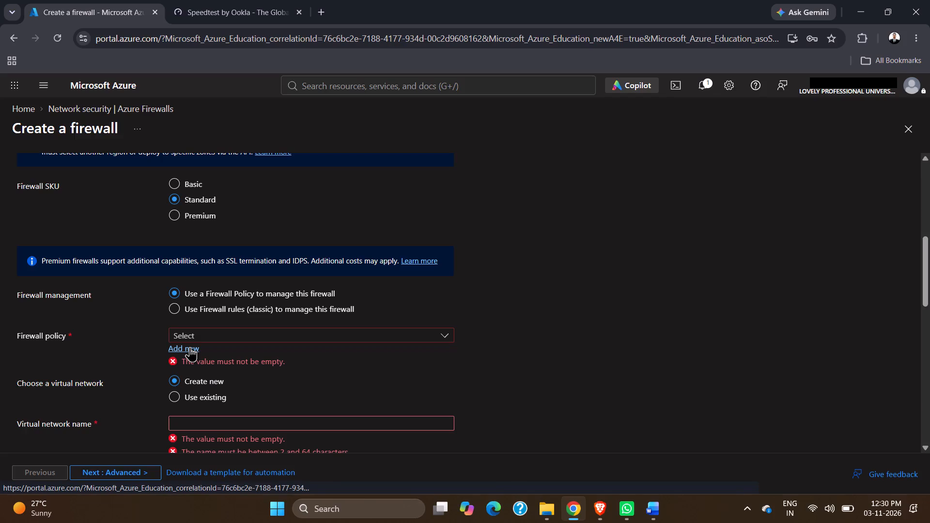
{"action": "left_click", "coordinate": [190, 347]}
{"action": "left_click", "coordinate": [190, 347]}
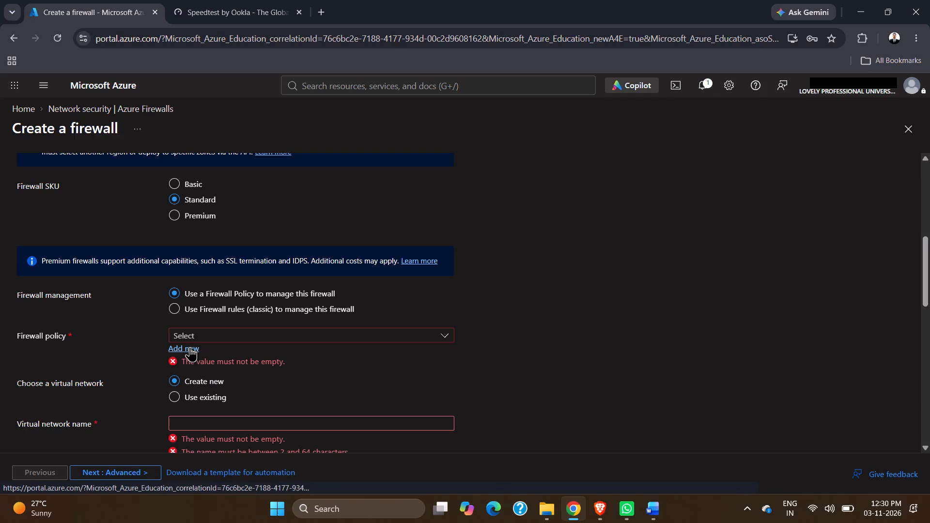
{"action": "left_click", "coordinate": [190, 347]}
Set the firewall to use the existing virtual network vnet_ca (demo).
{"action": "left_click", "coordinate": [169, 398]}
{"action": "scroll", "coordinate": [169, 398], "scroll_direction": "down", "scroll_amount": 1}
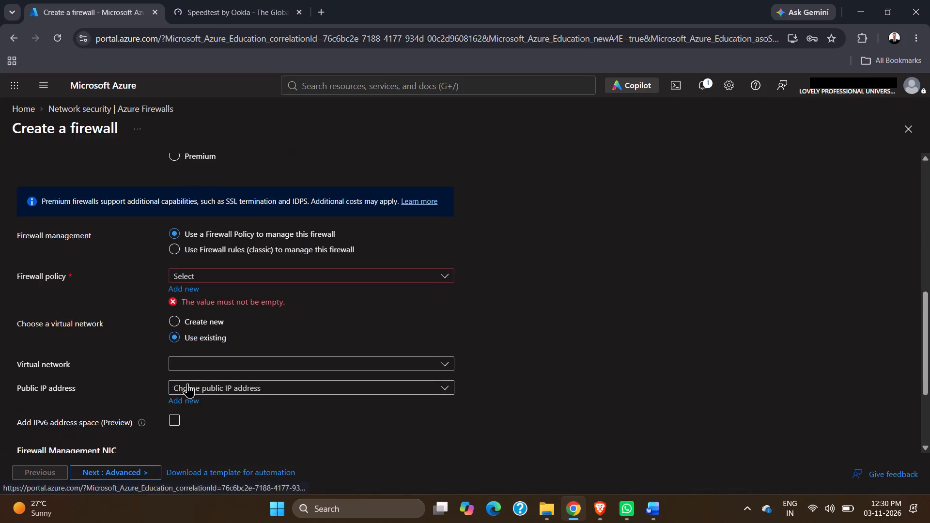
{"action": "left_click", "coordinate": [206, 365]}
{"action": "left_click", "coordinate": [199, 403]}
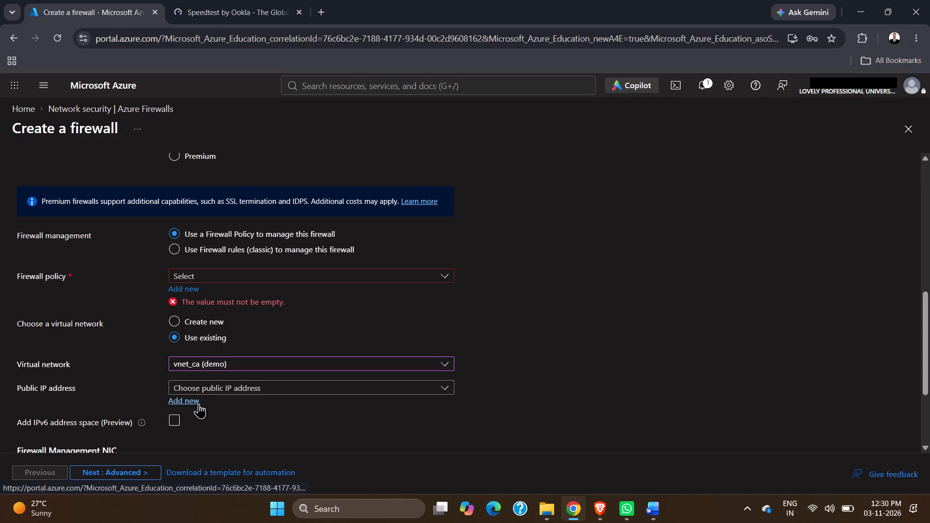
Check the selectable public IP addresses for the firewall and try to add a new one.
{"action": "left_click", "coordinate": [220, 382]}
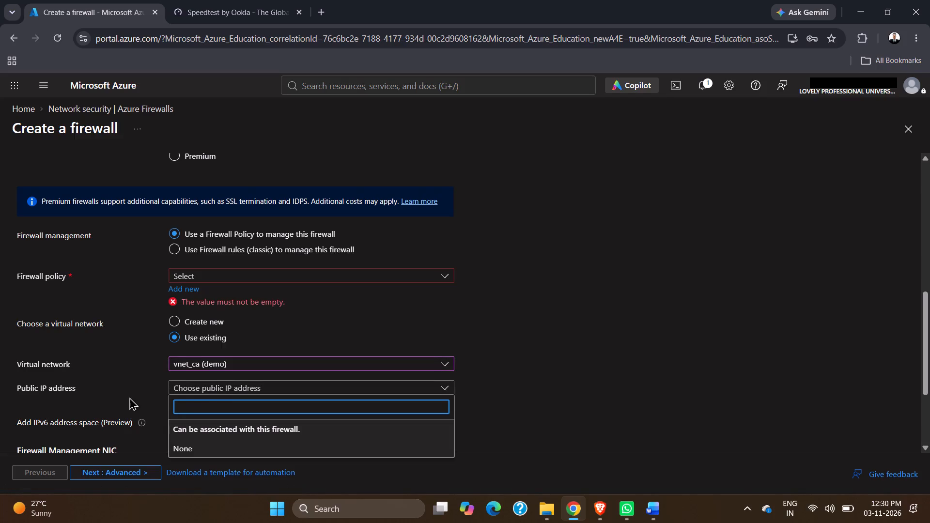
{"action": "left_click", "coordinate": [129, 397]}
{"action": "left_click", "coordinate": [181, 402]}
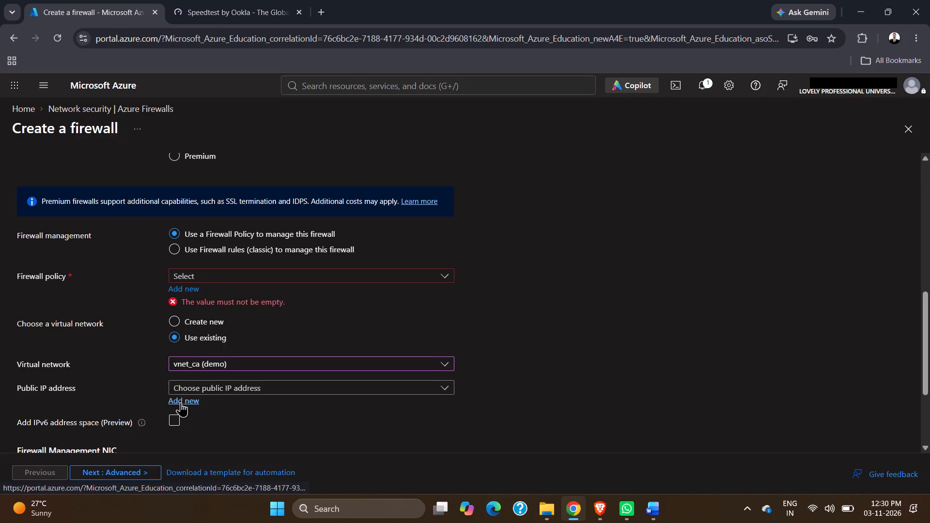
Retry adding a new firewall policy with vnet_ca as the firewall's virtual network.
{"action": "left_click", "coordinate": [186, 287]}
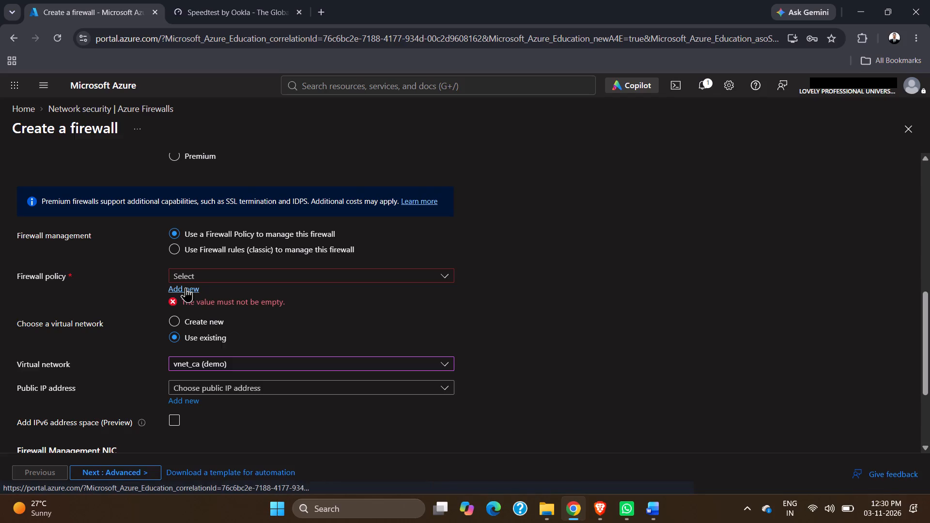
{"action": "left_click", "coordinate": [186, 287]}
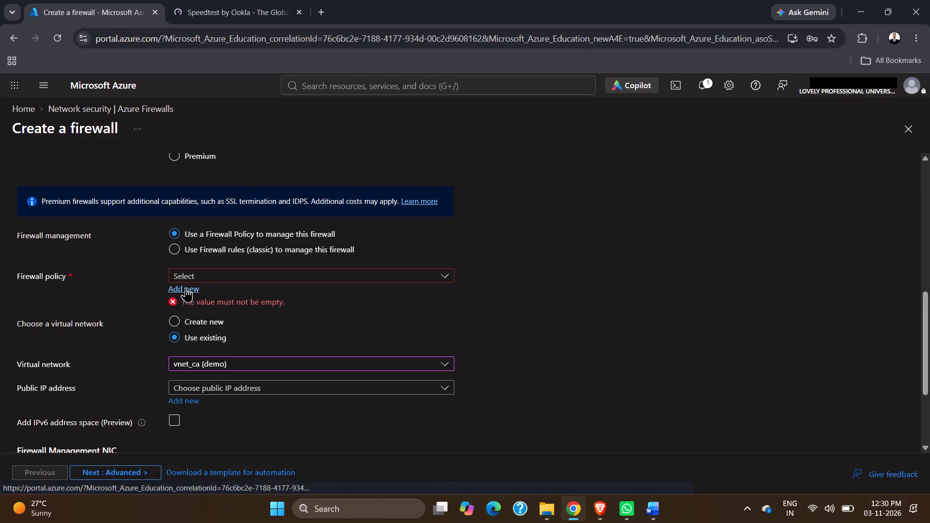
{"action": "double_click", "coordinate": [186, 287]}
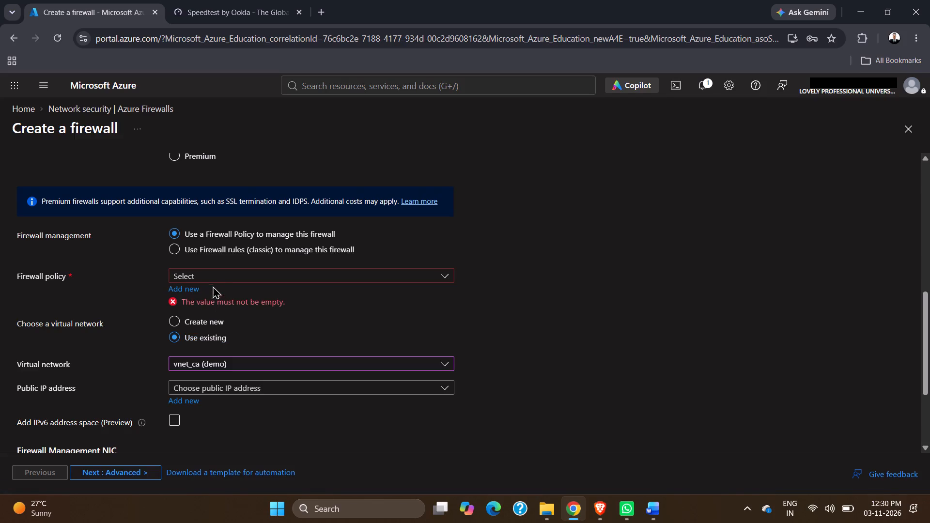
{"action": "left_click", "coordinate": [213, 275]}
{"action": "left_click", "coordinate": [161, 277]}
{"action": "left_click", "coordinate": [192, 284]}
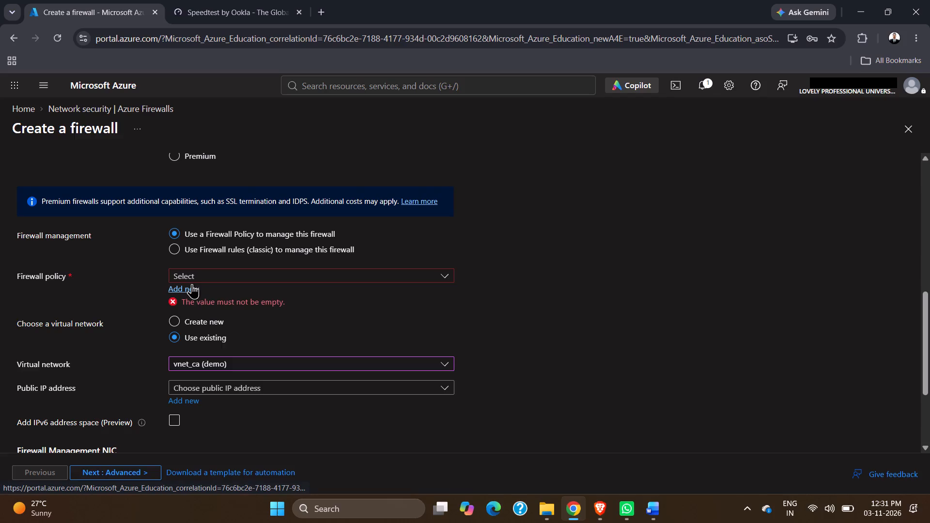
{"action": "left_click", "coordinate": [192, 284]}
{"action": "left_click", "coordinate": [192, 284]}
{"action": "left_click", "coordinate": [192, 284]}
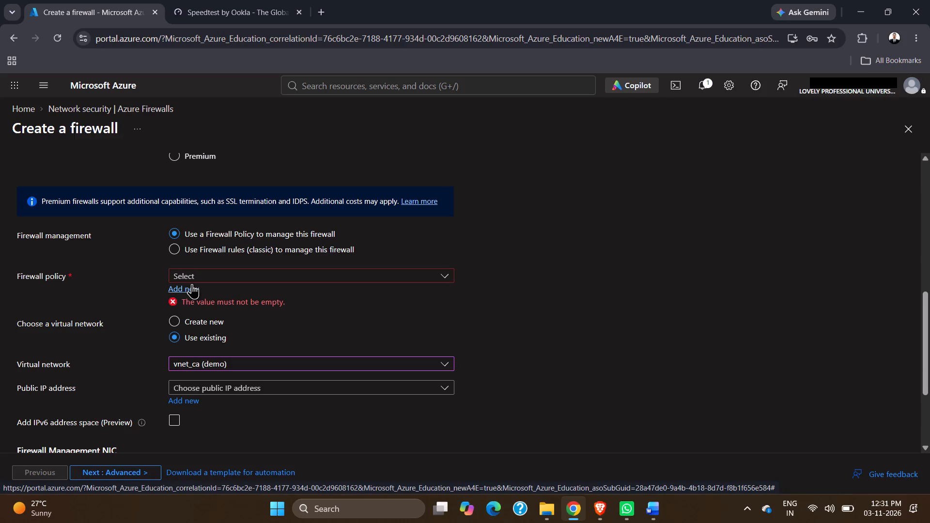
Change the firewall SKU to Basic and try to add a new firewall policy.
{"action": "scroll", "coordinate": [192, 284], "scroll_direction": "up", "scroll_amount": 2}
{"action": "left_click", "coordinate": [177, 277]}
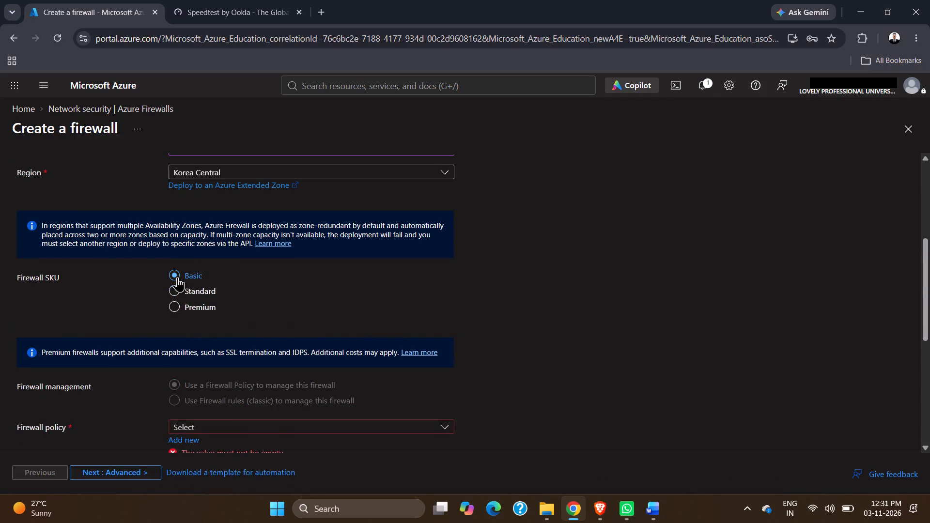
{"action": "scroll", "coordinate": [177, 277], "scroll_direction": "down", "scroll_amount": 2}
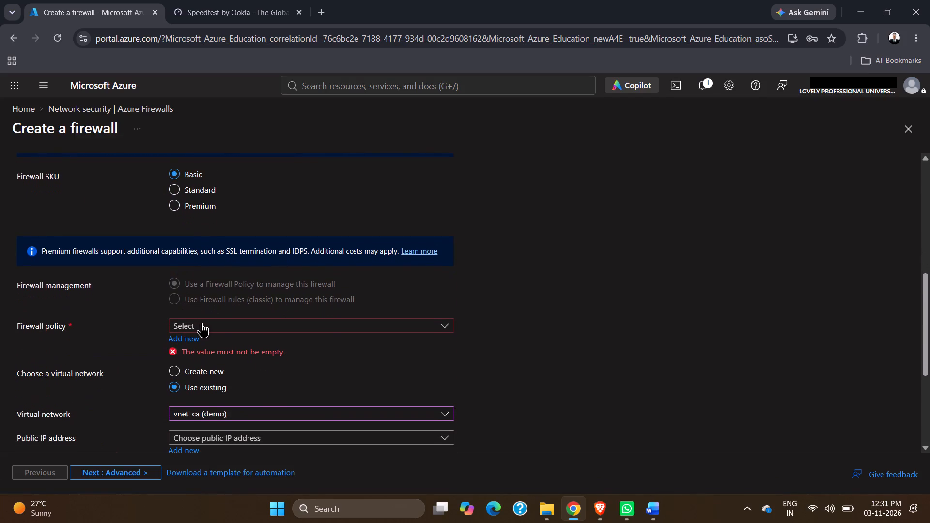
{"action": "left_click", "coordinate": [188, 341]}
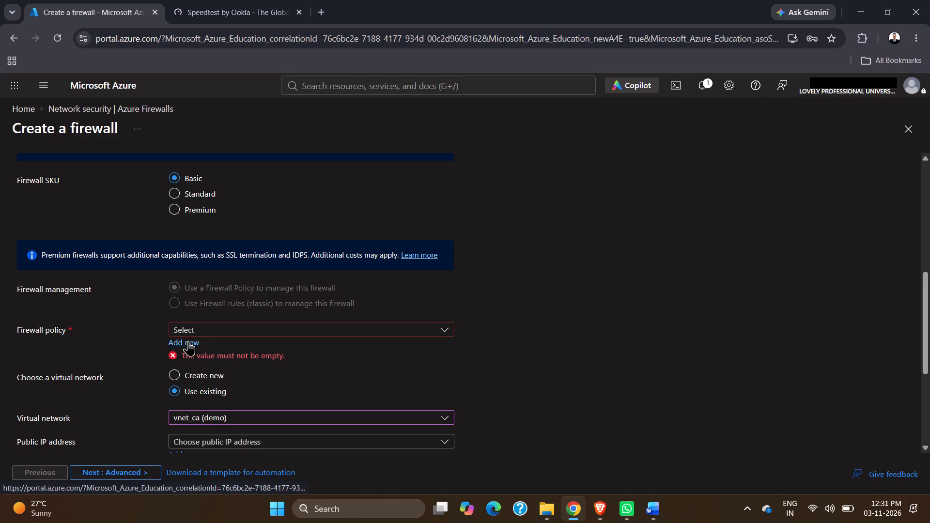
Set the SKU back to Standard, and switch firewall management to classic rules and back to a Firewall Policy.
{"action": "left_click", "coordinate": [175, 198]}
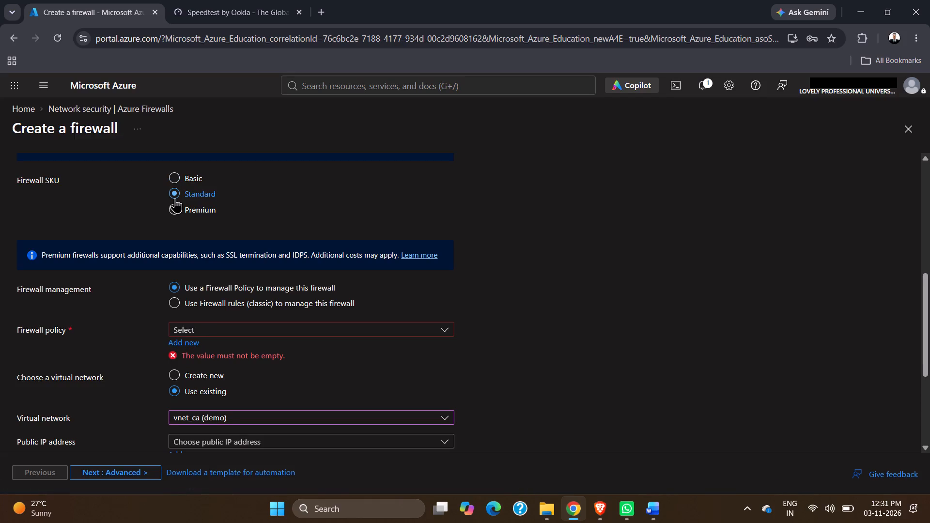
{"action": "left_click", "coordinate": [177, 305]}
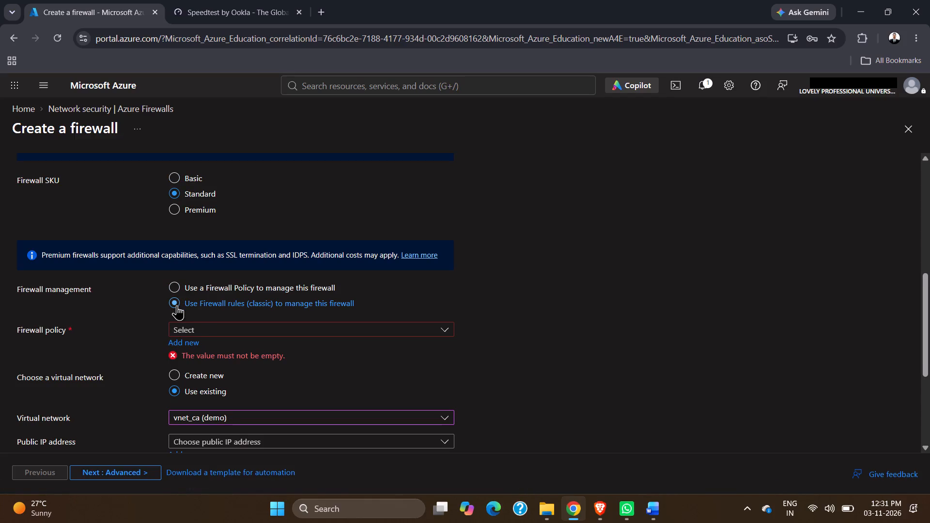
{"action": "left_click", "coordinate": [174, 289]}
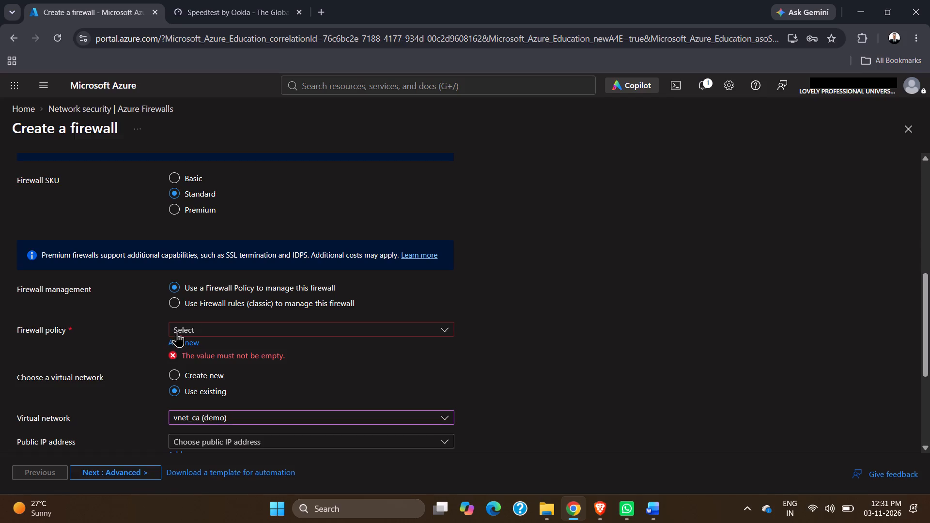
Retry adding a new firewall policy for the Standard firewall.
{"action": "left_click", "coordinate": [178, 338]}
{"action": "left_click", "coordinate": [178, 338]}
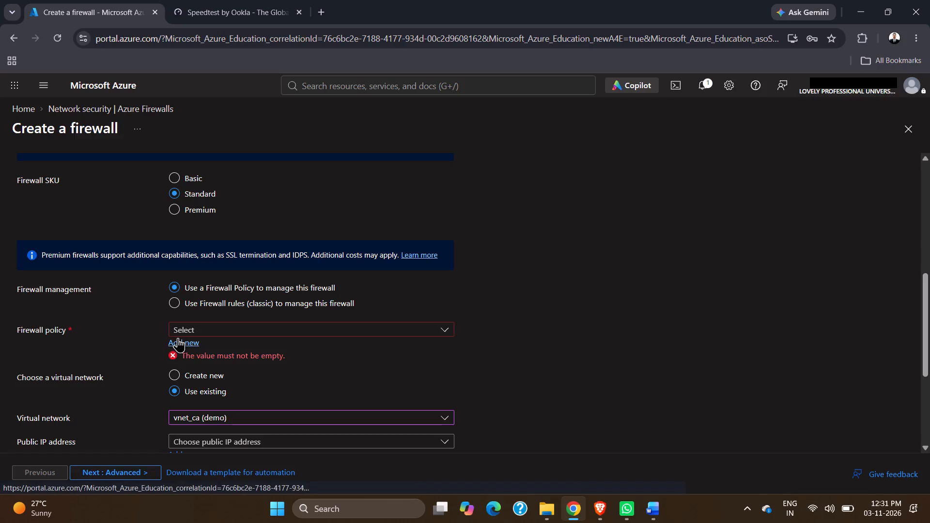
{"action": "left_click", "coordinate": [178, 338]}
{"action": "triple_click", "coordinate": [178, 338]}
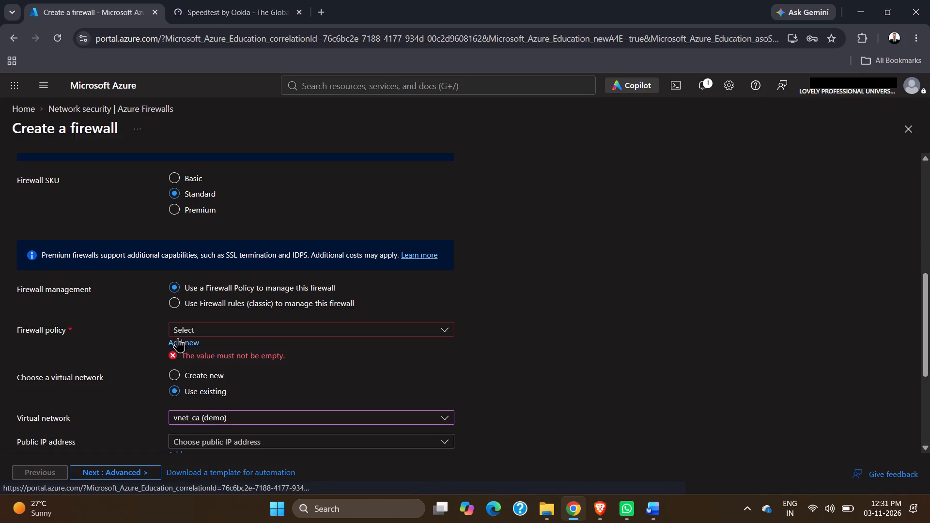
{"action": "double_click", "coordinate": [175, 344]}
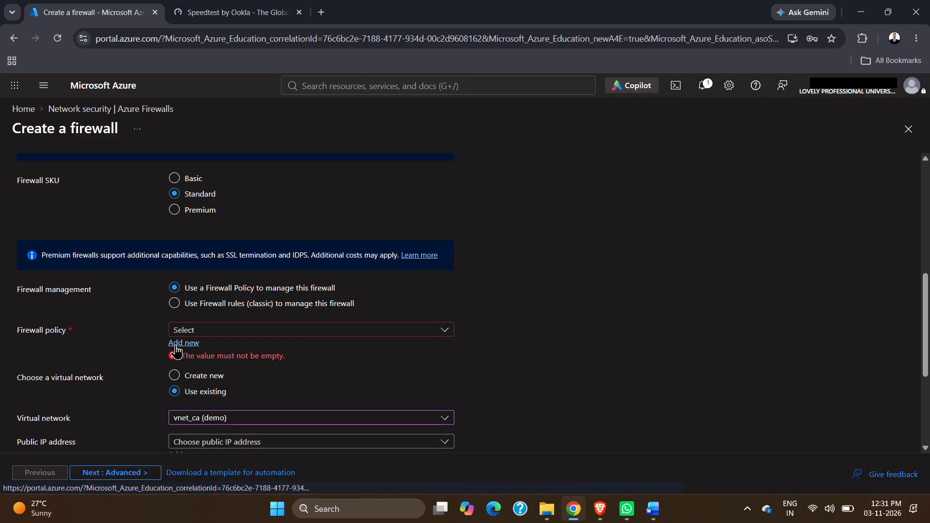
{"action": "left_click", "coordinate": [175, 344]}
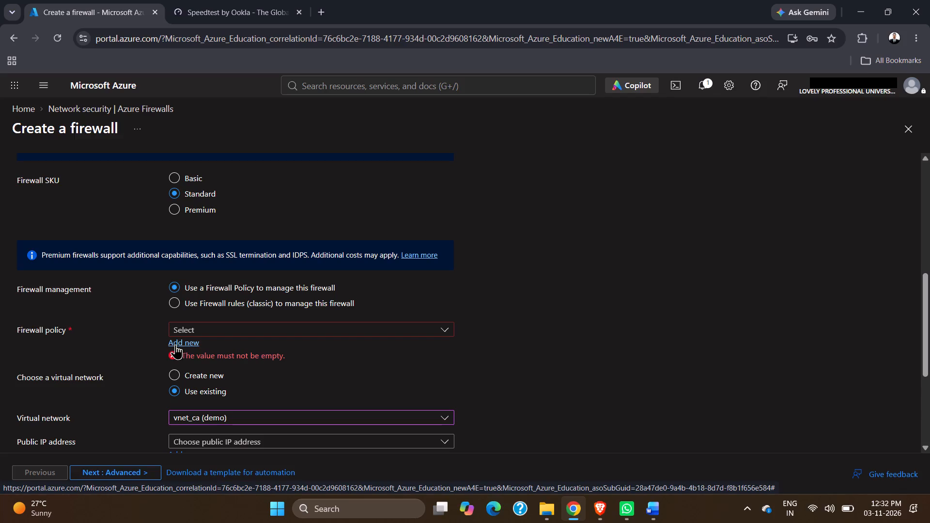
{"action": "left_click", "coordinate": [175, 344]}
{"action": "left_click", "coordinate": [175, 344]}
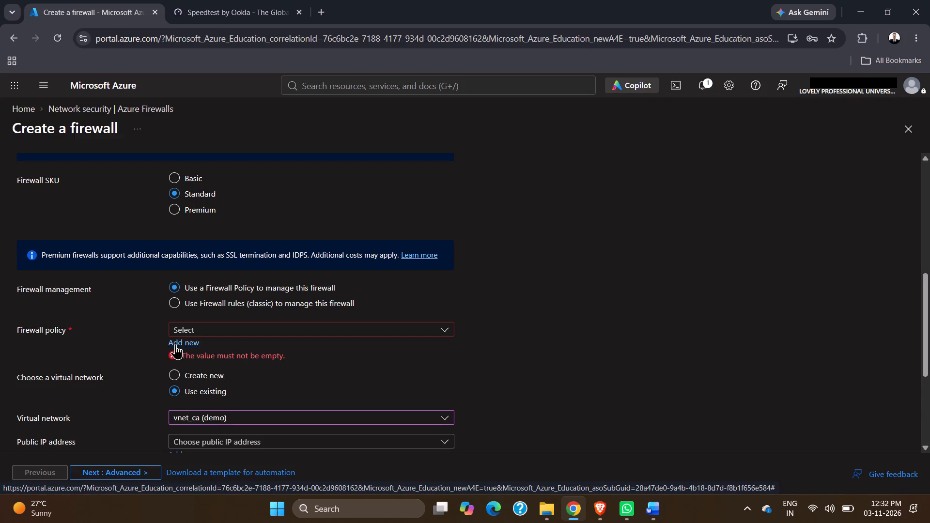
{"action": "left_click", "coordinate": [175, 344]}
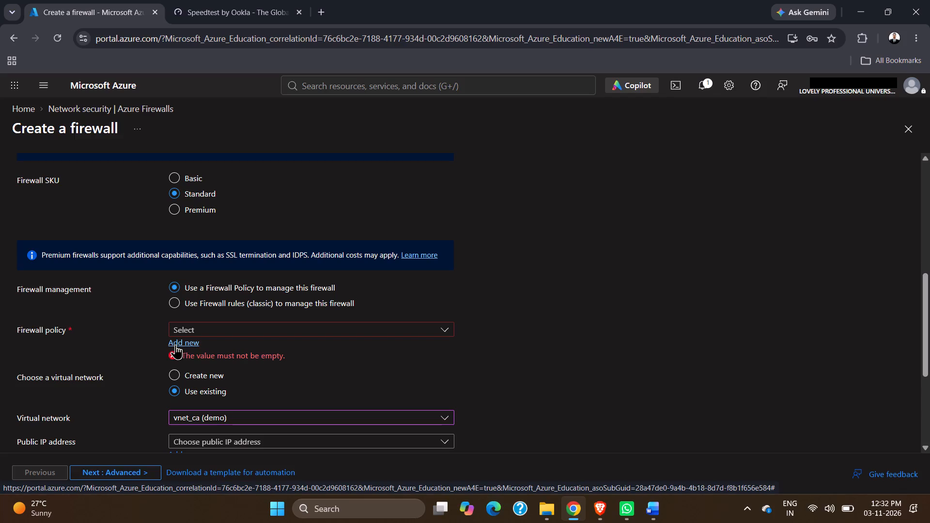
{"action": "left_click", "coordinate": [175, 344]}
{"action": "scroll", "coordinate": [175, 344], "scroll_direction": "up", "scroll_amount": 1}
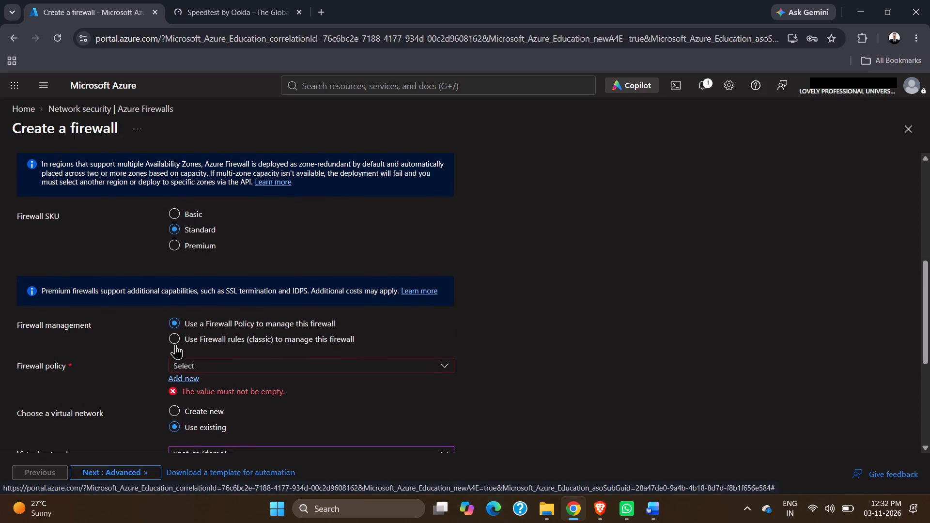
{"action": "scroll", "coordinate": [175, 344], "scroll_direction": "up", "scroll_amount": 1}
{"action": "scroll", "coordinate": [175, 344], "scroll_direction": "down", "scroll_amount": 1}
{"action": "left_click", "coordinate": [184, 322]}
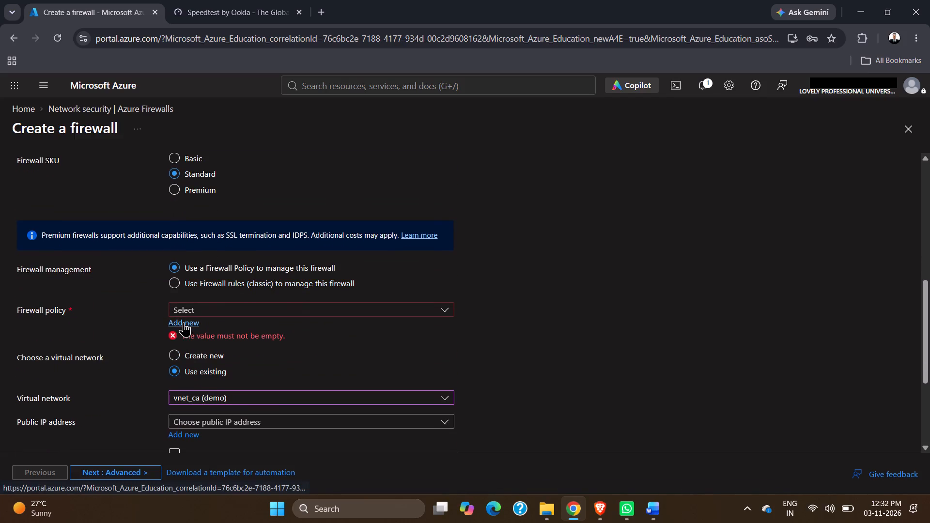
Check which existing Standard or Basic firewall policies can be chosen for the firewall.
{"action": "left_click", "coordinate": [196, 303]}
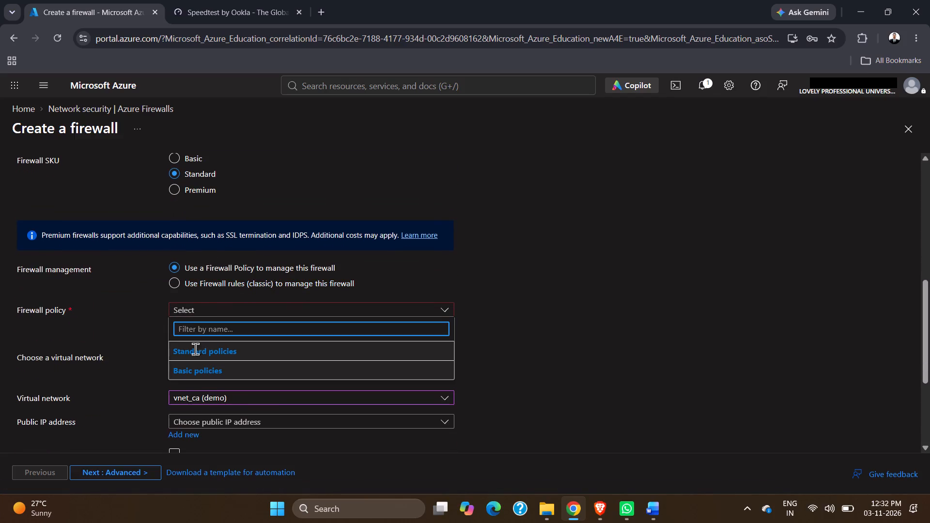
{"action": "left_click", "coordinate": [159, 328]}
{"action": "left_click", "coordinate": [195, 306]}
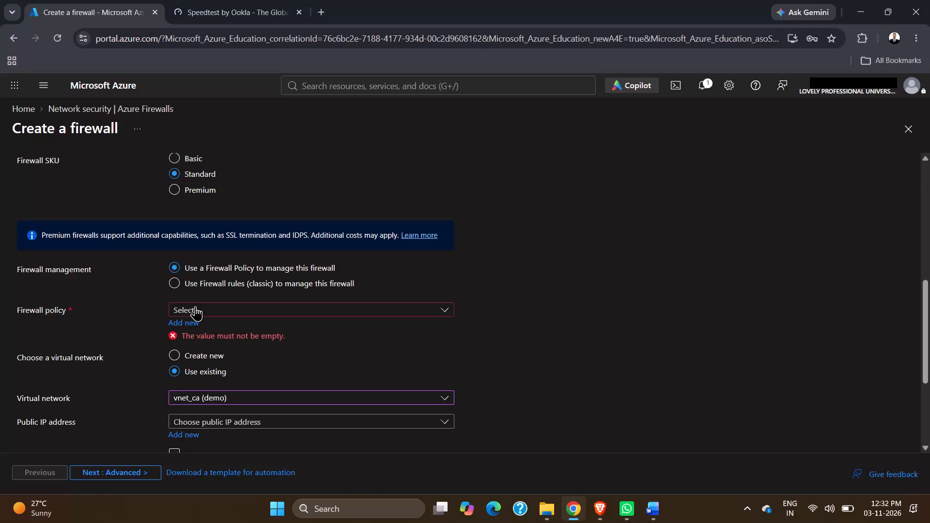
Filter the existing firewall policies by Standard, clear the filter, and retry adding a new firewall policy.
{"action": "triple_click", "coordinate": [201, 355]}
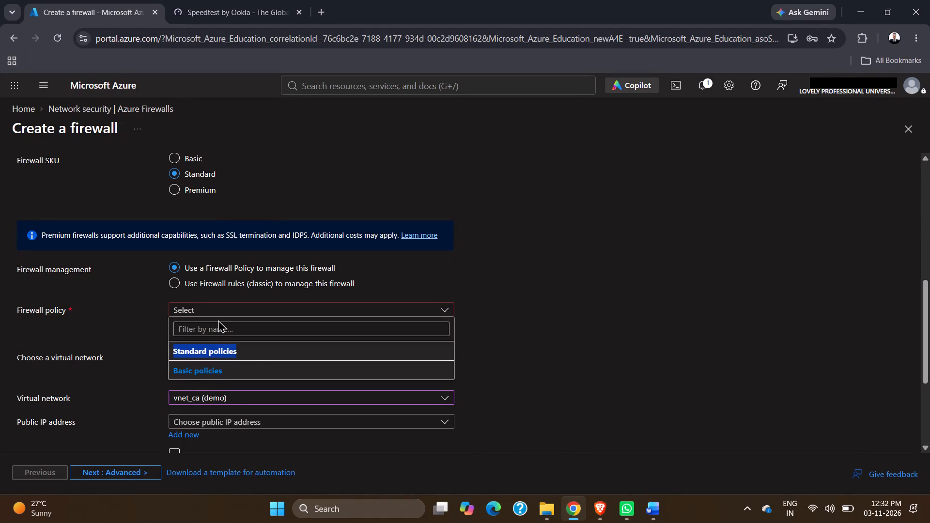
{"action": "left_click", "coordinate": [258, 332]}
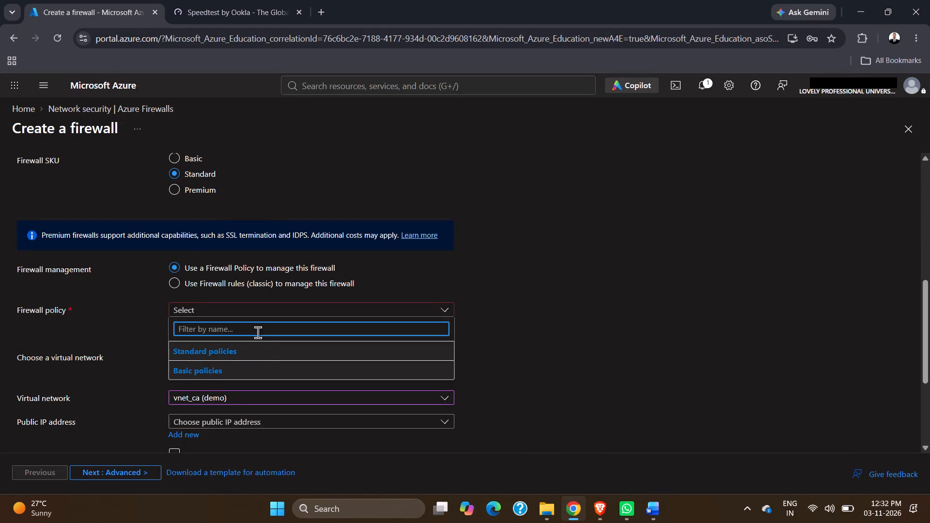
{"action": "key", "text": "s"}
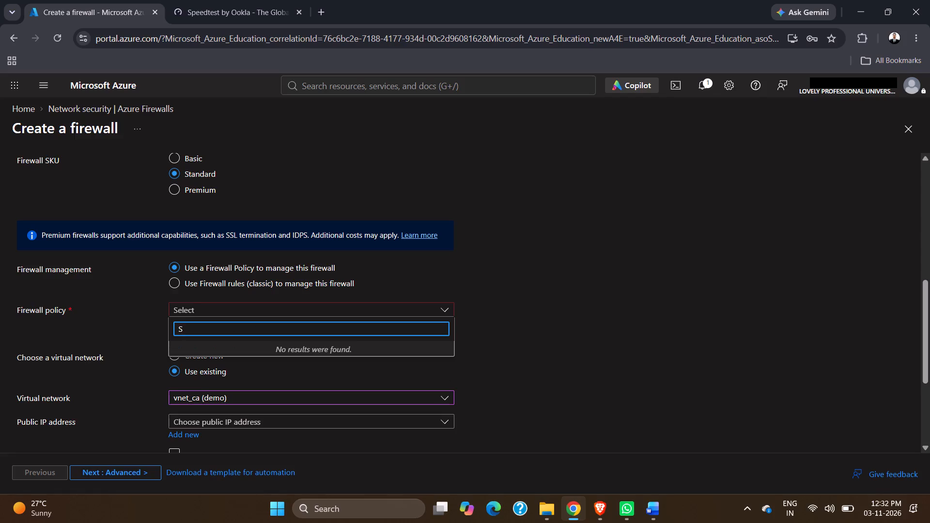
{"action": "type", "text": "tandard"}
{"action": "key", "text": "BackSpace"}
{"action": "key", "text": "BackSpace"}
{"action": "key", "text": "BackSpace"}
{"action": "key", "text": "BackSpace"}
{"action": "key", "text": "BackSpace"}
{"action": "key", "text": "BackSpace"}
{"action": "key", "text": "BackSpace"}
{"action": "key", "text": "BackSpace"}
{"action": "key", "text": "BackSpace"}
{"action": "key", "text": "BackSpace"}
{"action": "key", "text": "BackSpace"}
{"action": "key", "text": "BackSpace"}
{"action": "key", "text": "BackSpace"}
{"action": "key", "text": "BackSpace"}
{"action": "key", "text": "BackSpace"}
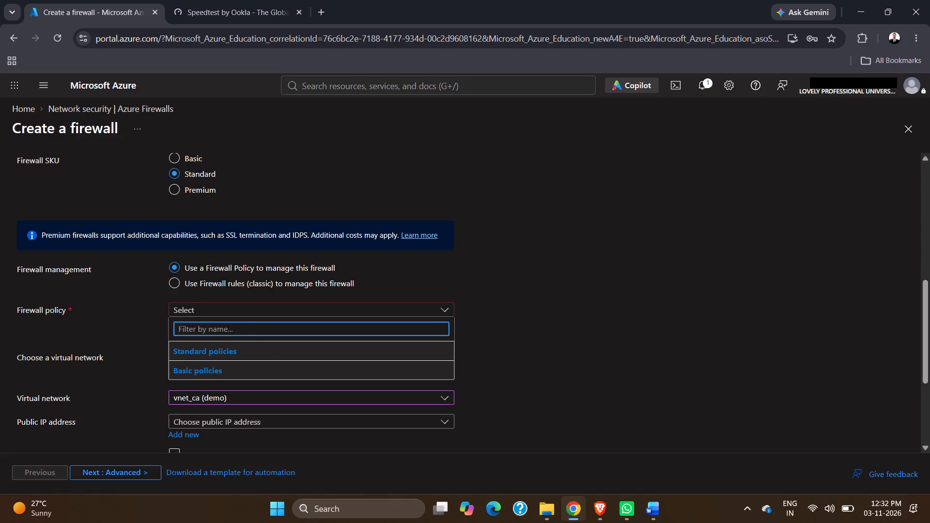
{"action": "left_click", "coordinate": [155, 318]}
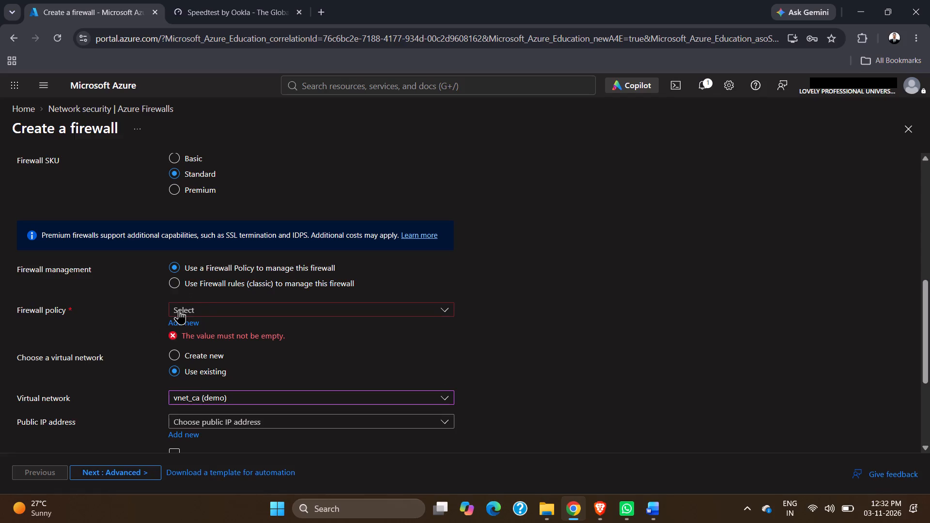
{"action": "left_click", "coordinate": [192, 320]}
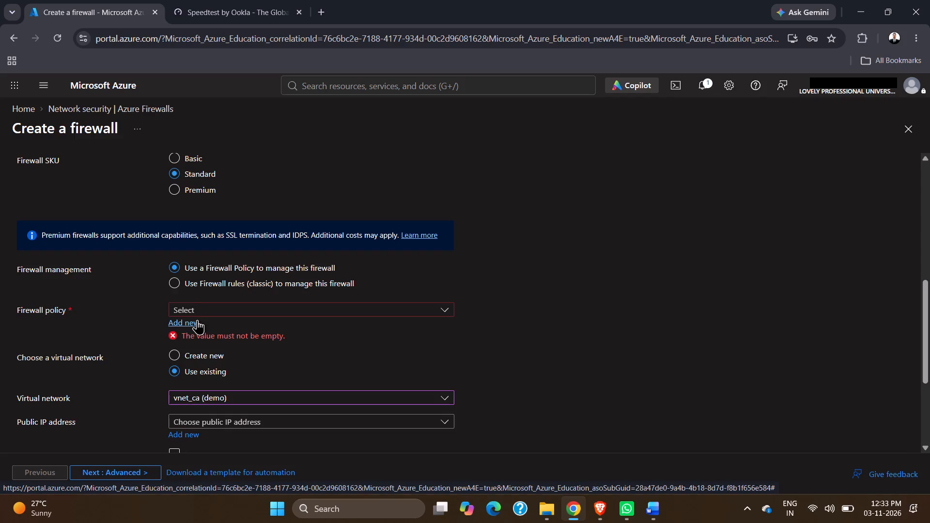
Reload the firewall creation page, discarding the entries made so far.
{"action": "left_click", "coordinate": [53, 41]}
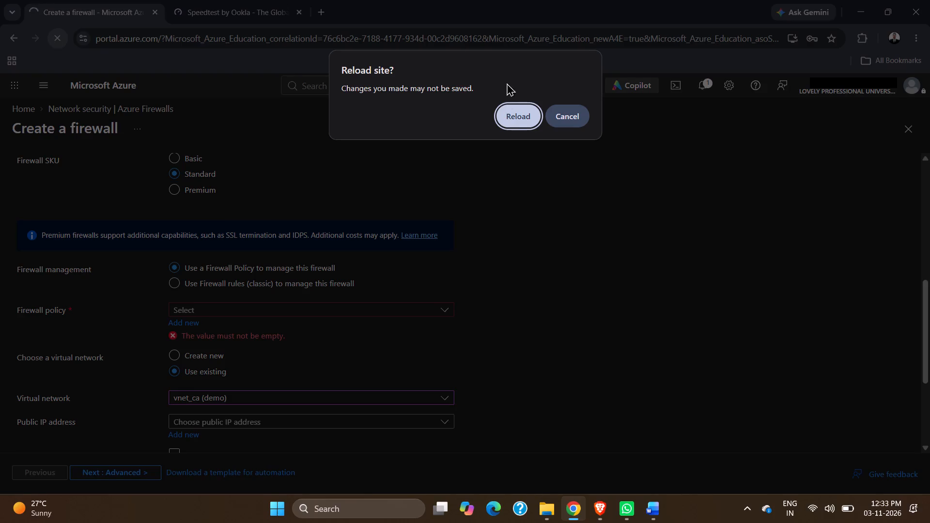
{"action": "left_click", "coordinate": [514, 116]}
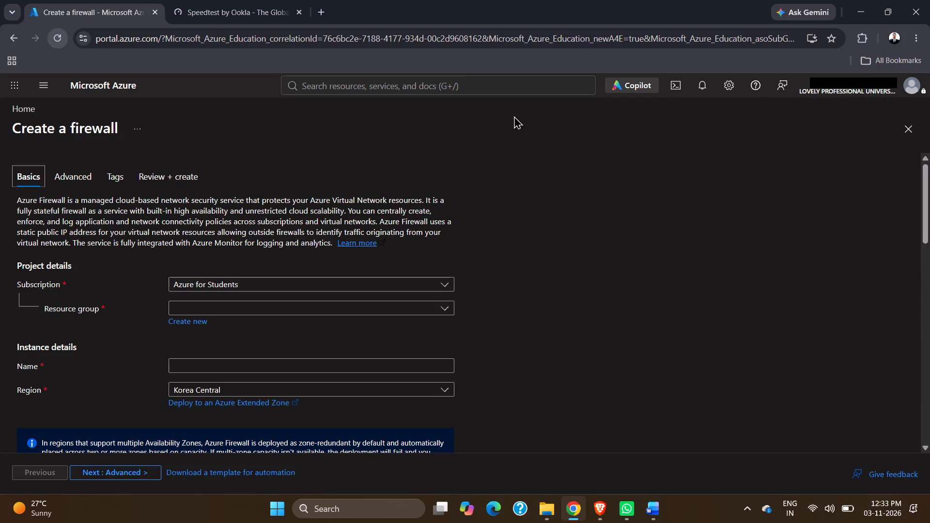
Set the resource group to demo, name the firewall firewall, and choose the Standard SKU.
{"action": "left_click", "coordinate": [390, 302]}
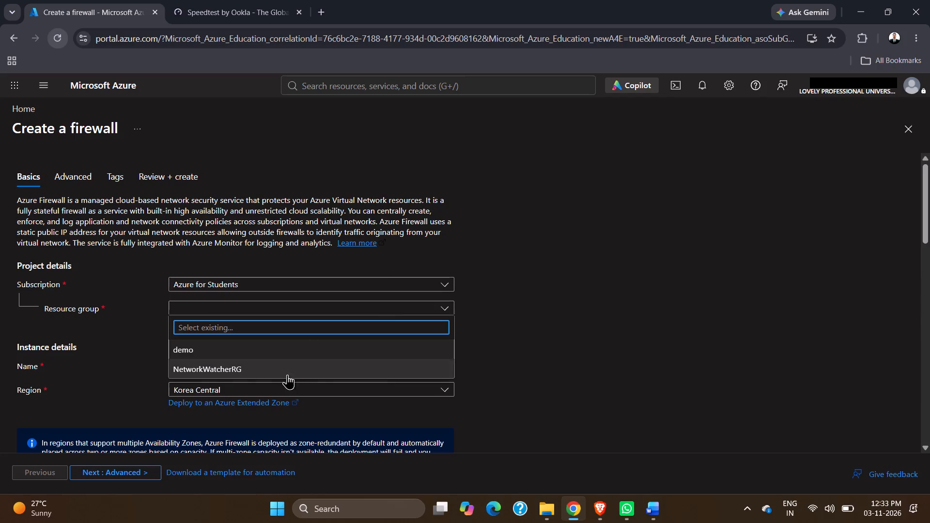
{"action": "left_click", "coordinate": [268, 345]}
{"action": "scroll", "coordinate": [268, 345], "scroll_direction": "down", "scroll_amount": 1}
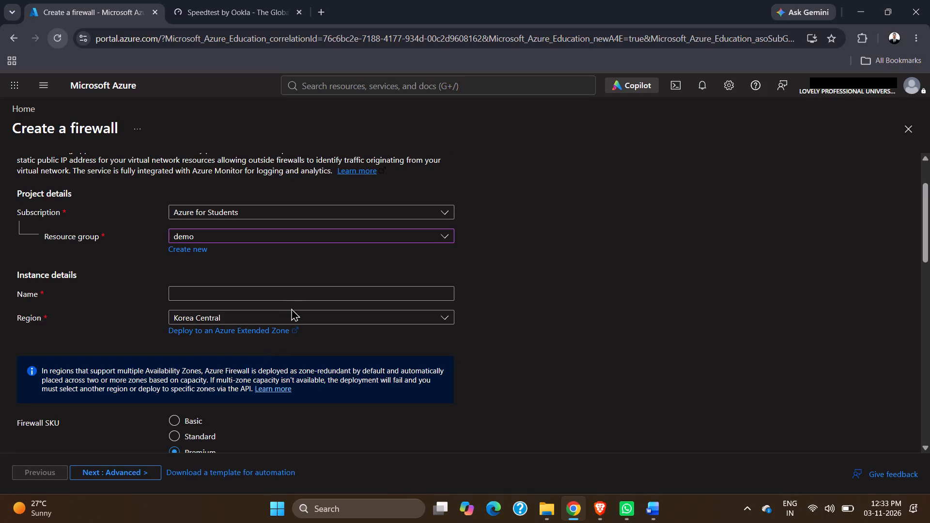
{"action": "left_click", "coordinate": [303, 295]}
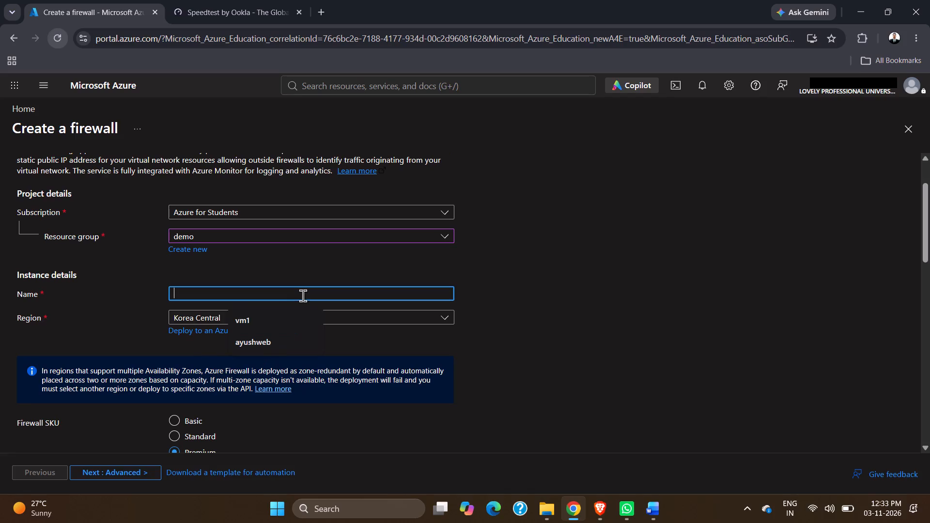
{"action": "type", "text": "firewall"}
{"action": "scroll", "coordinate": [303, 295], "scroll_direction": "down", "scroll_amount": 2}
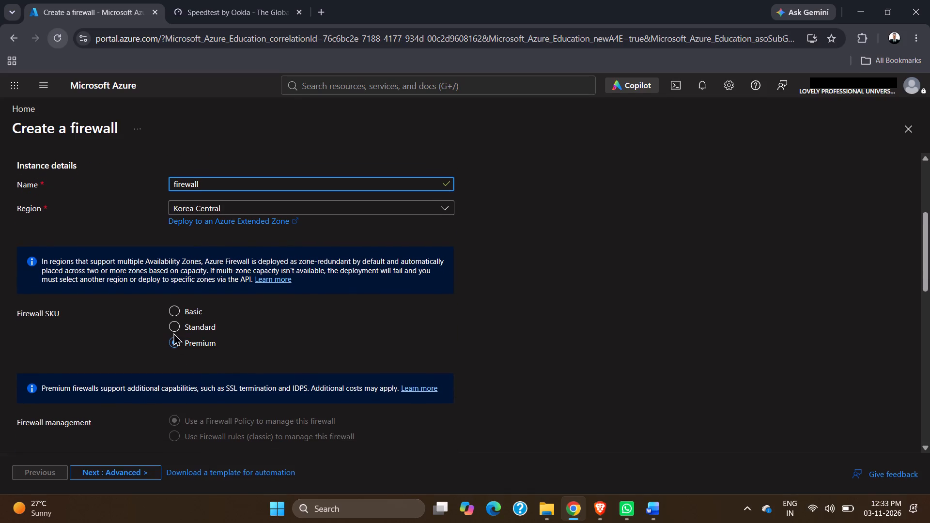
{"action": "left_click", "coordinate": [173, 332]}
Choose the existing virtual network vnet_ca (demo) for the firewall.
{"action": "scroll", "coordinate": [173, 332], "scroll_direction": "down", "scroll_amount": 1}
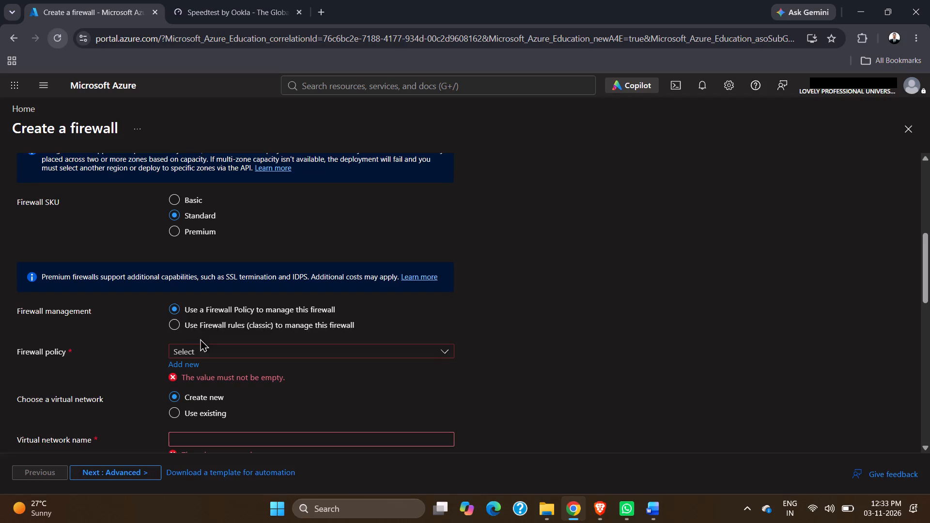
{"action": "left_click", "coordinate": [197, 347]}
{"action": "left_click", "coordinate": [149, 366]}
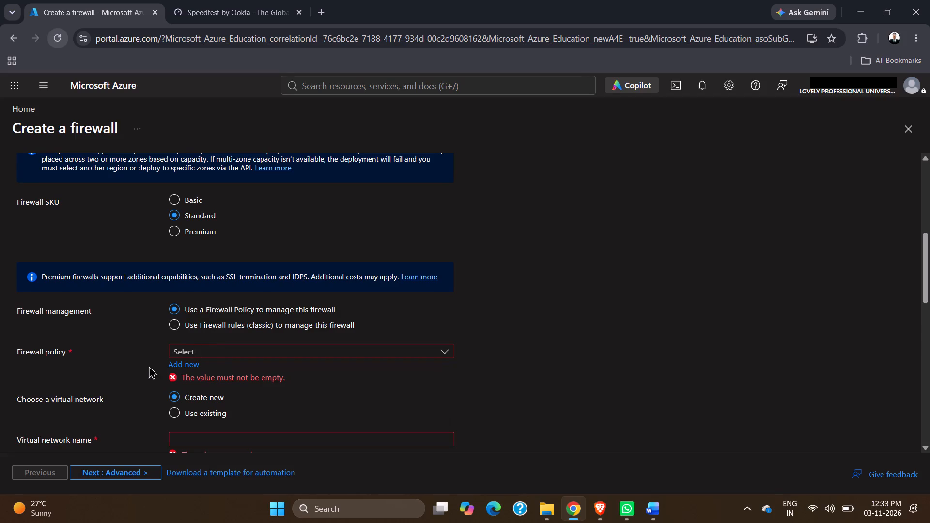
{"action": "scroll", "coordinate": [167, 368], "scroll_direction": "down", "scroll_amount": 1}
{"action": "left_click", "coordinate": [175, 380]}
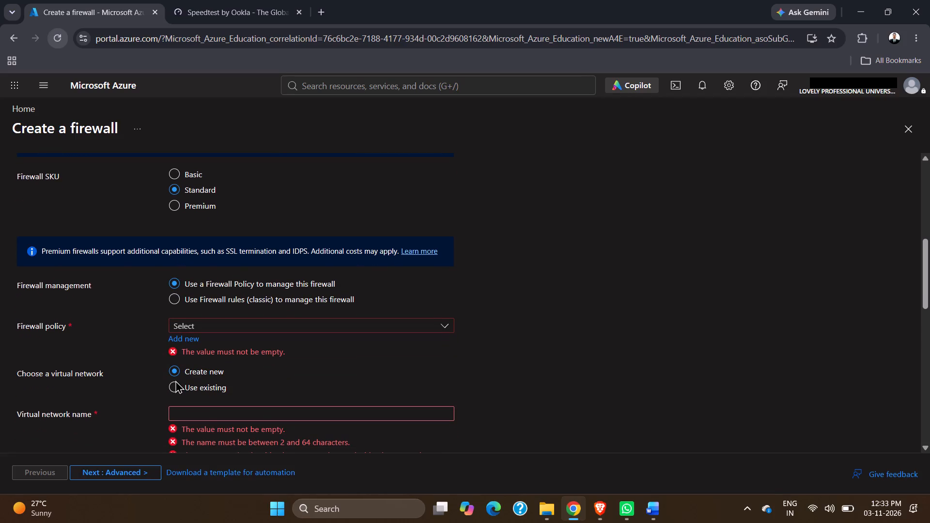
{"action": "left_click", "coordinate": [175, 388]}
{"action": "scroll", "coordinate": [175, 388], "scroll_direction": "down", "scroll_amount": 1}
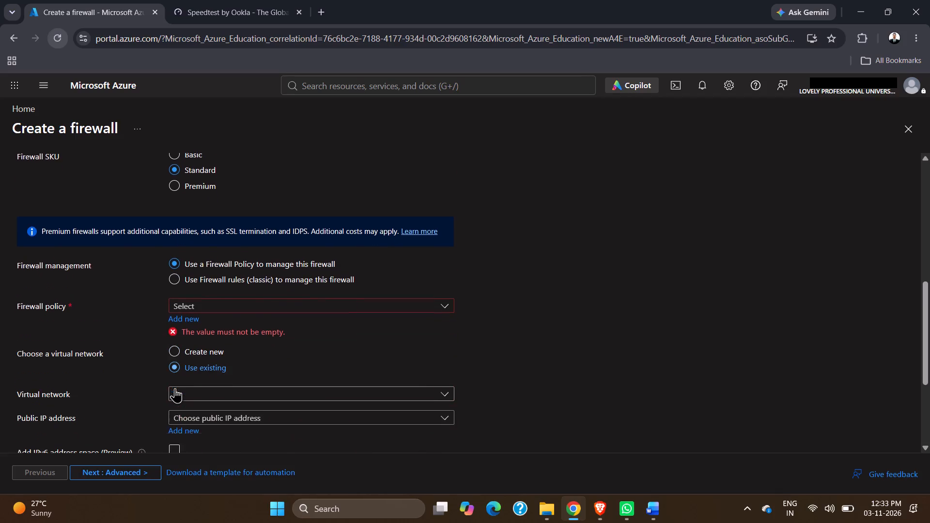
{"action": "scroll", "coordinate": [175, 388], "scroll_direction": "down", "scroll_amount": 1}
{"action": "left_click", "coordinate": [198, 378]}
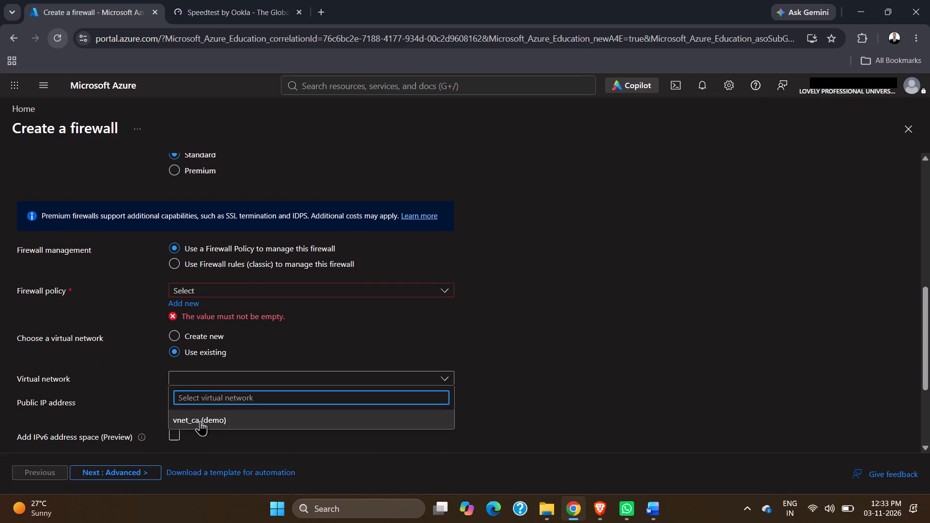
{"action": "left_click", "coordinate": [200, 421]}
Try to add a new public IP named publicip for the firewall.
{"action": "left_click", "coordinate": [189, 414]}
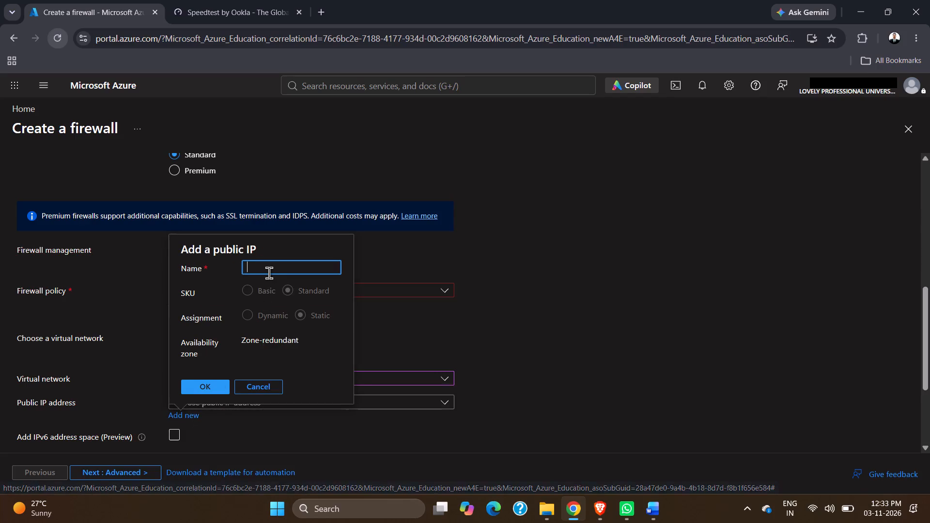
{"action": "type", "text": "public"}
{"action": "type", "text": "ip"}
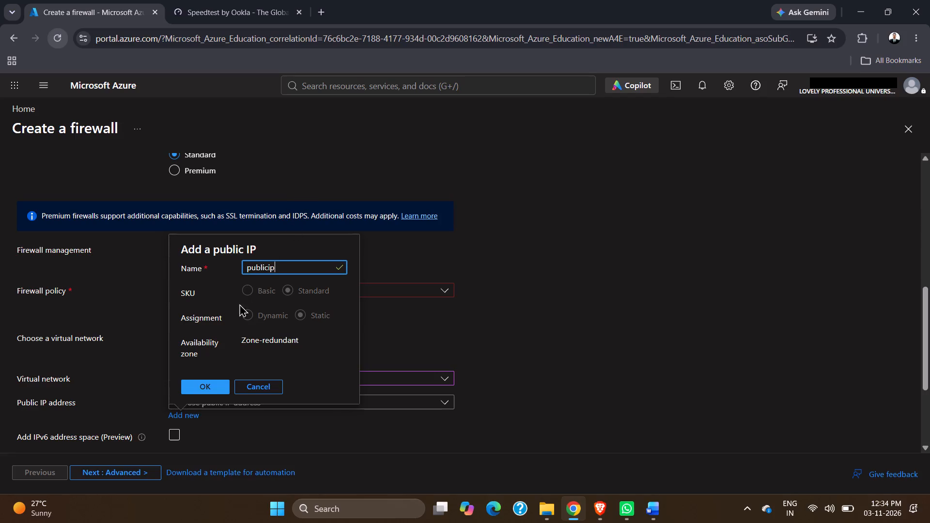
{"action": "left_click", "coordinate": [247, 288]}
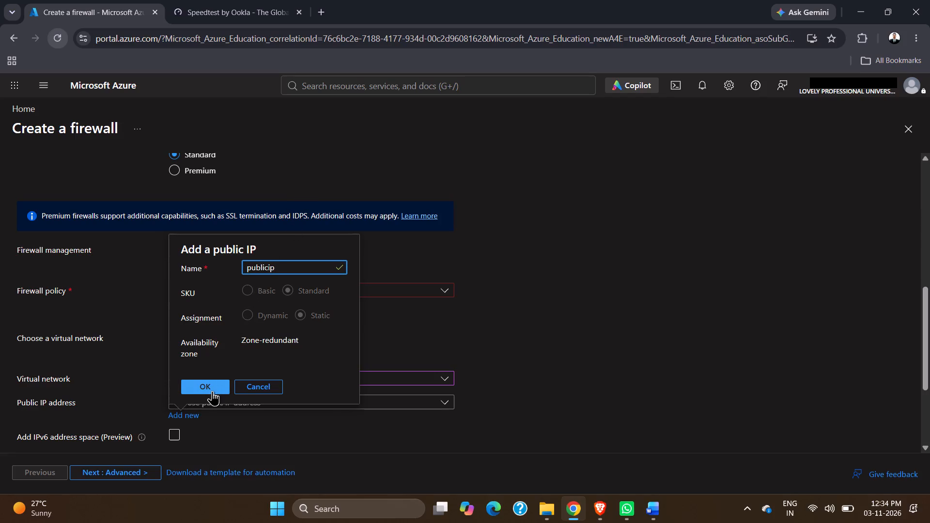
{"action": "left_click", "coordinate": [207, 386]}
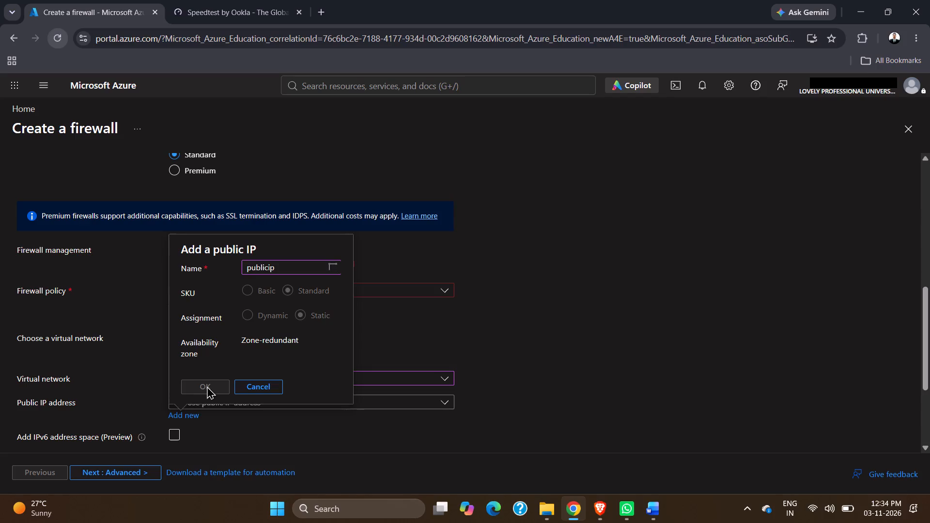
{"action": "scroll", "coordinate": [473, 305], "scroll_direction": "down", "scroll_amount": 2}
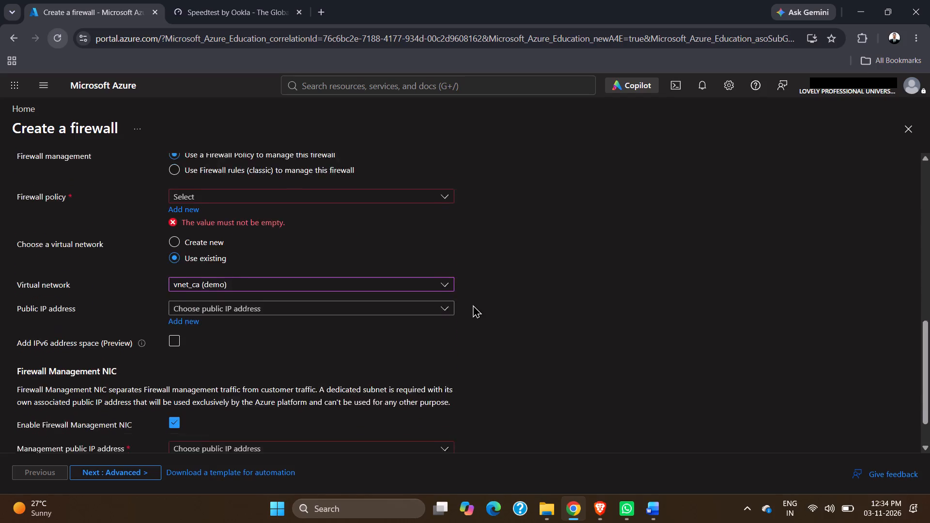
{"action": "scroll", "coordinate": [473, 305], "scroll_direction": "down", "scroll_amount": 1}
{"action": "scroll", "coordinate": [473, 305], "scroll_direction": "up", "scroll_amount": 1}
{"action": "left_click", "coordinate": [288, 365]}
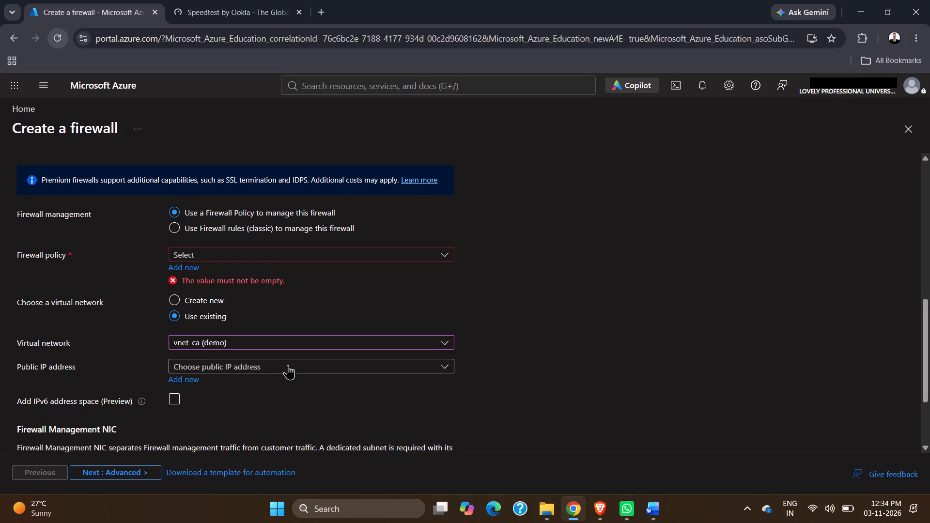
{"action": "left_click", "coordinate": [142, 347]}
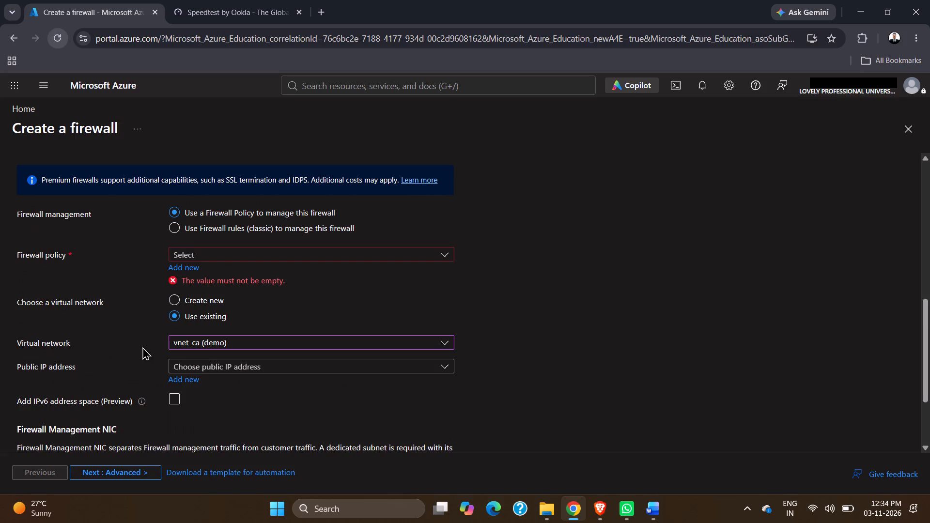
Add a new Standard-tier firewall policy named policyca in Korea Central.
{"action": "left_click", "coordinate": [191, 271]}
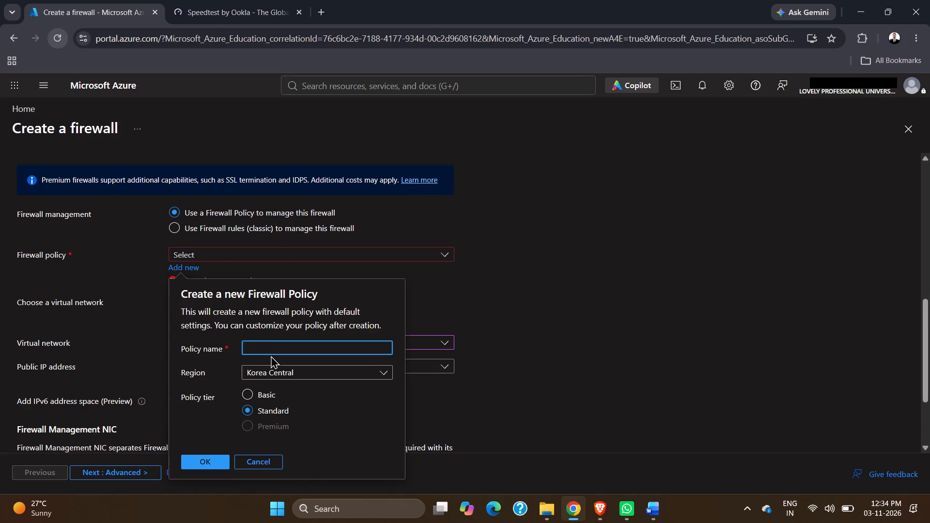
{"action": "type", "text": "policy"}
{"action": "type", "text": "ca"}
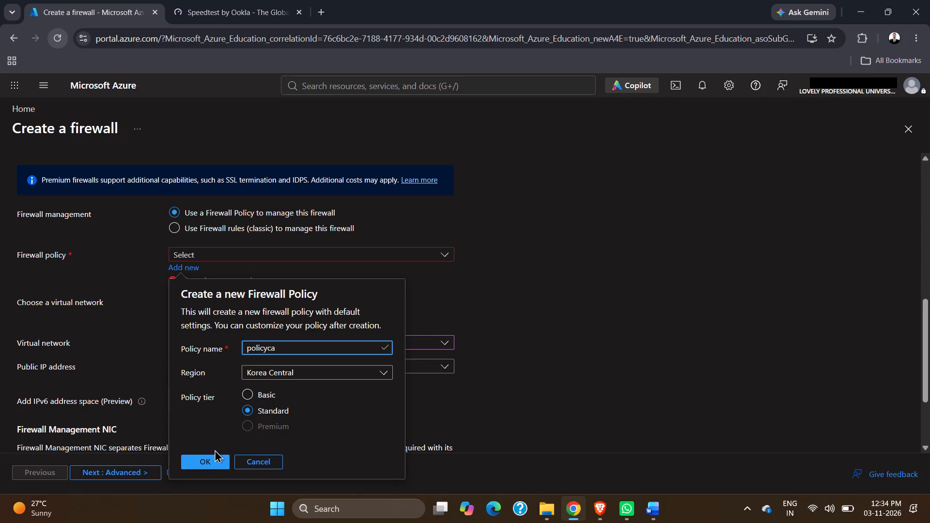
{"action": "scroll", "coordinate": [223, 415], "scroll_direction": "down", "scroll_amount": 3}
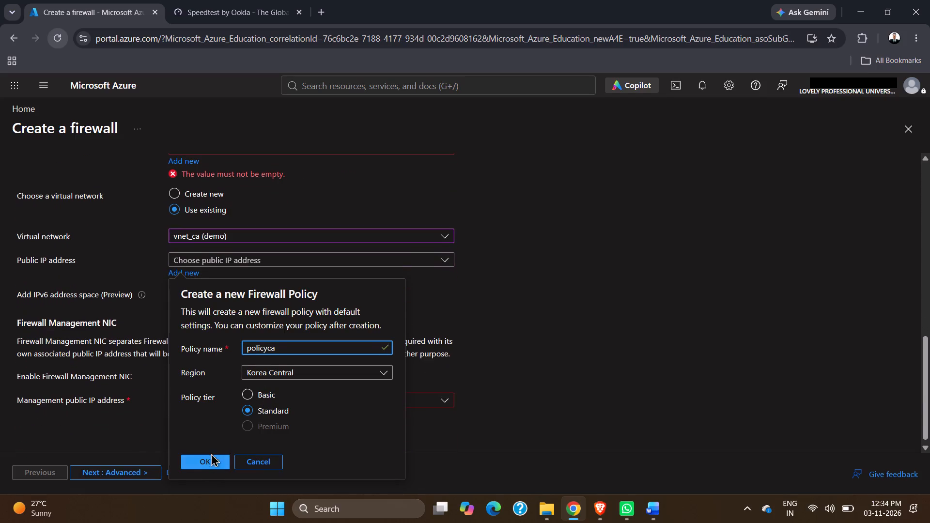
{"action": "left_click", "coordinate": [210, 461]}
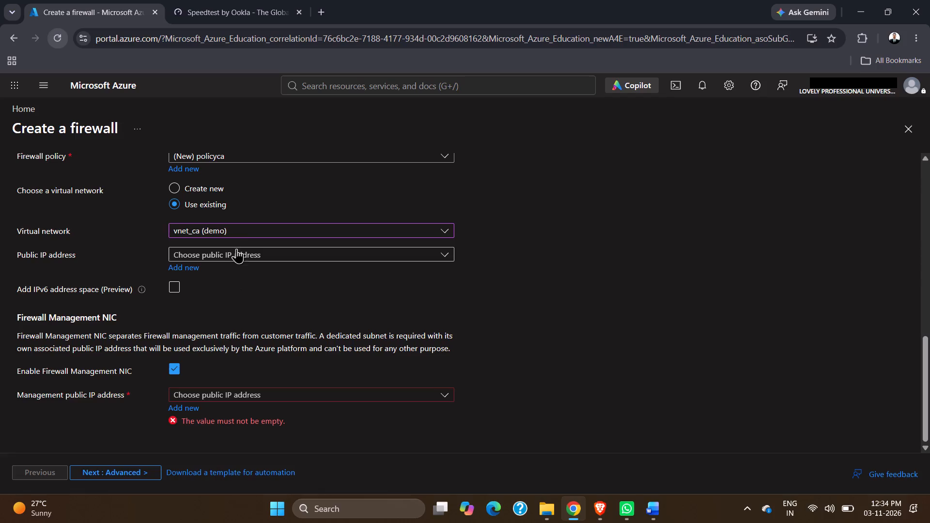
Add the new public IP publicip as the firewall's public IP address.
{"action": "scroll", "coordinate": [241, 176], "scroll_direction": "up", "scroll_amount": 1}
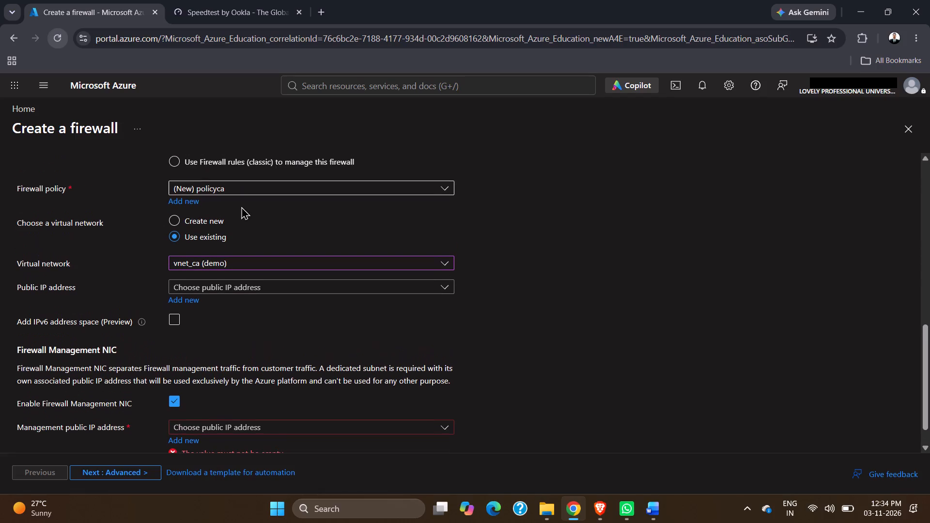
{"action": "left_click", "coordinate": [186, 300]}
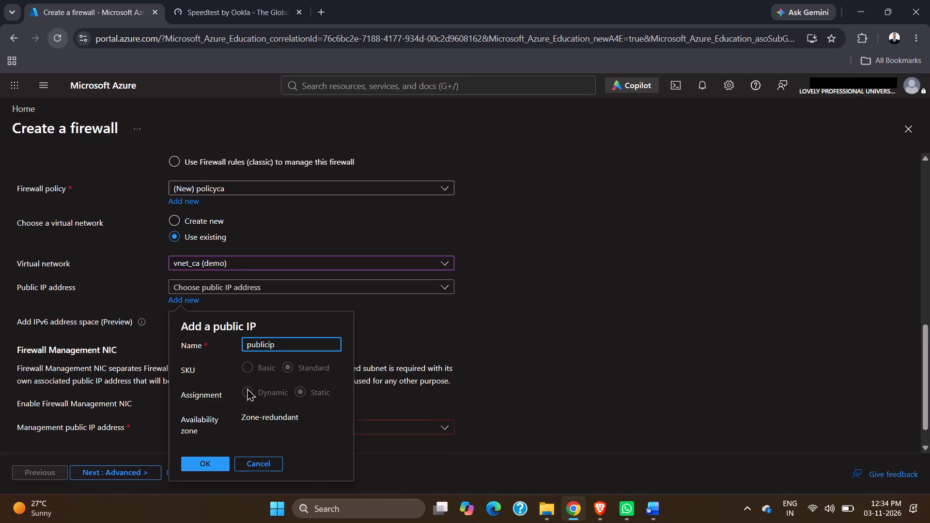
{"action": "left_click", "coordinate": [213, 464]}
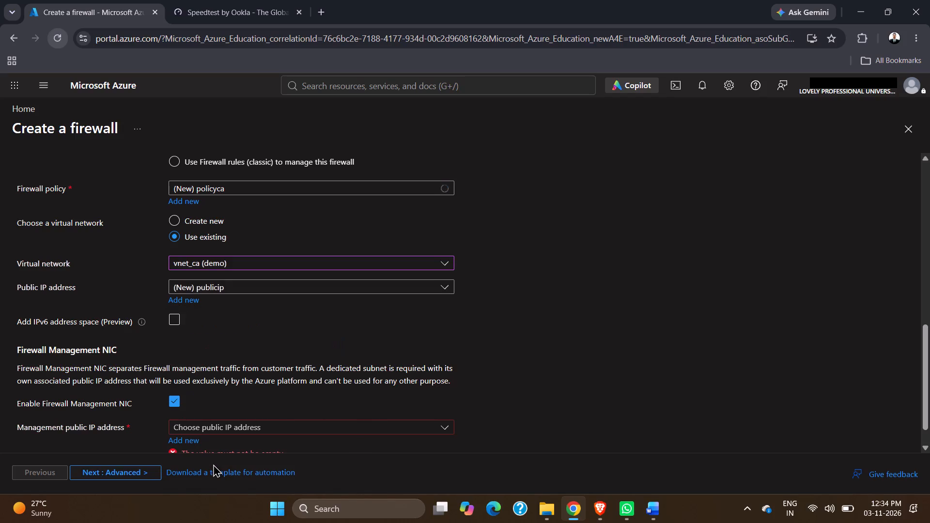
Check the selectable management public IP addresses and disable the Firewall Management NIC.
{"action": "scroll", "coordinate": [254, 317], "scroll_direction": "down", "scroll_amount": 1}
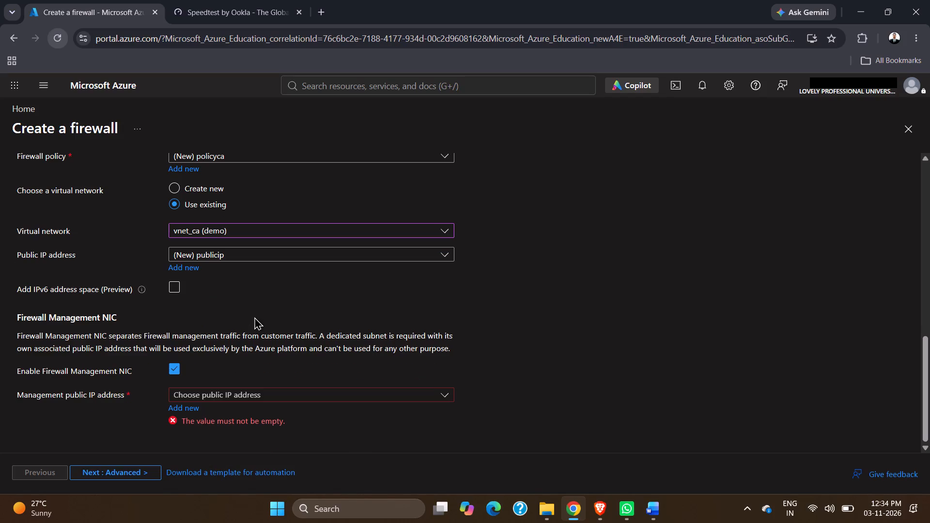
{"action": "left_click", "coordinate": [251, 389]}
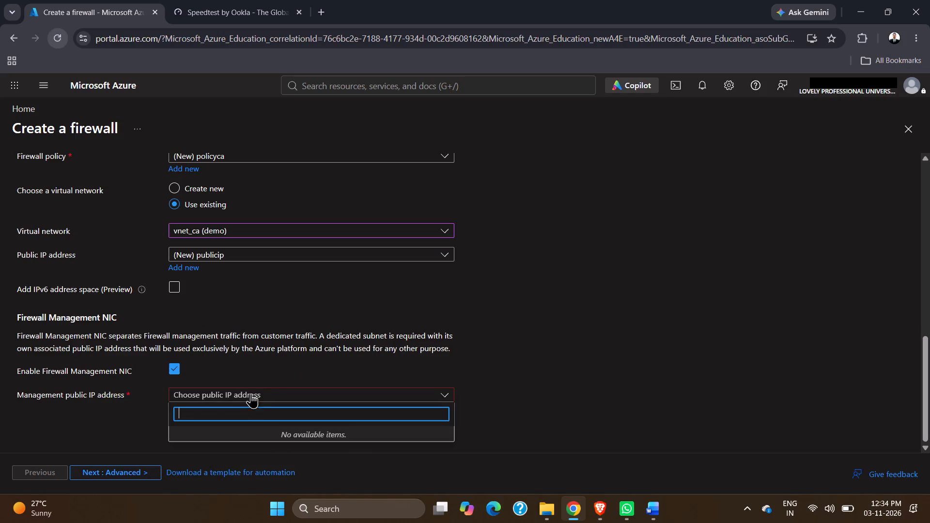
{"action": "left_click", "coordinate": [207, 364]}
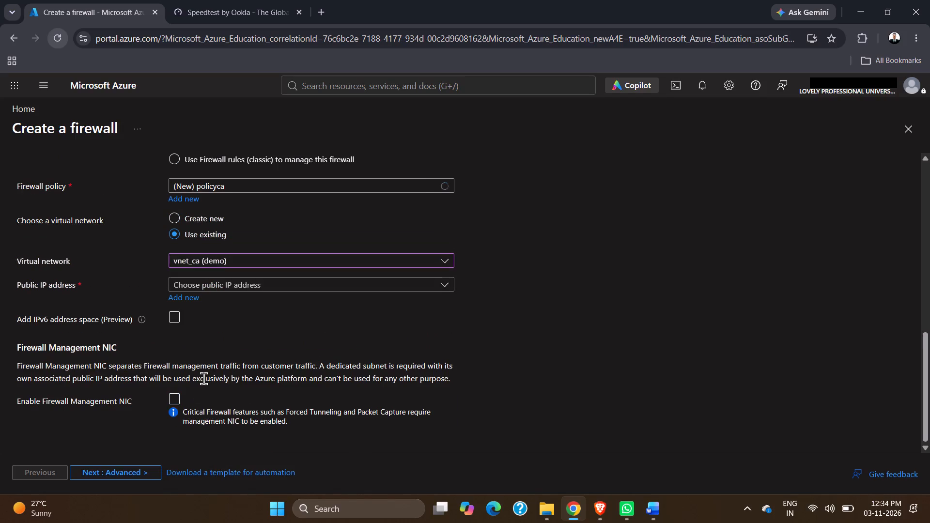
Add the new public IP publicip as the firewall's public IP address.
{"action": "left_click", "coordinate": [234, 281]}
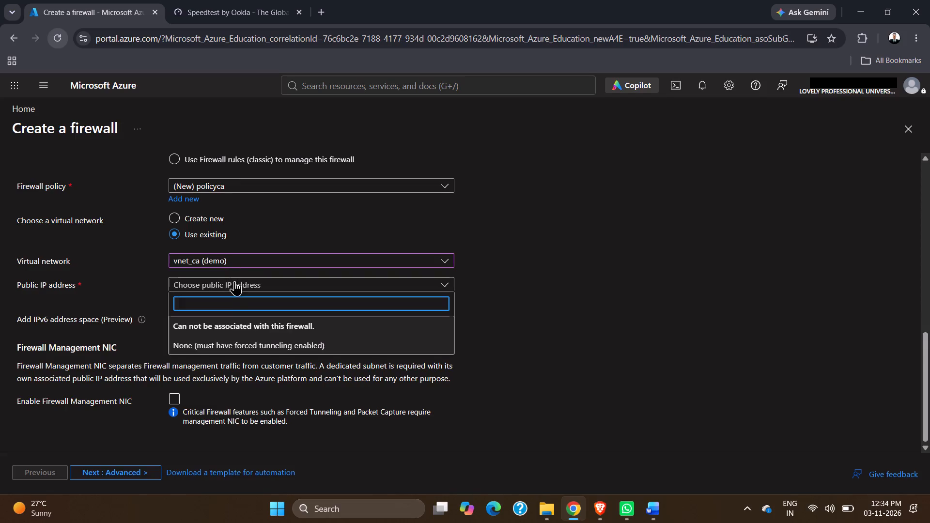
{"action": "left_click", "coordinate": [147, 282]}
{"action": "scroll", "coordinate": [147, 282], "scroll_direction": "up", "scroll_amount": 1}
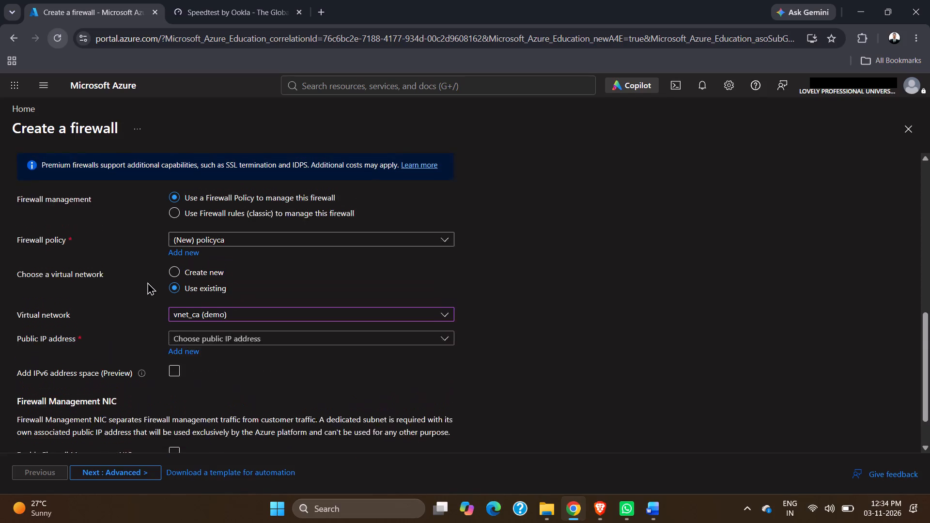
{"action": "scroll", "coordinate": [147, 282], "scroll_direction": "up", "scroll_amount": 1}
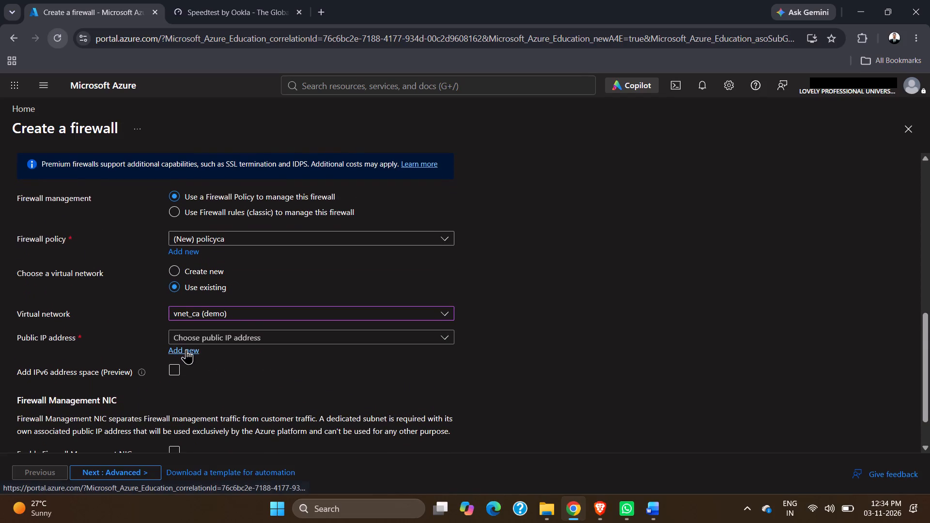
{"action": "scroll", "coordinate": [186, 349], "scroll_direction": "down", "scroll_amount": 3}
{"action": "scroll", "coordinate": [186, 349], "scroll_direction": "up", "scroll_amount": 2}
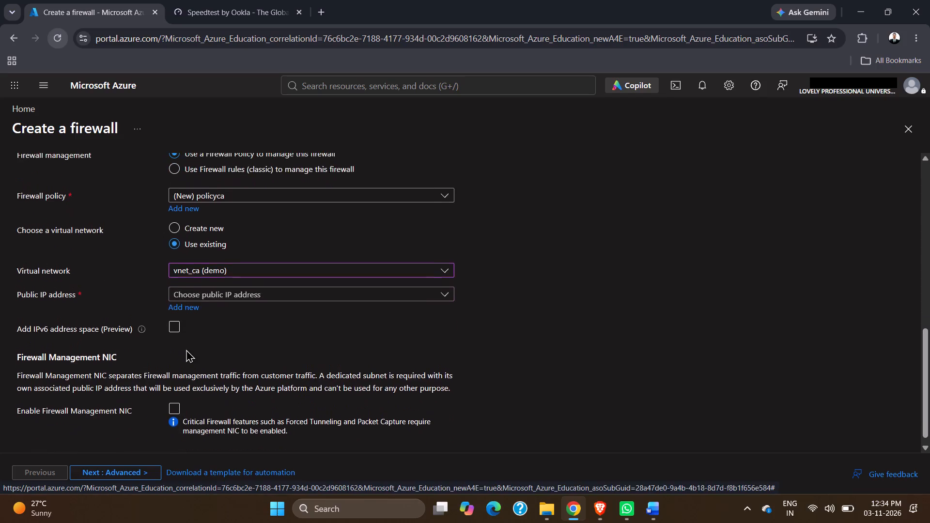
{"action": "scroll", "coordinate": [186, 349], "scroll_direction": "up", "scroll_amount": 2}
{"action": "scroll", "coordinate": [186, 349], "scroll_direction": "down", "scroll_amount": 1}
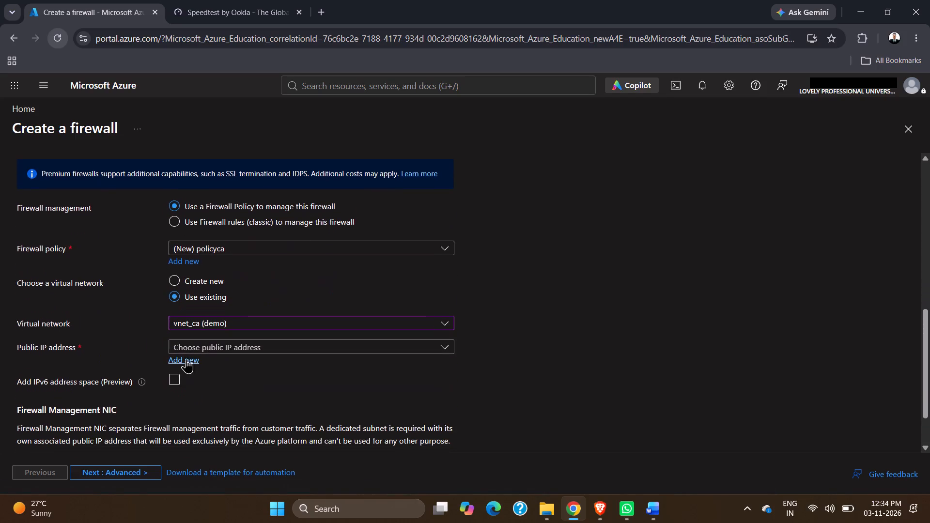
{"action": "left_click", "coordinate": [184, 355]}
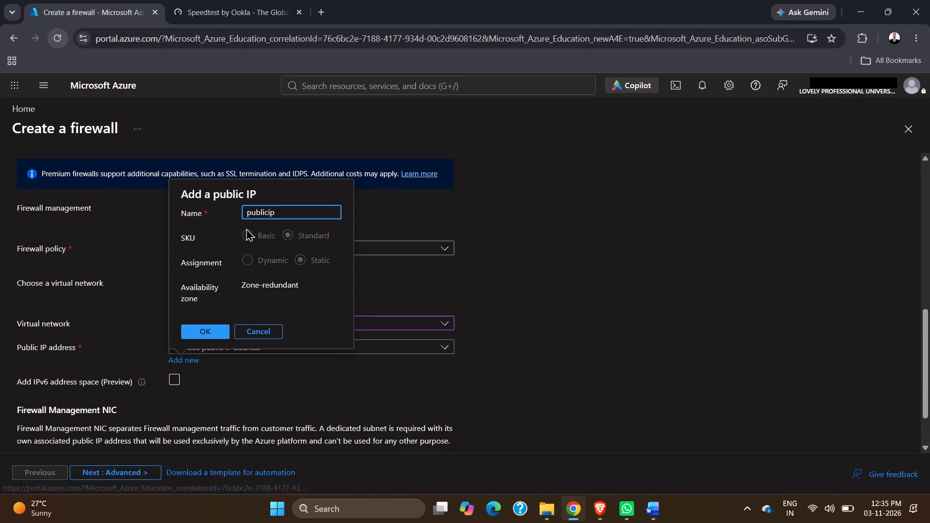
{"action": "left_click", "coordinate": [214, 333]}
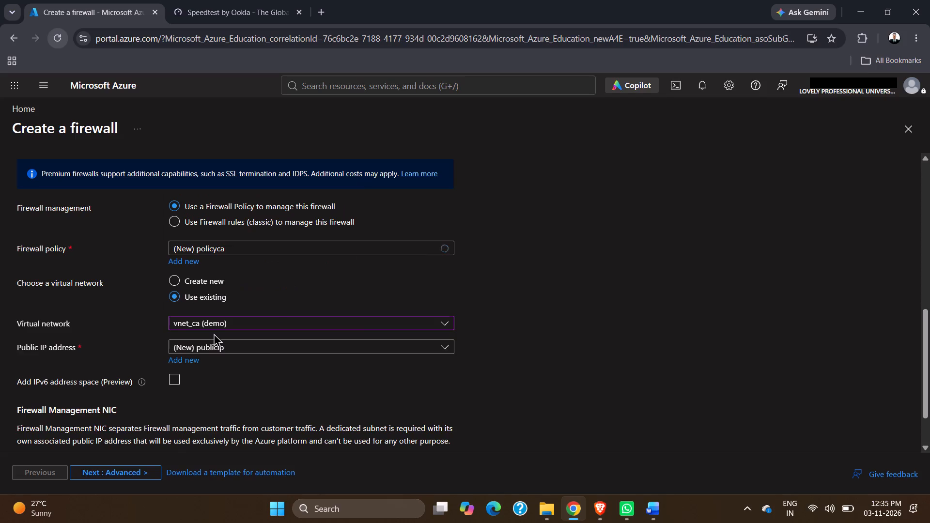
Advance the firewall setup to its final review without a NAT gateway and capture a full-screen screenshot of the validated summary.
{"action": "scroll", "coordinate": [214, 333], "scroll_direction": "down", "scroll_amount": 3}
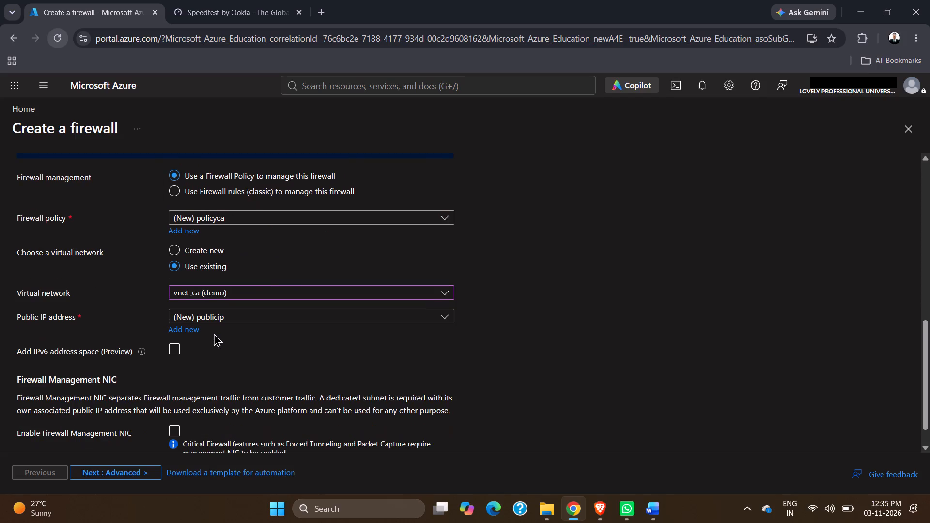
{"action": "left_click", "coordinate": [126, 472]}
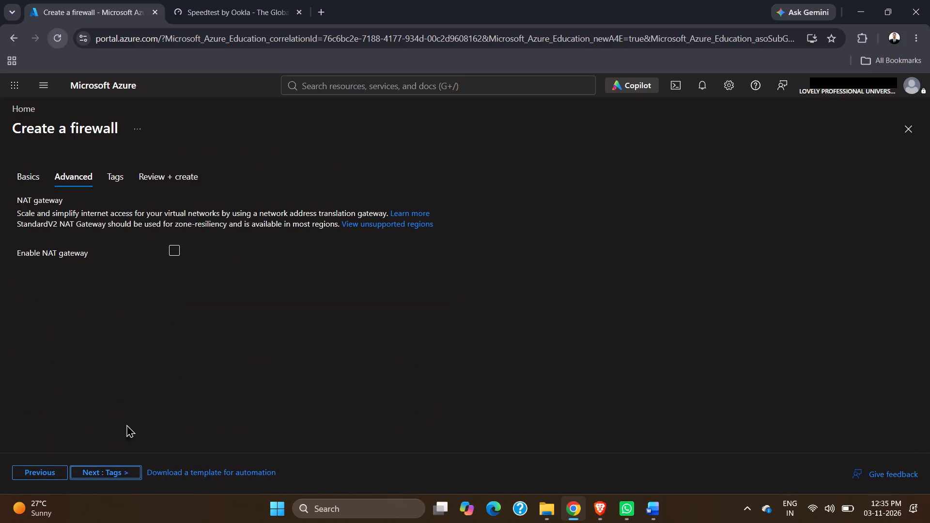
{"action": "left_click", "coordinate": [161, 184]}
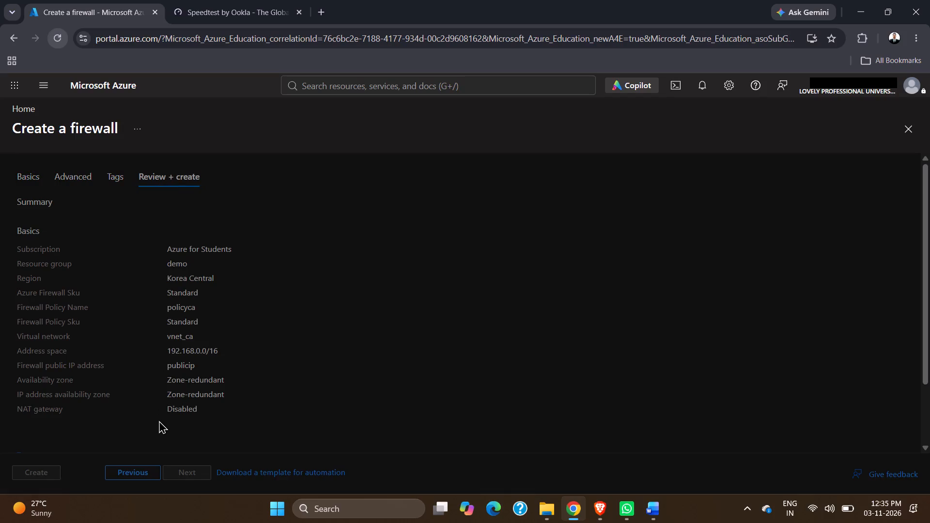
{"action": "scroll", "coordinate": [157, 424], "scroll_direction": "up", "scroll_amount": 2}
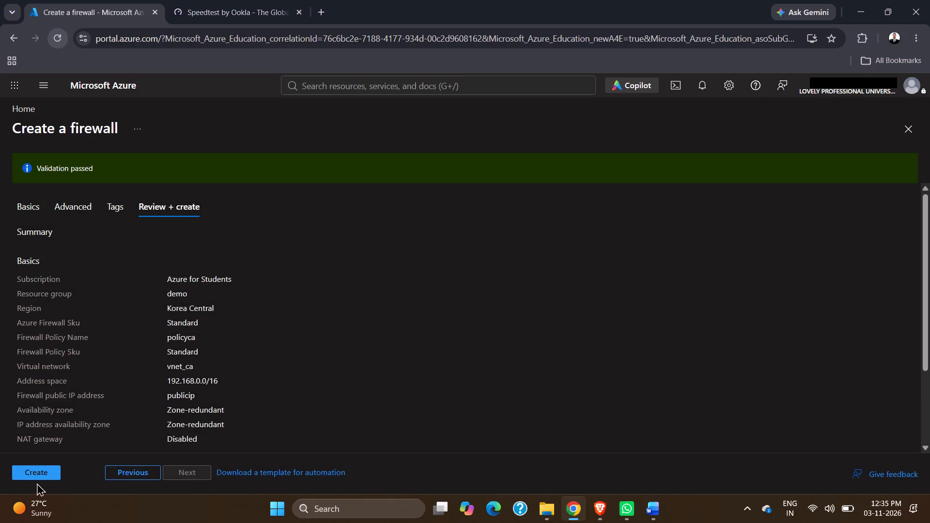
{"action": "key", "text": "Print"}
{"action": "left_click", "coordinate": [440, 30]}
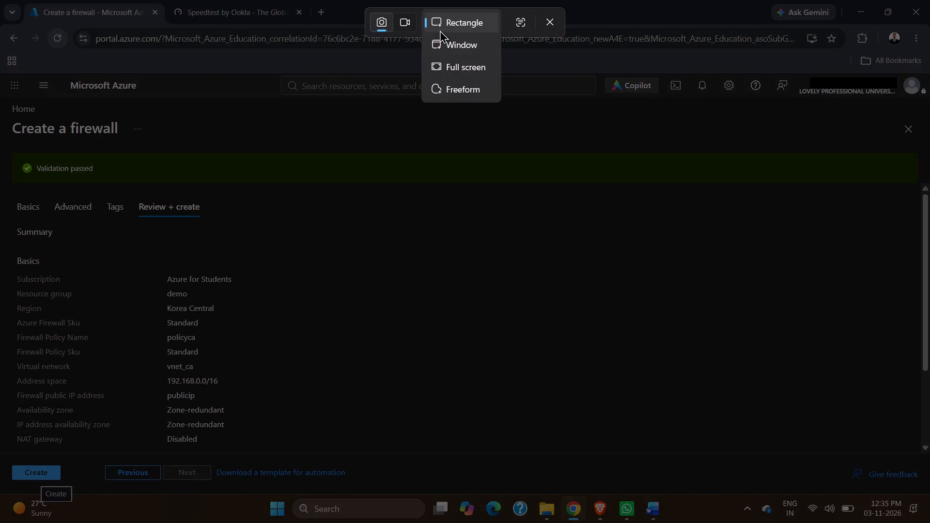
{"action": "left_click", "coordinate": [444, 59]}
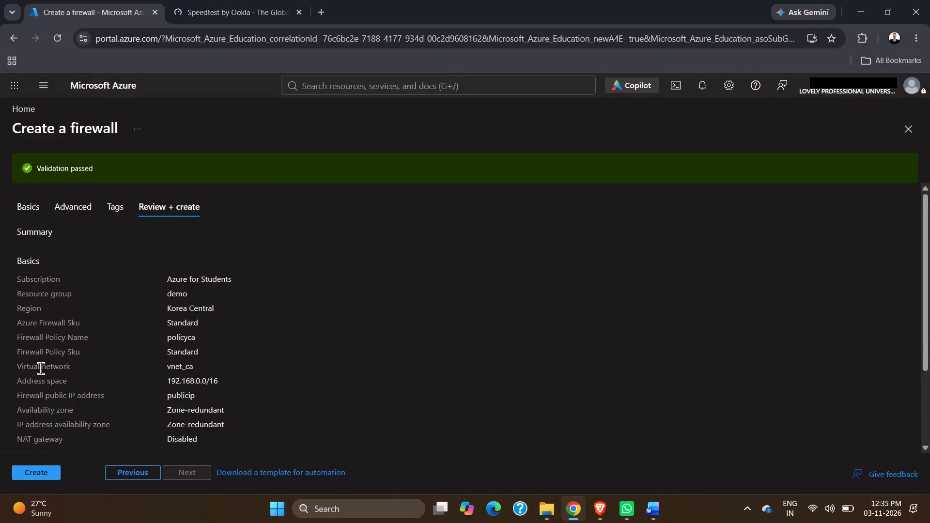
Submit the reviewed firewall configuration for creation.
{"action": "left_click", "coordinate": [46, 476]}
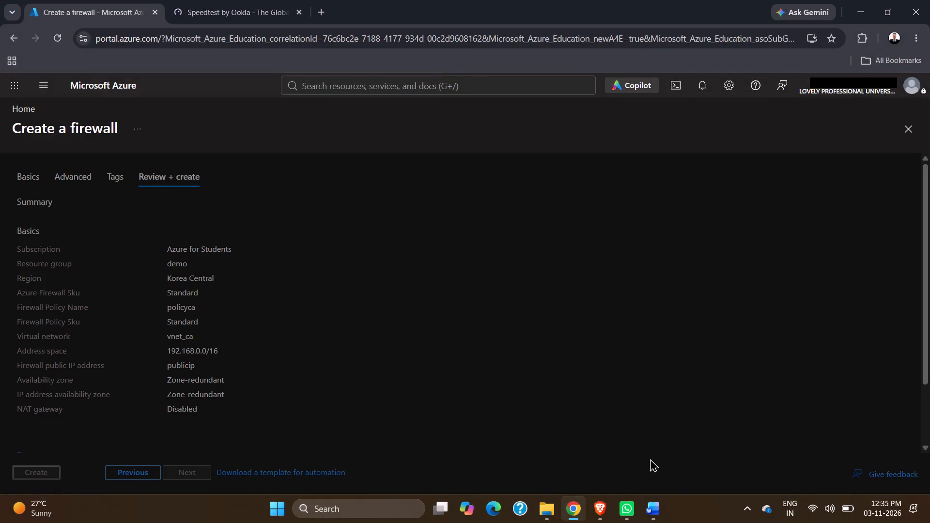
In the Word document ca2, paste the firewall review screenshot below the vm overview screenshot, and return to the Azure portal.
{"action": "left_click", "coordinate": [652, 513]}
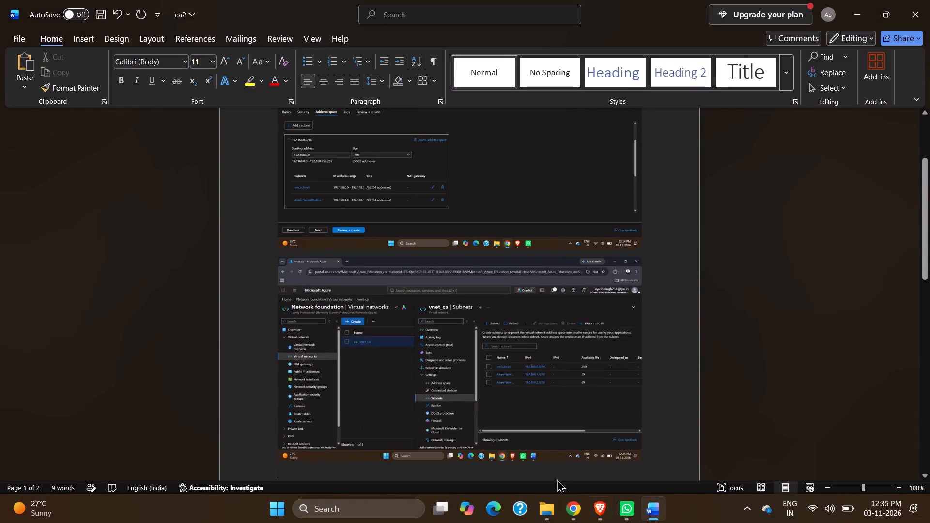
{"action": "scroll", "coordinate": [455, 400], "scroll_direction": "down", "scroll_amount": 5}
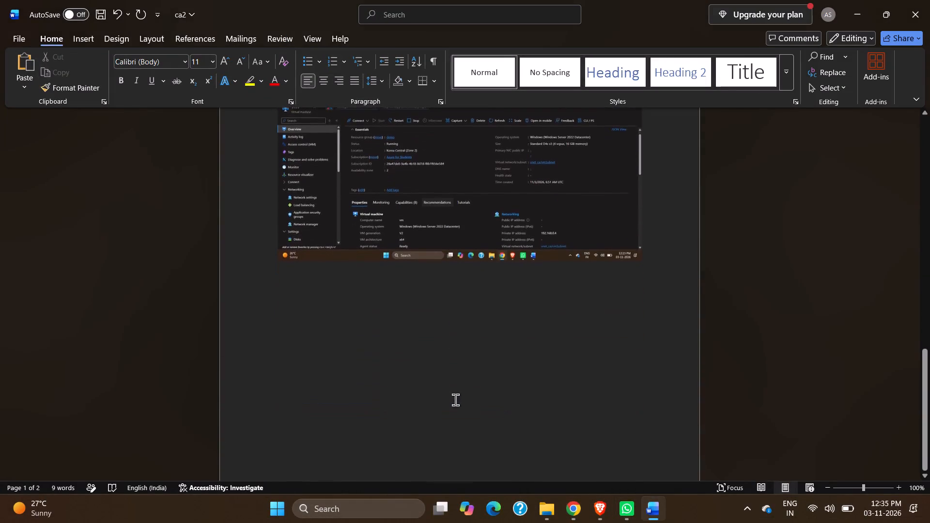
{"action": "left_click", "coordinate": [333, 310]}
{"action": "left_click", "coordinate": [672, 313]}
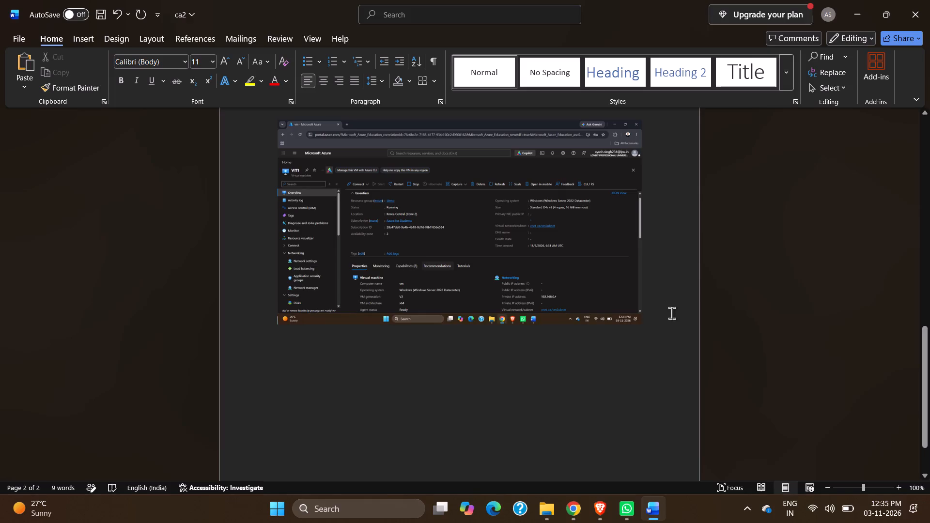
{"action": "key", "text": "Return"}
{"action": "key", "text": "Return"}
{"action": "key", "text": "ctrl+v"}
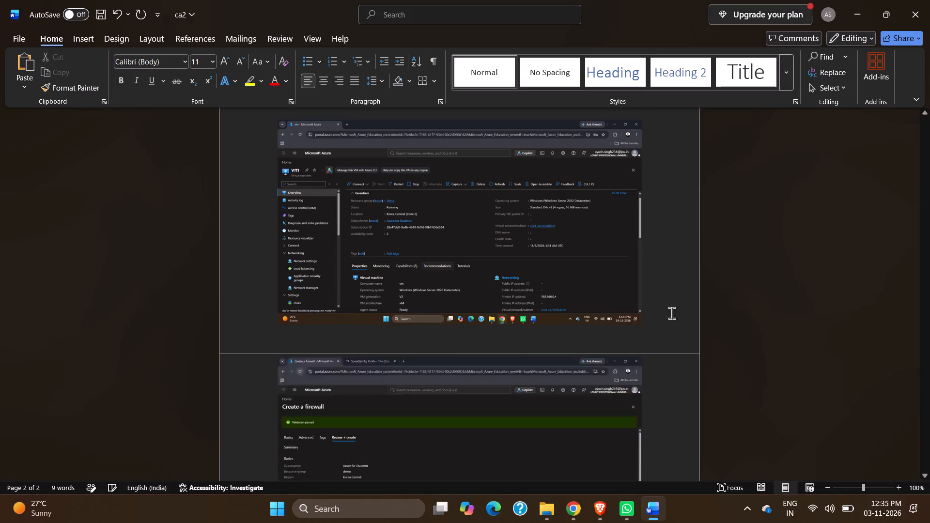
{"action": "left_click", "coordinate": [870, 7]}
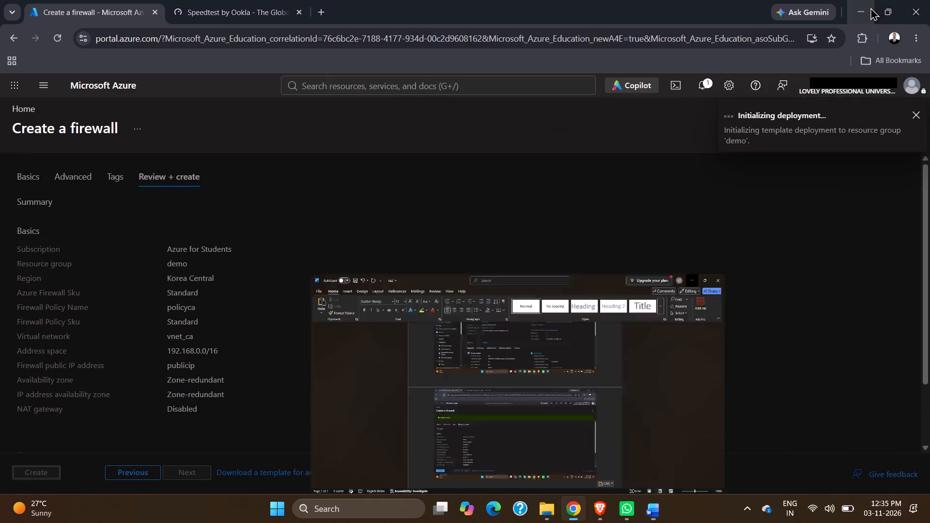
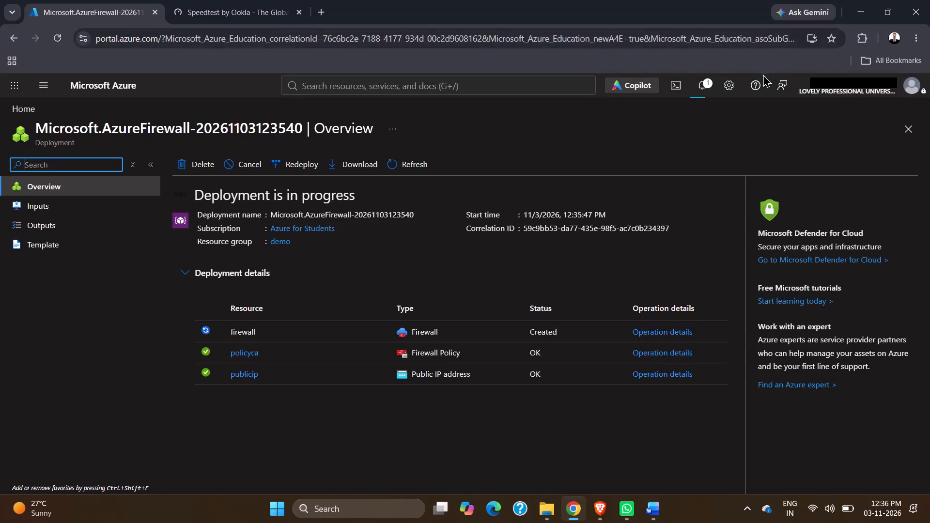
Open the portal notifications to check on the firewall deployment.
{"action": "left_click", "coordinate": [697, 88]}
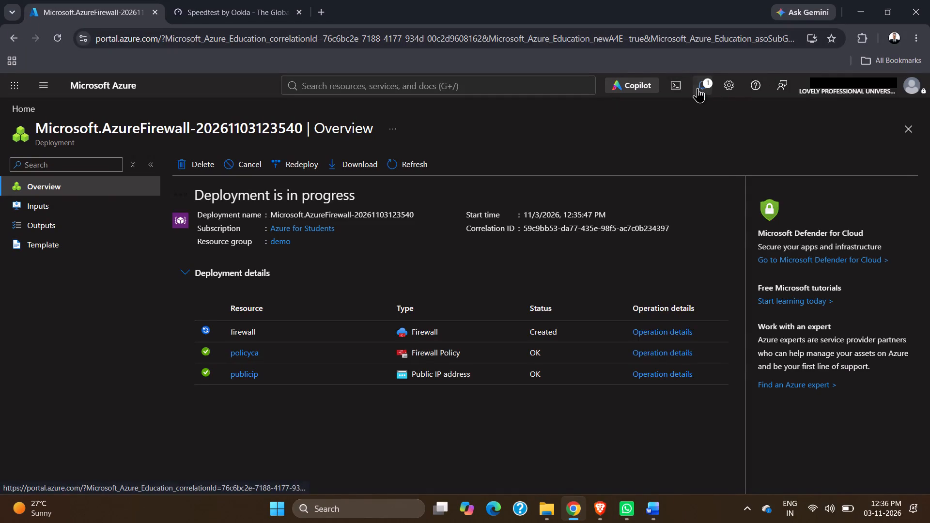
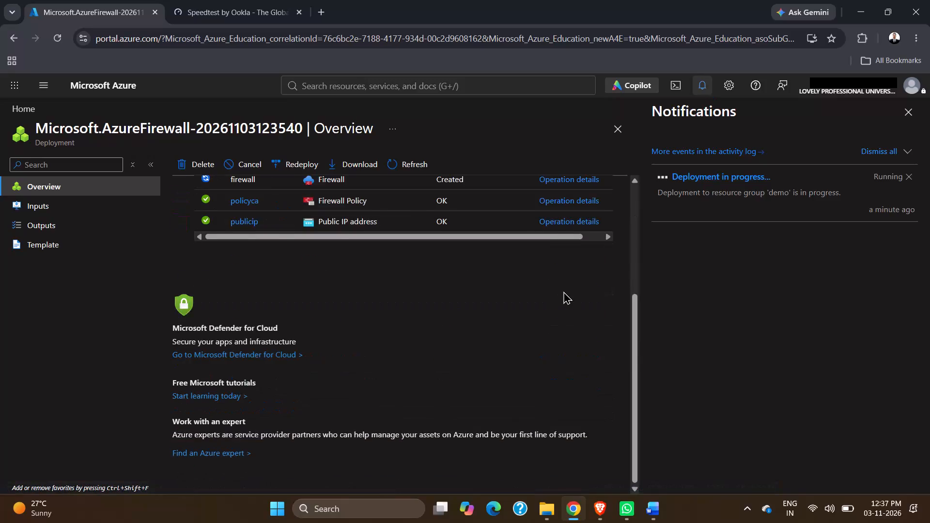
Check the deployment details for the status of the firewall, policyca and publicip resources.
{"action": "scroll", "coordinate": [563, 291], "scroll_direction": "up", "scroll_amount": 6}
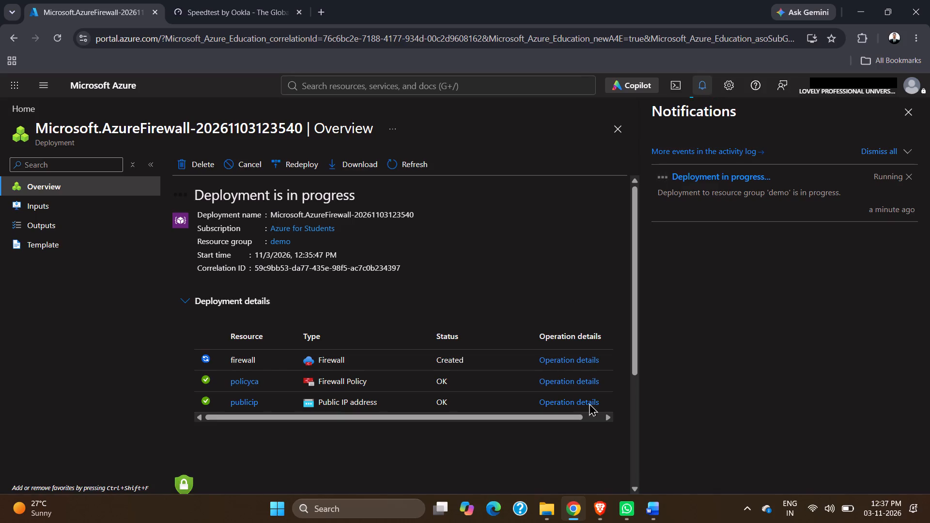
Switch to the Word document ca2 and review the pasted stage screenshots from the firewall review back to the first page.
{"action": "left_click", "coordinate": [650, 509]}
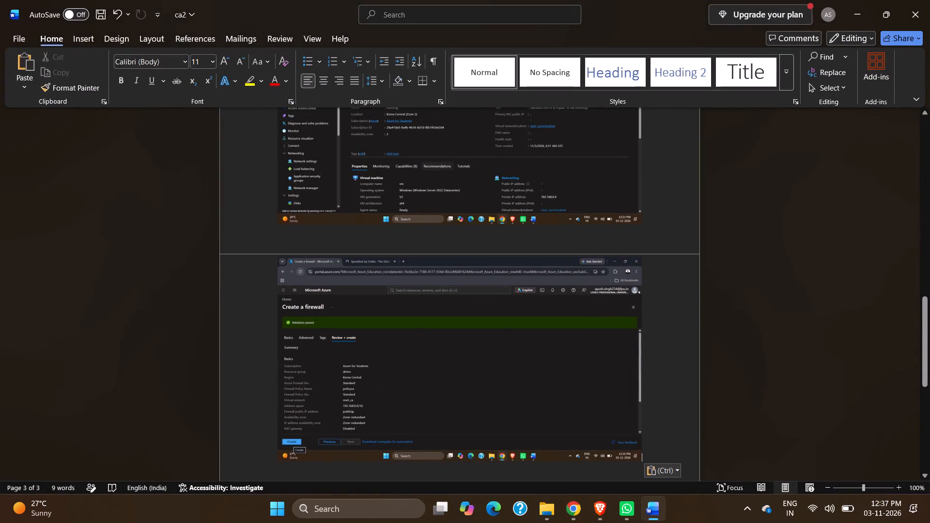
{"action": "scroll", "coordinate": [384, 398], "scroll_direction": "up", "scroll_amount": 11}
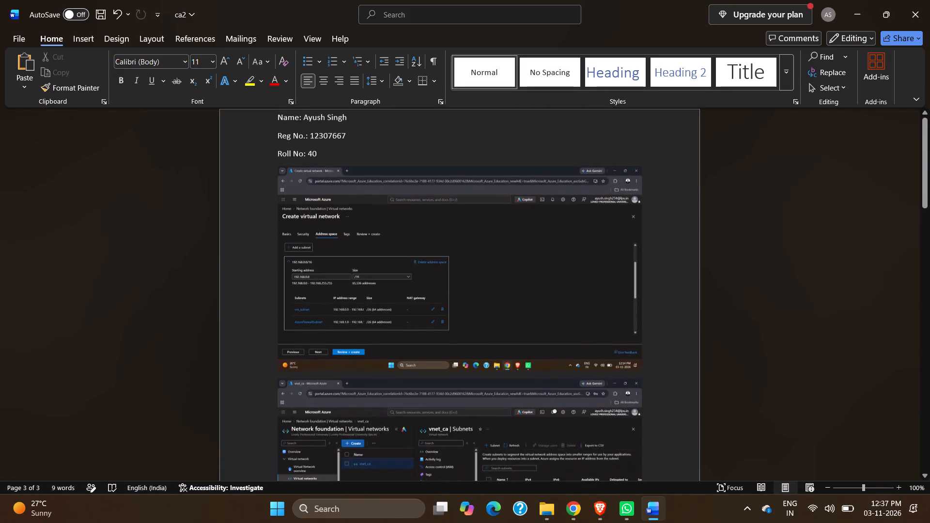
{"action": "scroll", "coordinate": [384, 398], "scroll_direction": "up", "scroll_amount": 5}
{"action": "scroll", "coordinate": [384, 398], "scroll_direction": "down", "scroll_amount": 17}
{"action": "scroll", "coordinate": [384, 398], "scroll_direction": "up", "scroll_amount": 9}
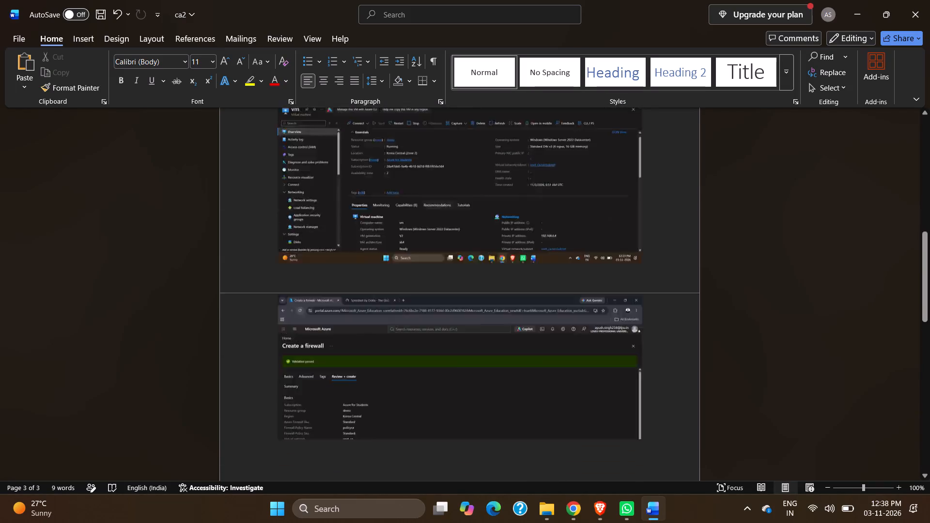
{"action": "scroll", "coordinate": [384, 398], "scroll_direction": "up", "scroll_amount": 6}
{"action": "scroll", "coordinate": [444, 210], "scroll_direction": "up", "scroll_amount": 2}
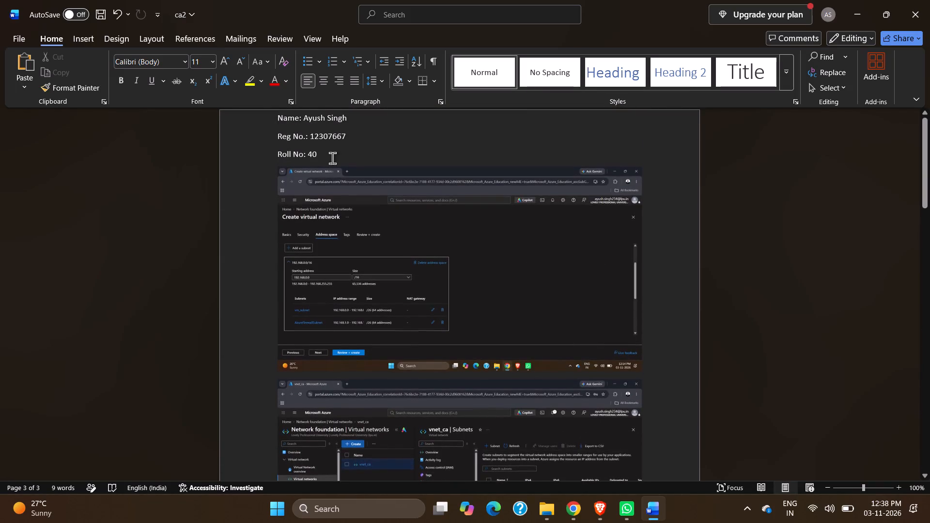
Insert three blank lines between the roll number line and the first virtual network screenshot.
{"action": "left_click", "coordinate": [331, 157]}
{"action": "key", "text": "Return"}
{"action": "key", "text": "Return"}
{"action": "key", "text": "Return"}
{"action": "key", "text": "Up"}
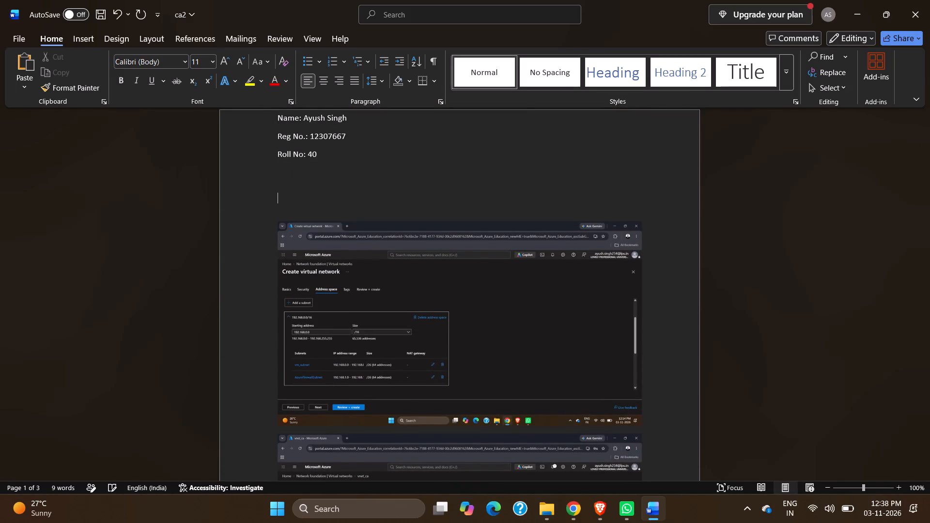
Insert two blank lines above the name line at the start of ca2, and return to the Azure deployment page.
{"action": "key", "text": "Up"}
{"action": "key", "text": "Up"}
{"action": "key", "text": "Up"}
{"action": "key", "text": "Up"}
{"action": "key", "text": "Up"}
{"action": "key", "text": "Return"}
{"action": "key", "text": "Return"}
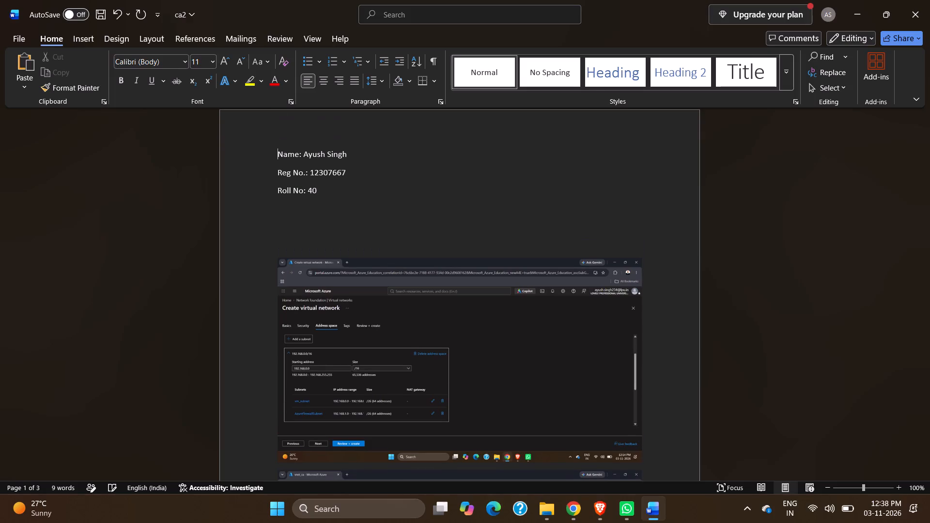
{"action": "left_click", "coordinate": [868, 7]}
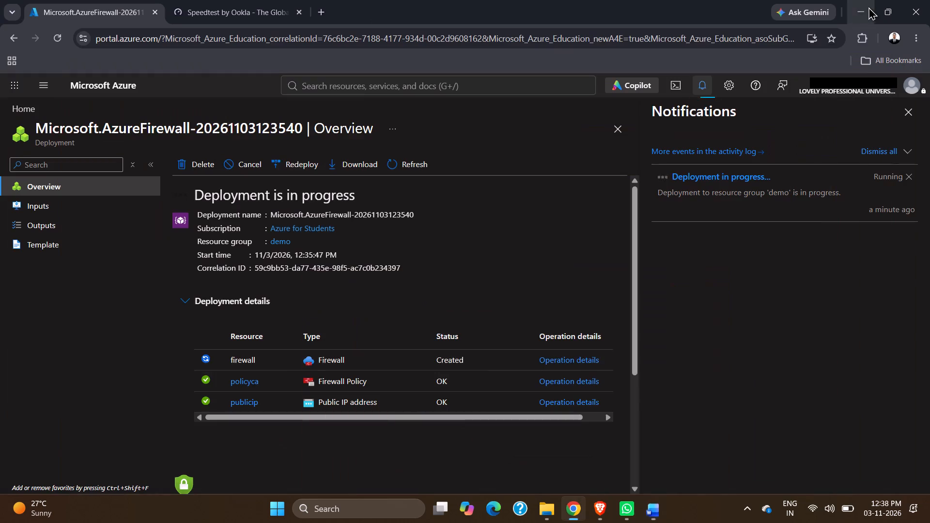
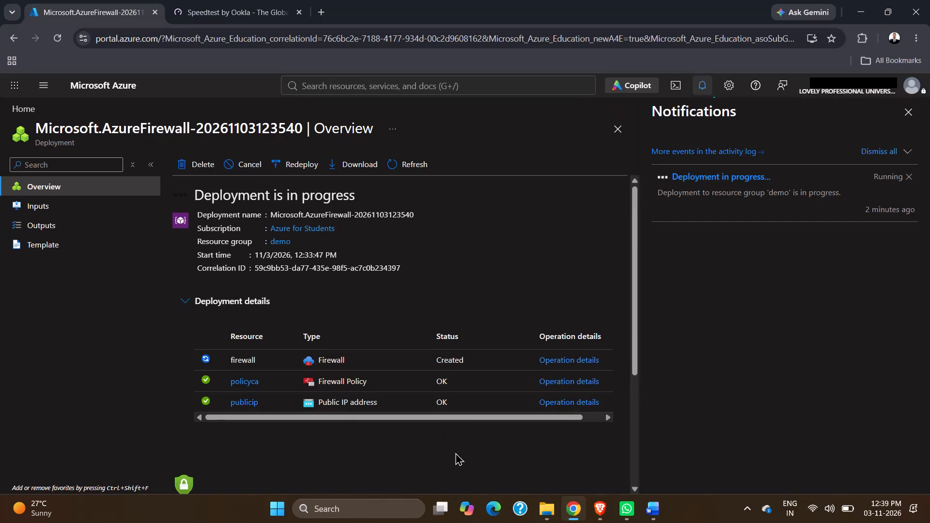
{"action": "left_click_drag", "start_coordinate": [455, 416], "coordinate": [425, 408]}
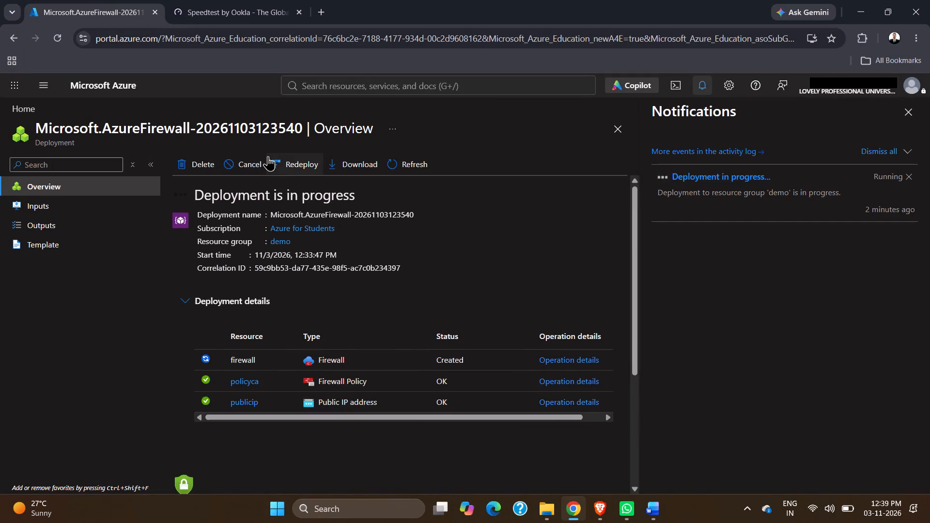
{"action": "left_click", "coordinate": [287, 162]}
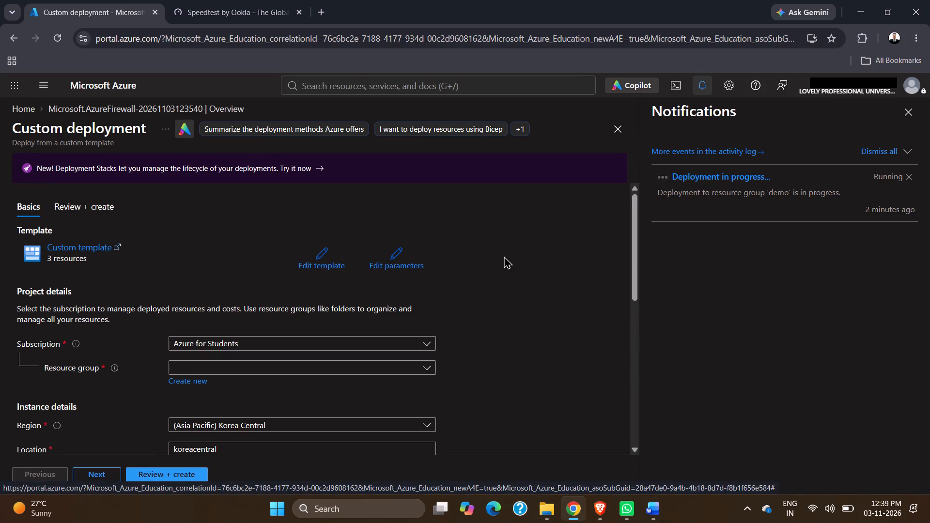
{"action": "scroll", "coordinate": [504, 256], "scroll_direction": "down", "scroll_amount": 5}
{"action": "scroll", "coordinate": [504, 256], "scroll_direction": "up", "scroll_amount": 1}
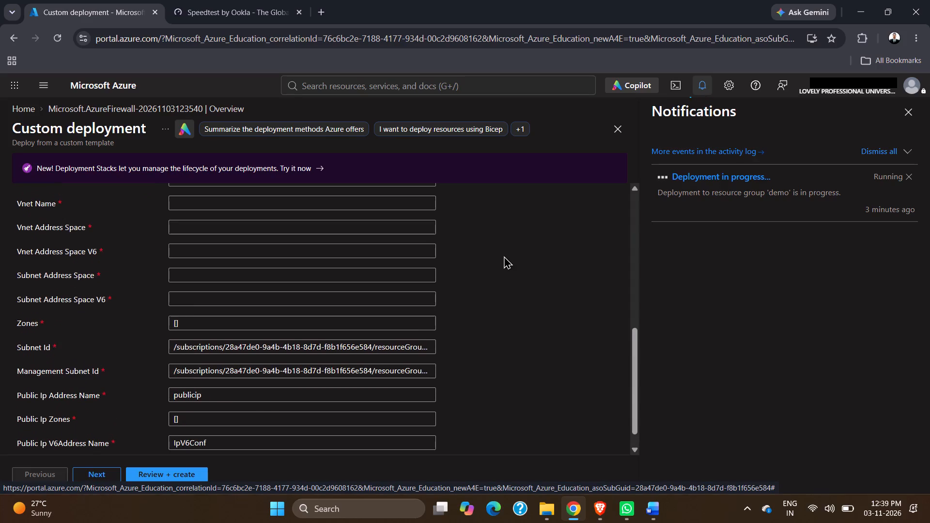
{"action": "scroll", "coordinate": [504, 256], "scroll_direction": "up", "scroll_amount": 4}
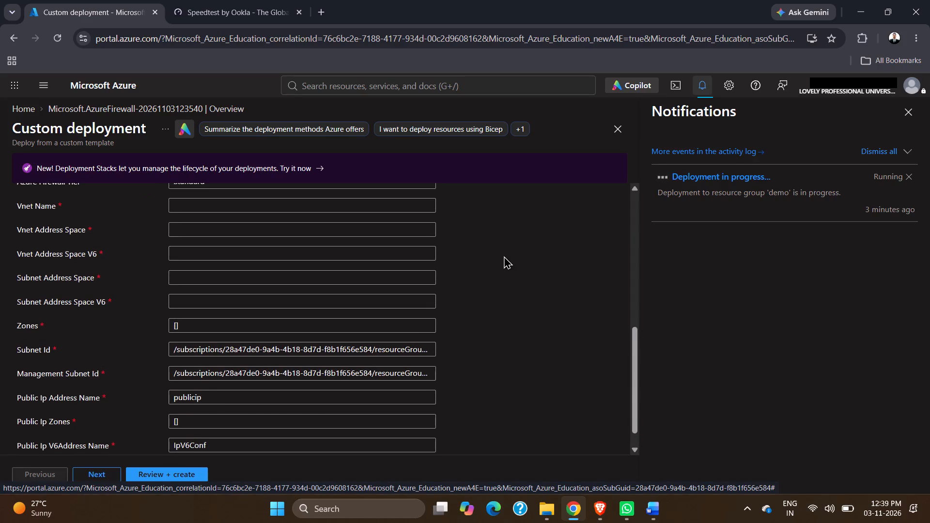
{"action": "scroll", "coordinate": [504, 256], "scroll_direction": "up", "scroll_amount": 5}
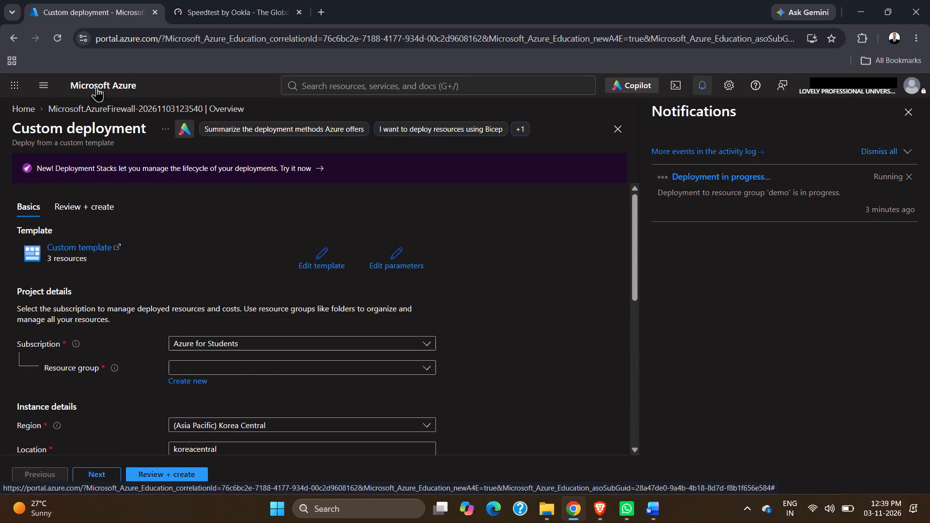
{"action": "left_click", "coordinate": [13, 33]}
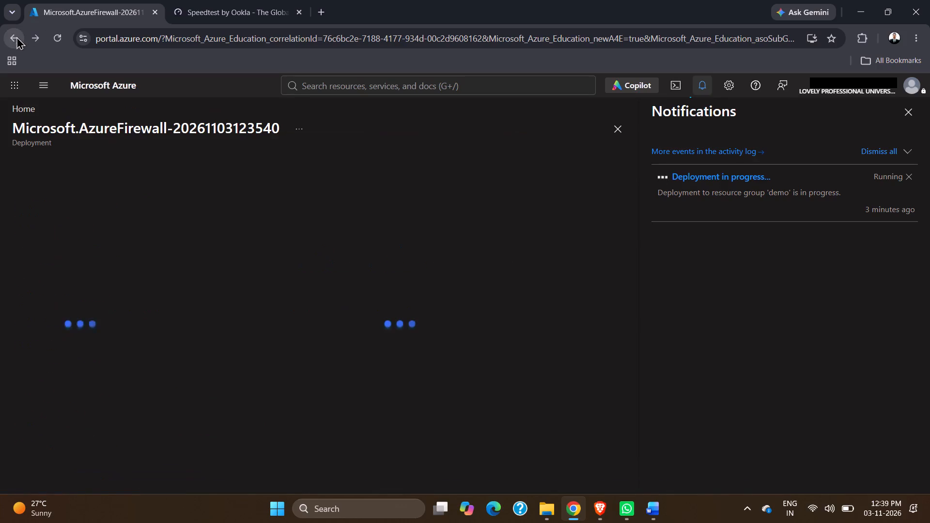
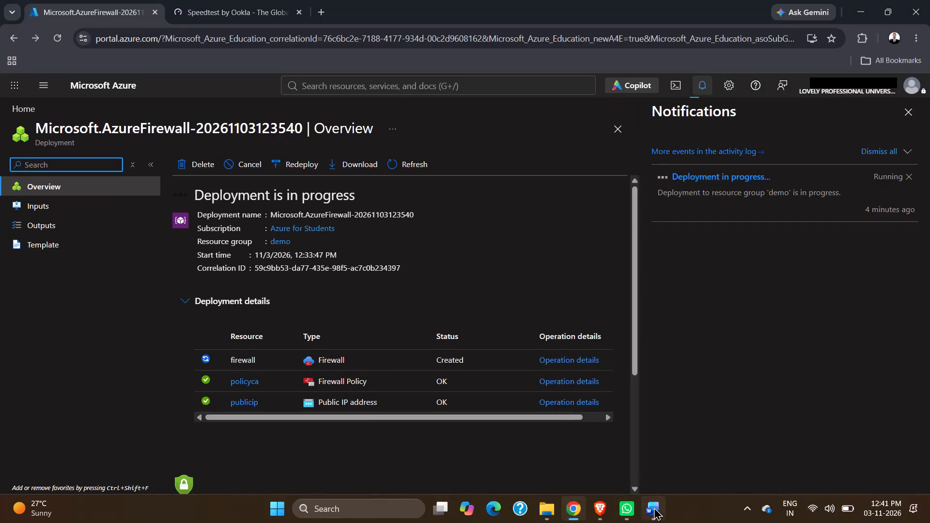
Switch to the ca2 document in Word and view its first page.
{"action": "left_click", "coordinate": [654, 507]}
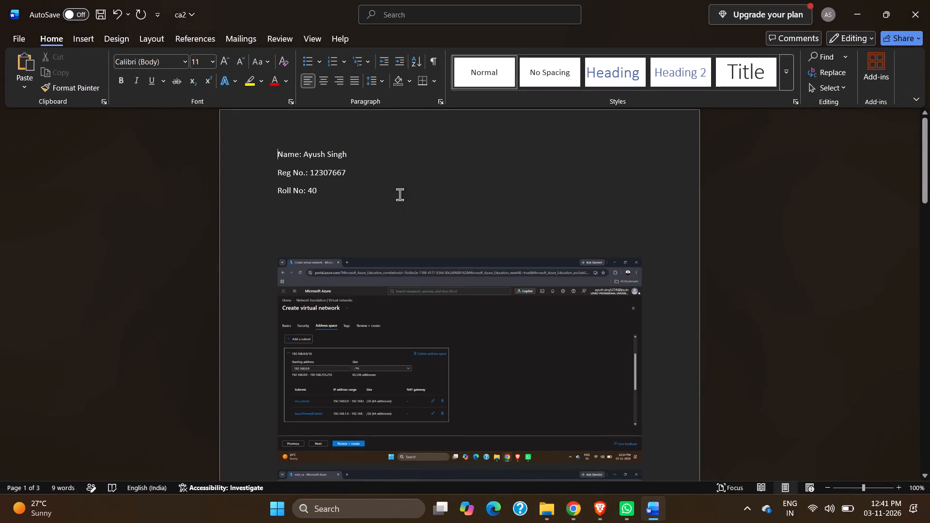
{"action": "scroll", "coordinate": [400, 194], "scroll_direction": "up", "scroll_amount": 1}
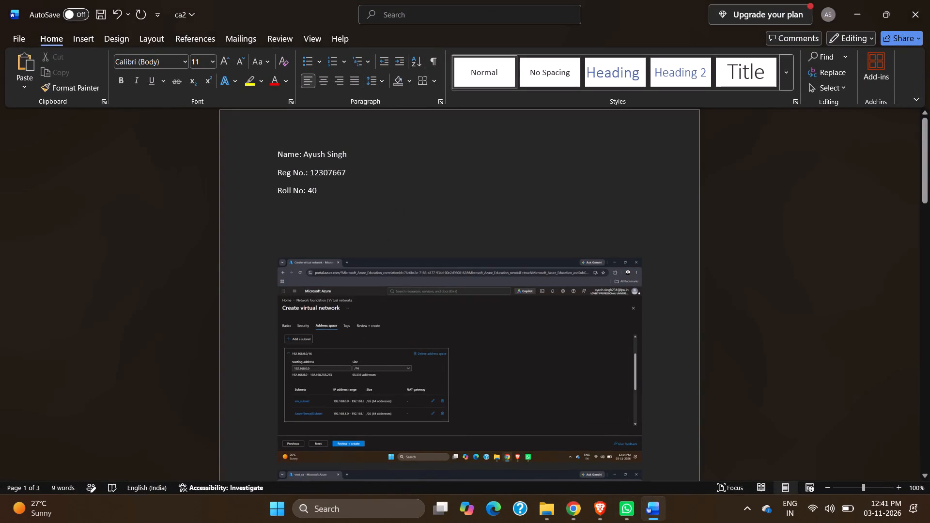
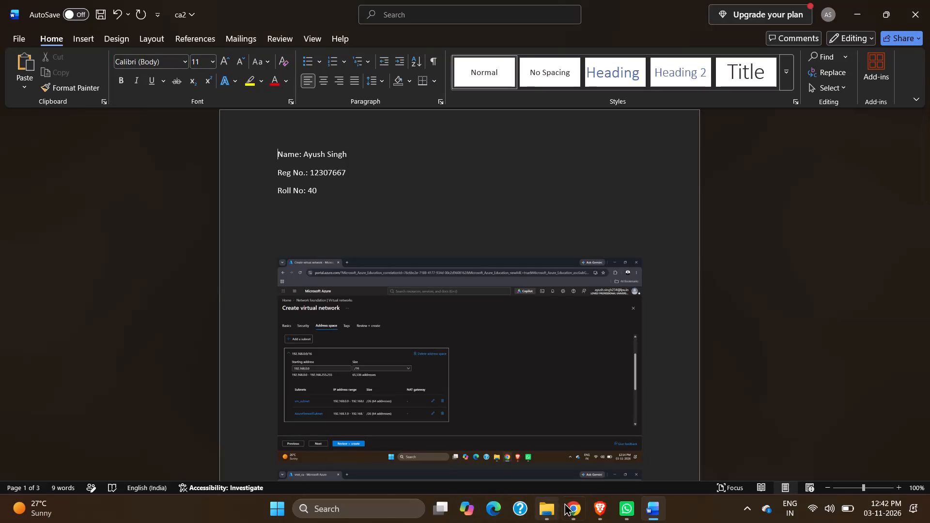
Switch to the Azure portal in Chrome, open the deployed firewall resource's overview, and capture a full-screen screenshot of it.
{"action": "left_click", "coordinate": [573, 505]}
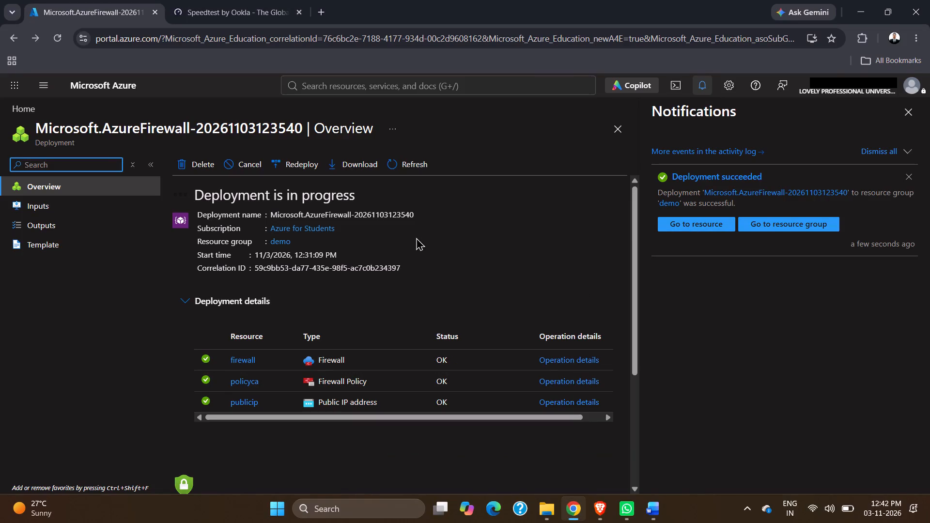
{"action": "left_click", "coordinate": [688, 222]}
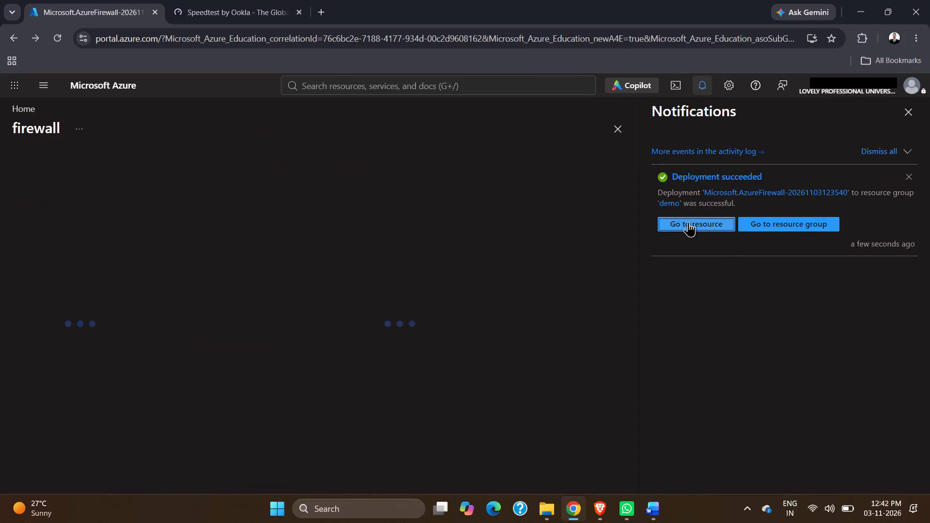
{"action": "left_click", "coordinate": [909, 109]}
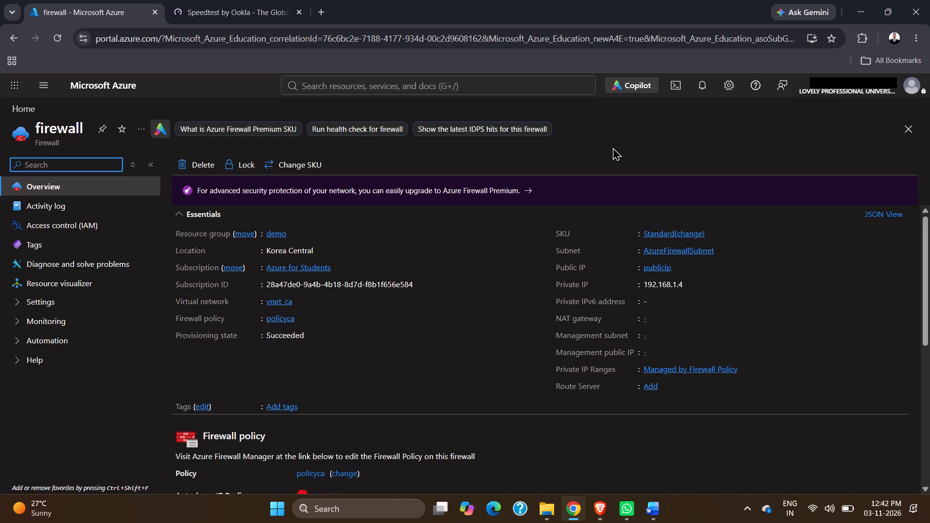
{"action": "key", "text": "Print"}
{"action": "left_click", "coordinate": [436, 26]}
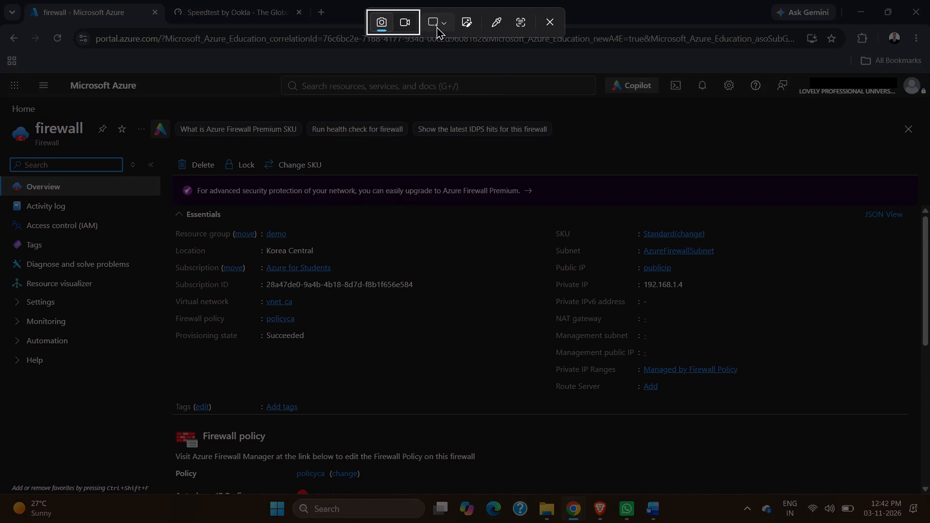
{"action": "left_click", "coordinate": [462, 68]}
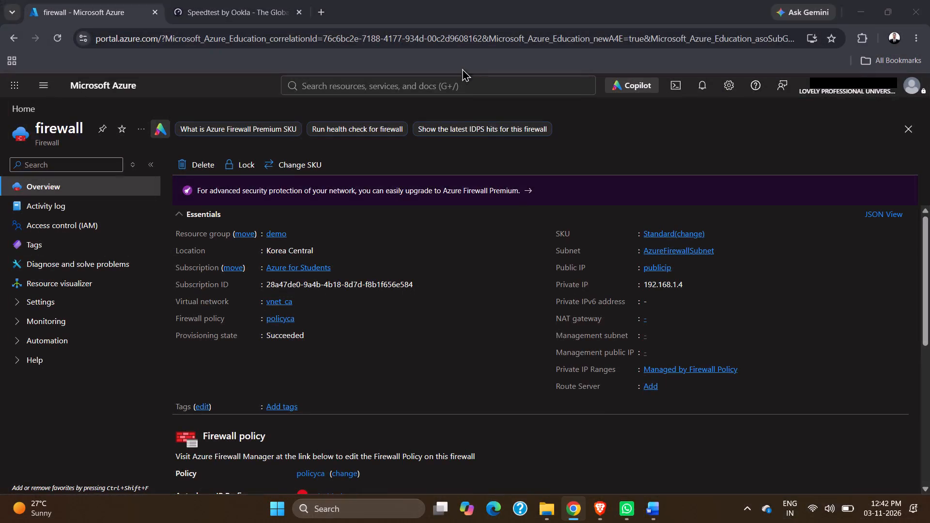
In the ca2 Word document, paste the firewall overview screenshot two lines below the Create a firewall validation image.
{"action": "left_click", "coordinate": [652, 507]}
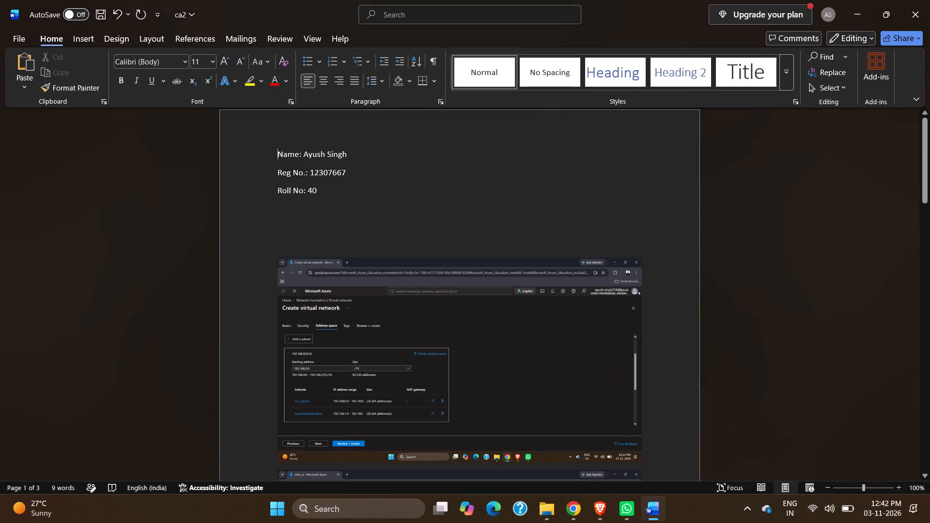
{"action": "scroll", "coordinate": [466, 345], "scroll_direction": "down", "scroll_amount": 11}
{"action": "scroll", "coordinate": [466, 345], "scroll_direction": "up", "scroll_amount": 1}
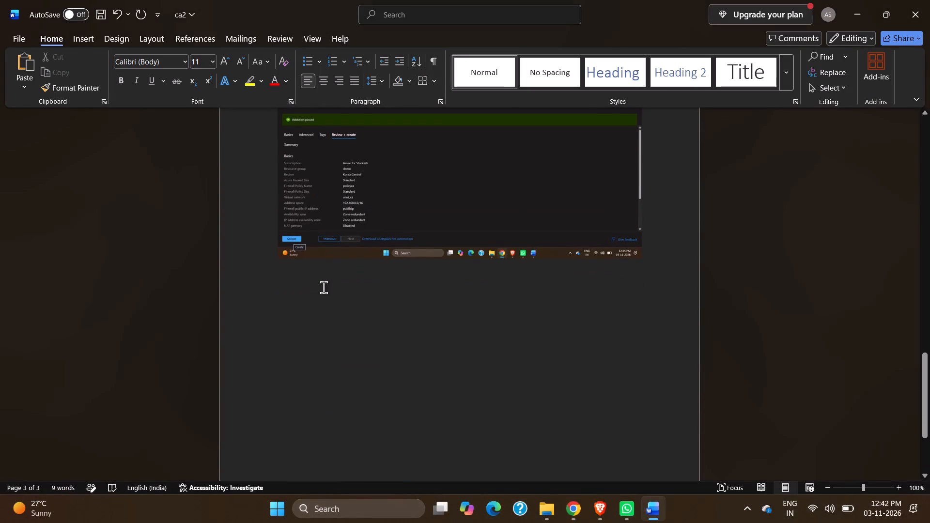
{"action": "left_click", "coordinate": [323, 290]}
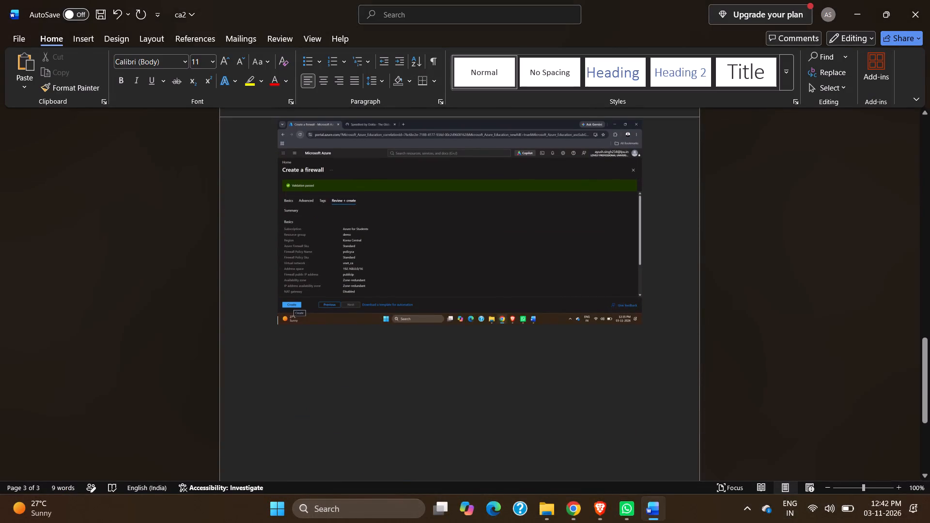
{"action": "left_click", "coordinate": [654, 319]}
{"action": "key", "text": "Return"}
{"action": "key", "text": "Return"}
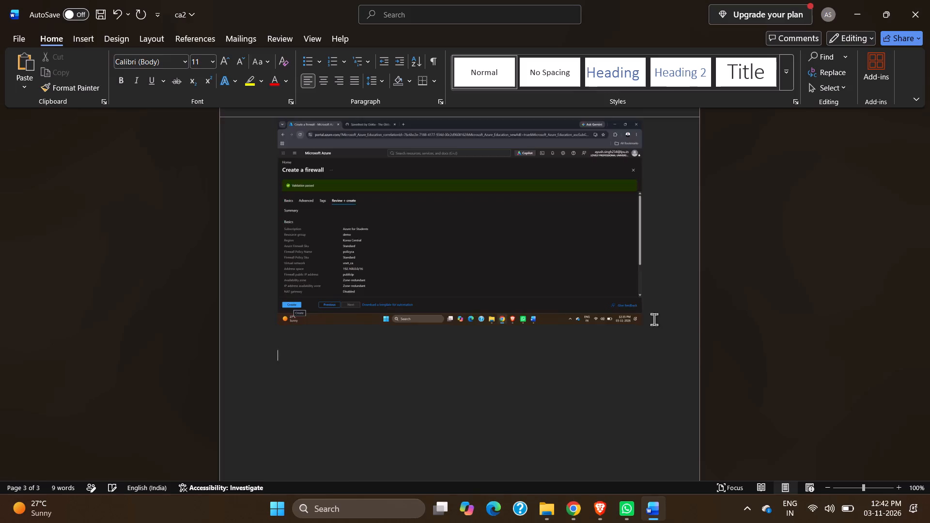
{"action": "key", "text": "ctrl+v"}
Back in the Azure portal, find the Route table service and create a route table named route in resource group demo.
{"action": "left_click", "coordinate": [869, 11]}
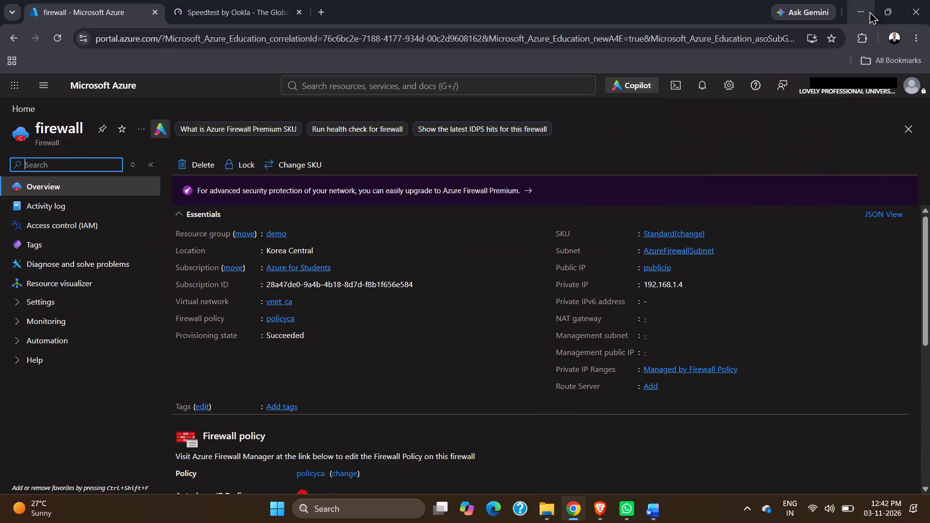
{"action": "left_click", "coordinate": [373, 81]}
{"action": "type", "text": "route"}
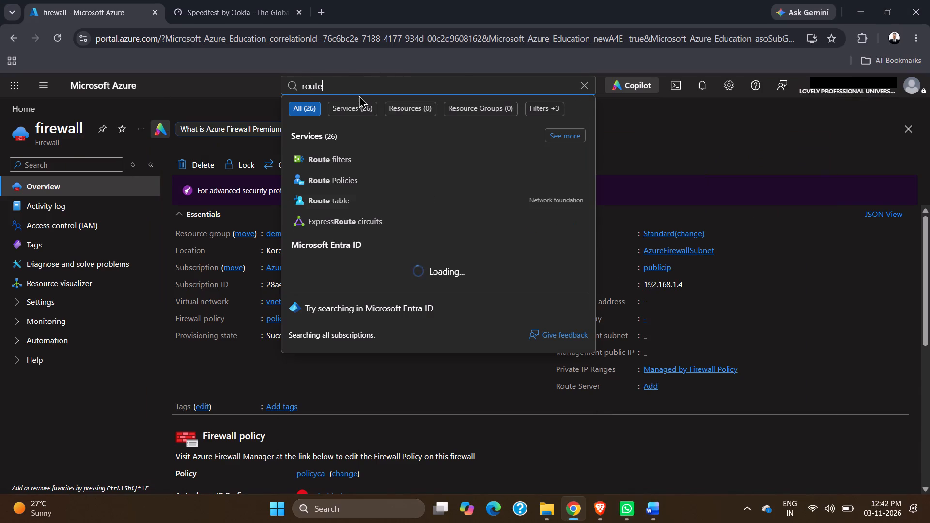
{"action": "left_click", "coordinate": [334, 201]}
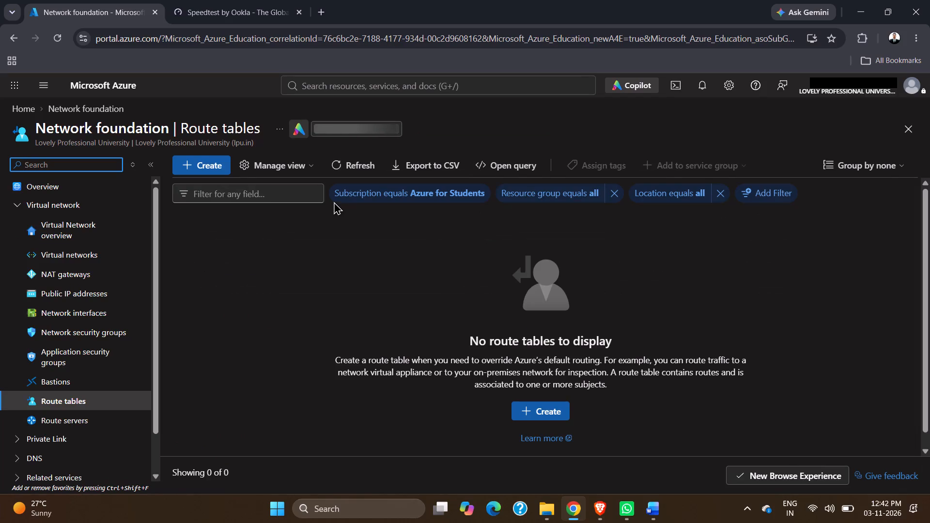
{"action": "left_click", "coordinate": [538, 417]}
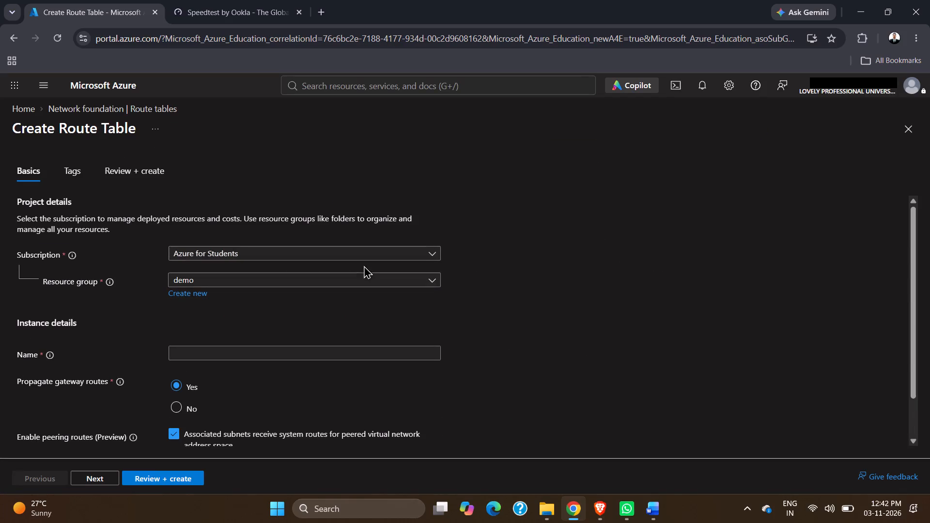
{"action": "left_click", "coordinate": [275, 359]}
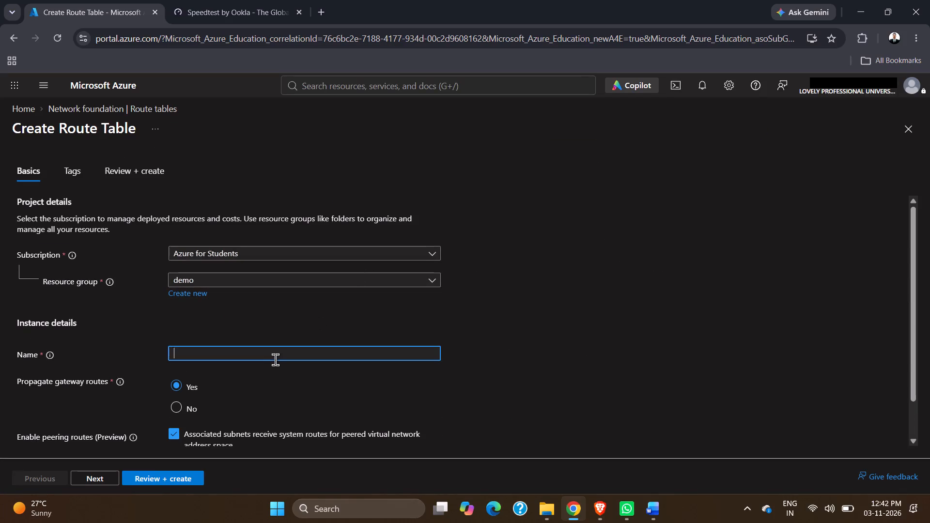
{"action": "type", "text": "route"}
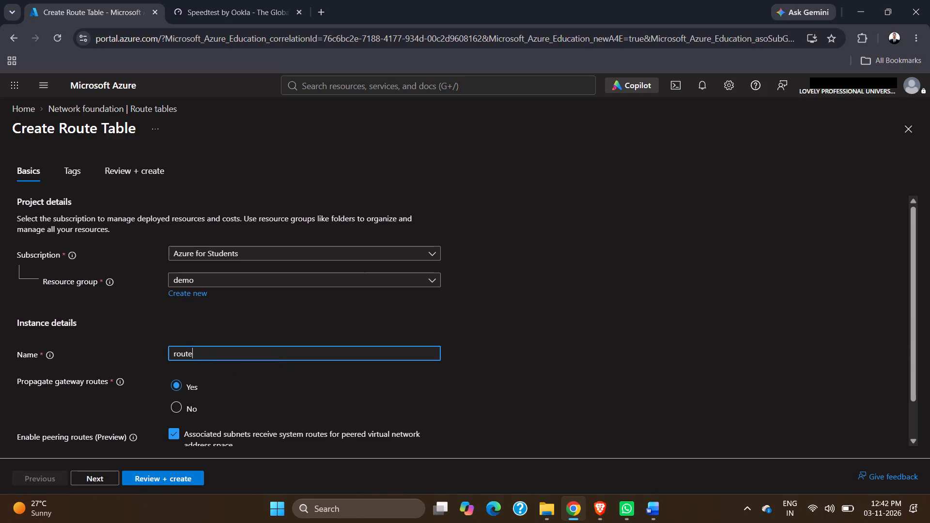
{"action": "scroll", "coordinate": [275, 359], "scroll_direction": "down", "scroll_amount": 2}
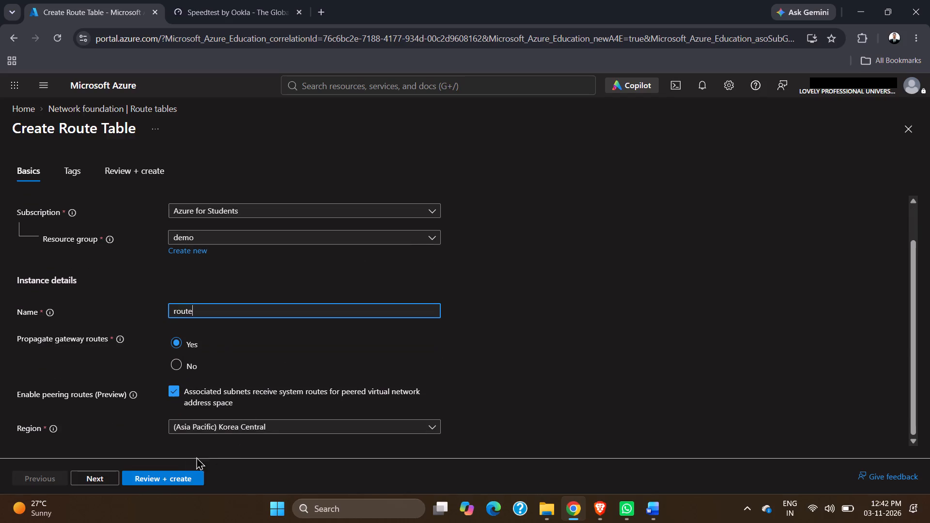
{"action": "scroll", "coordinate": [165, 360], "scroll_direction": "up", "scroll_amount": 3}
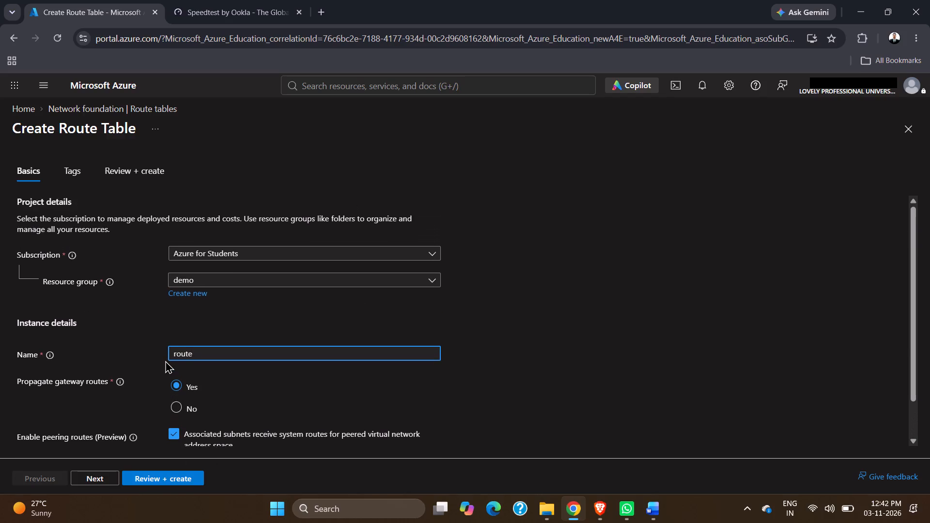
{"action": "scroll", "coordinate": [165, 360], "scroll_direction": "up", "scroll_amount": 1}
{"action": "scroll", "coordinate": [165, 360], "scroll_direction": "down", "scroll_amount": 2}
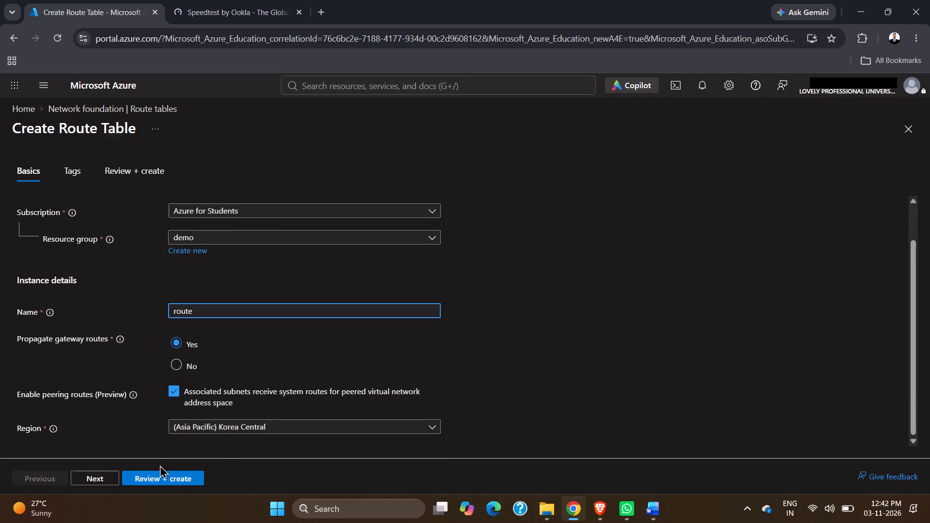
{"action": "left_click", "coordinate": [168, 477]}
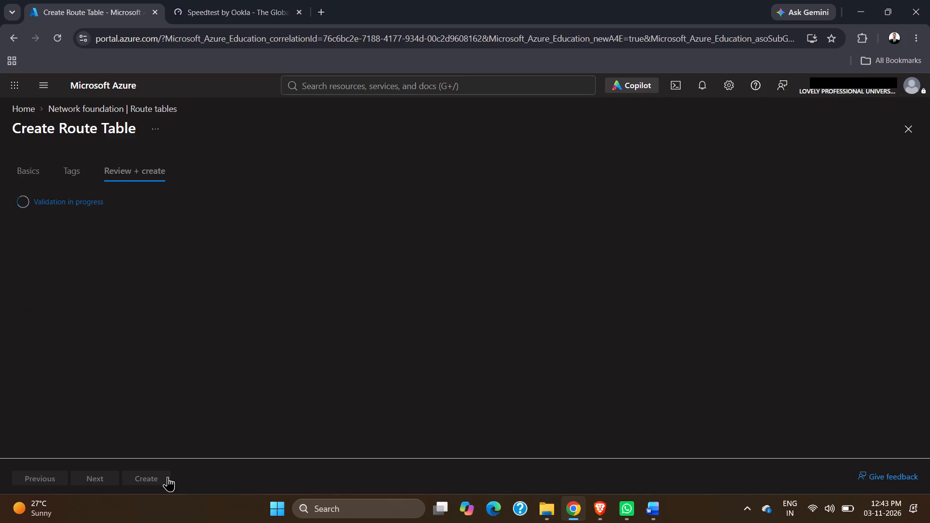
{"action": "left_click", "coordinate": [152, 477]}
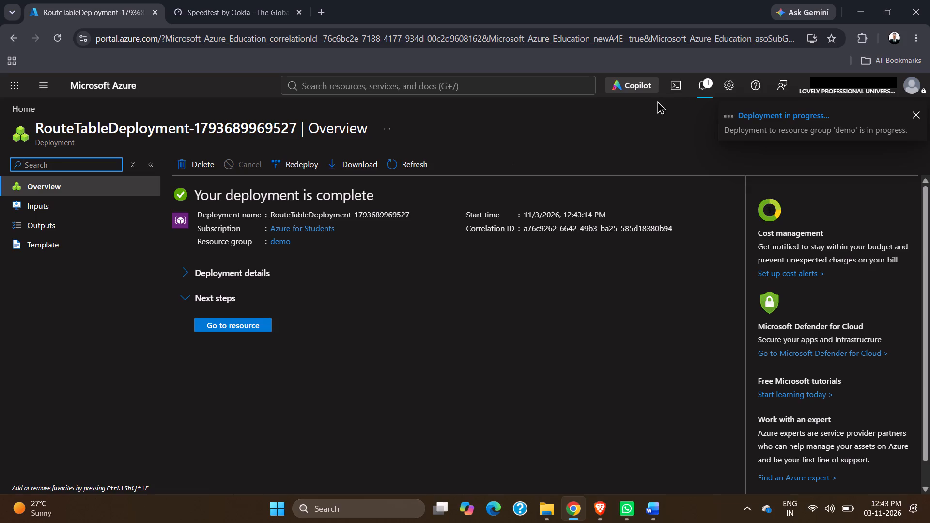
Open the new route table's overview from its deployment and capture a full-screen screenshot of it.
{"action": "left_click", "coordinate": [701, 88]}
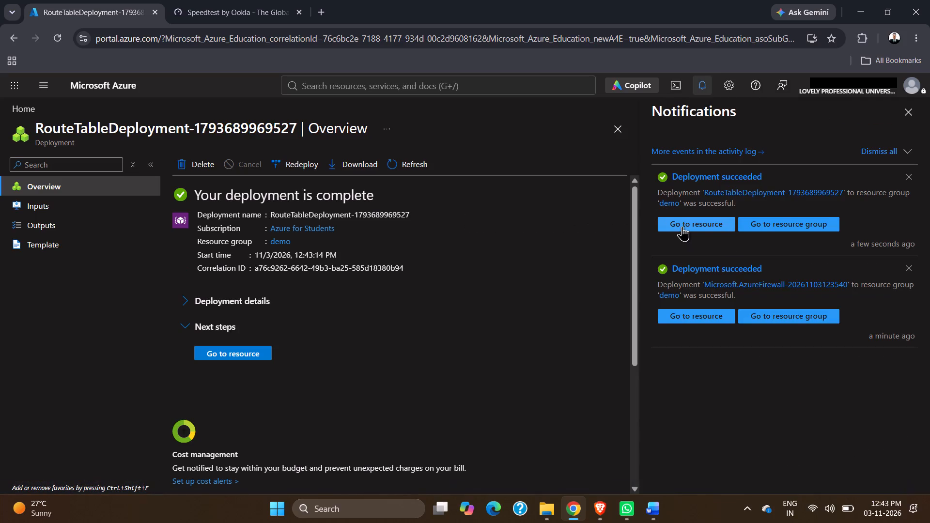
{"action": "left_click", "coordinate": [682, 226]}
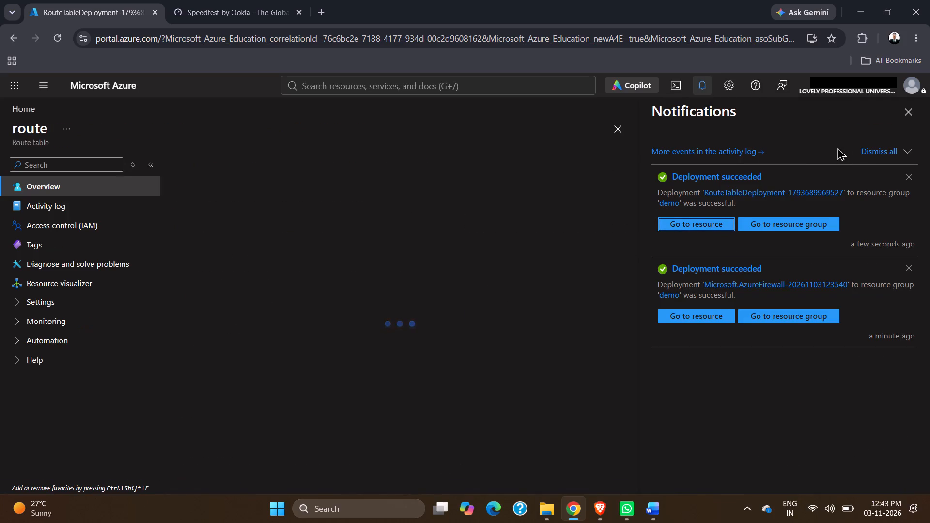
{"action": "left_click", "coordinate": [908, 117]}
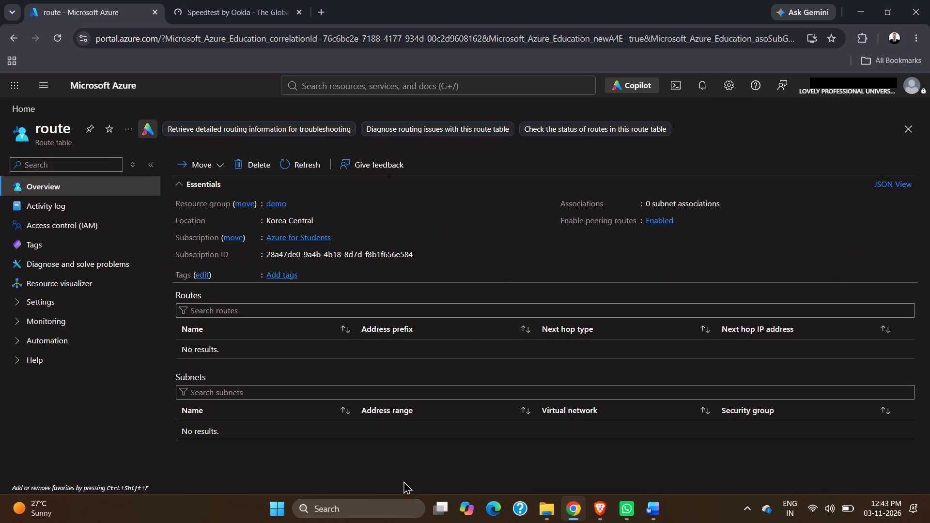
{"action": "key", "text": "Print"}
{"action": "left_click", "coordinate": [436, 28]}
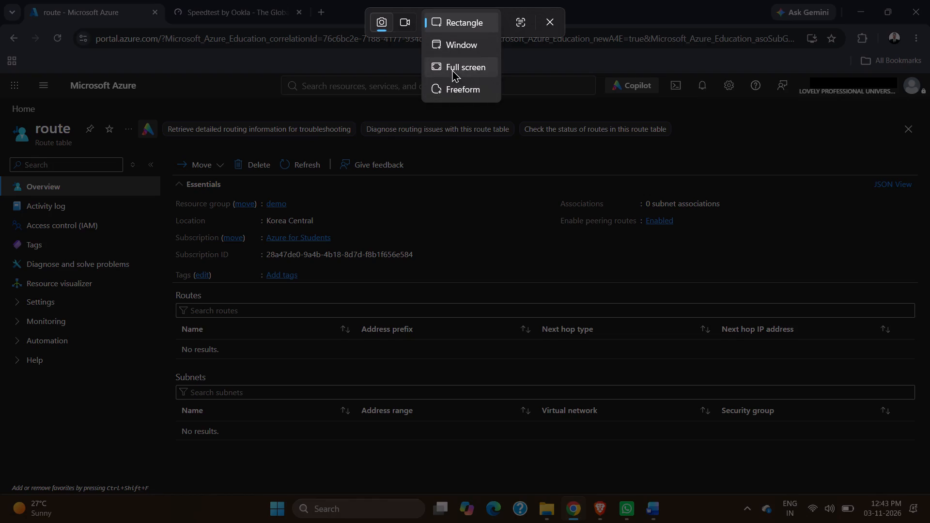
{"action": "left_click", "coordinate": [452, 75]}
In the ca2 Word document, paste the route table screenshot on a new line below the firewall overview image.
{"action": "left_click", "coordinate": [662, 515]}
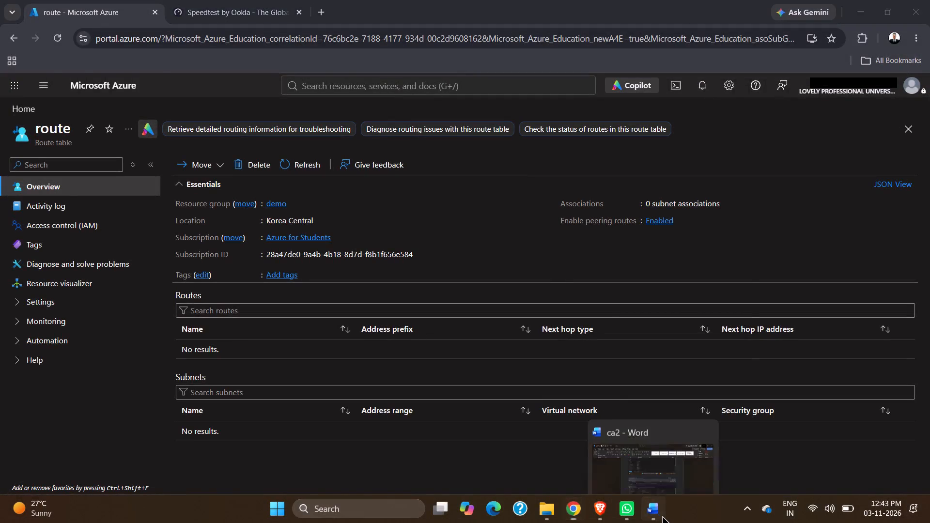
{"action": "scroll", "coordinate": [516, 402], "scroll_direction": "down", "scroll_amount": 1}
{"action": "left_click", "coordinate": [329, 376]}
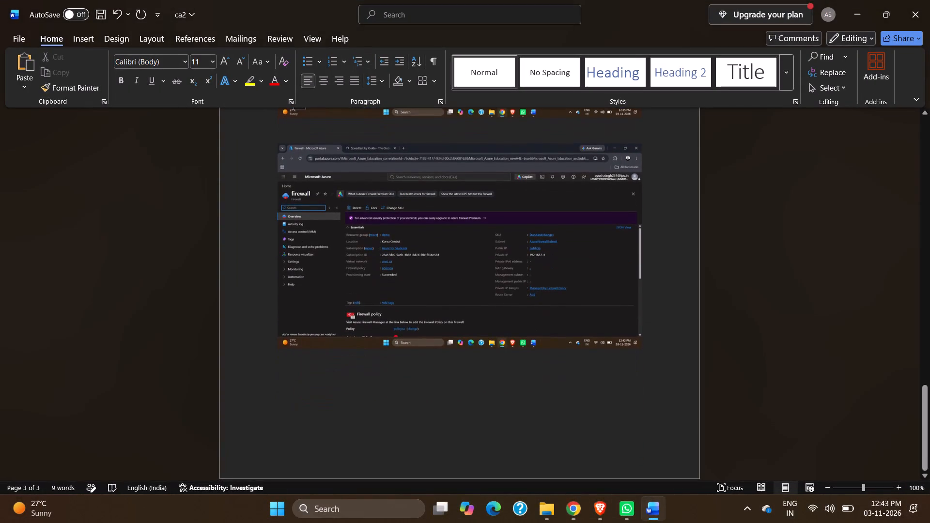
{"action": "left_click", "coordinate": [666, 345]}
{"action": "key", "text": "Return"}
{"action": "key", "text": "ctrl+v"}
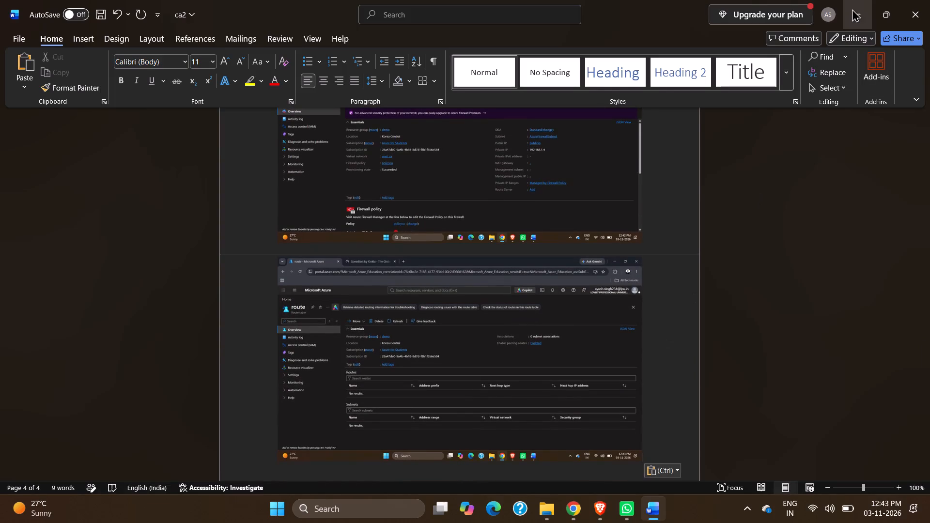
In the Azure portal, start a new route in the route table: name routeca, destination 0.0.0.0/24, next hop type Virtual appliance.
{"action": "left_click", "coordinate": [852, 9]}
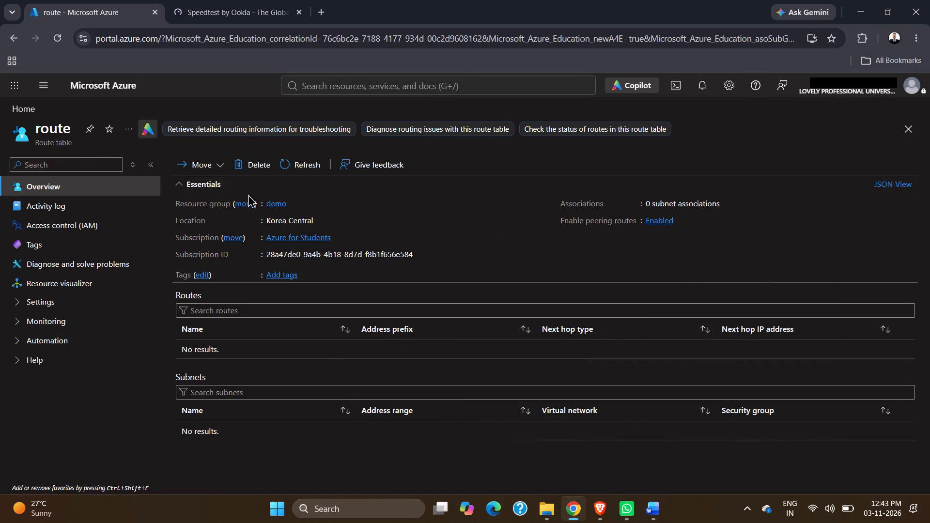
{"action": "left_click", "coordinate": [50, 306]}
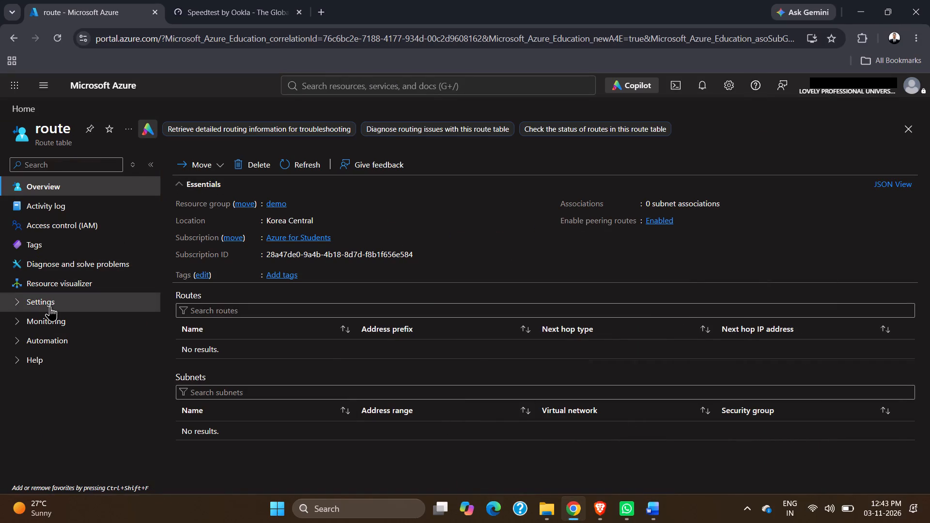
{"action": "left_click", "coordinate": [57, 337]}
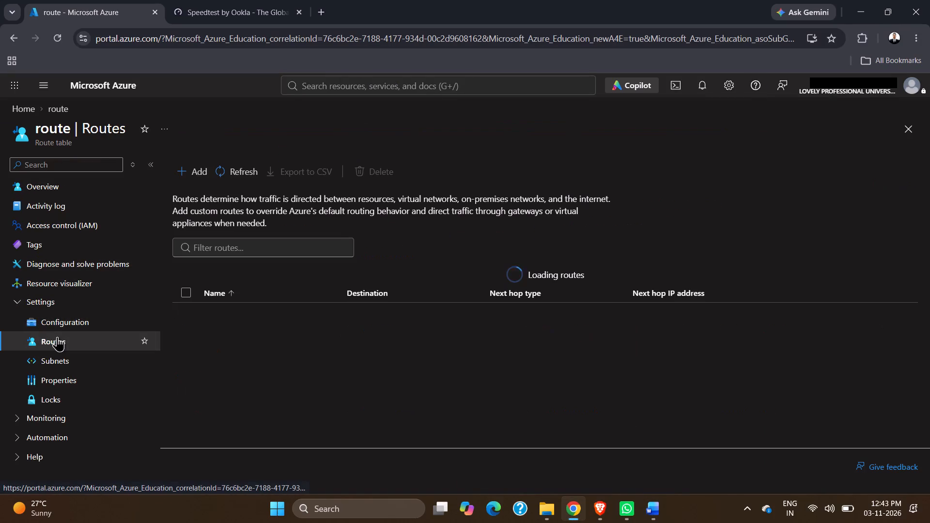
{"action": "left_click", "coordinate": [199, 172]}
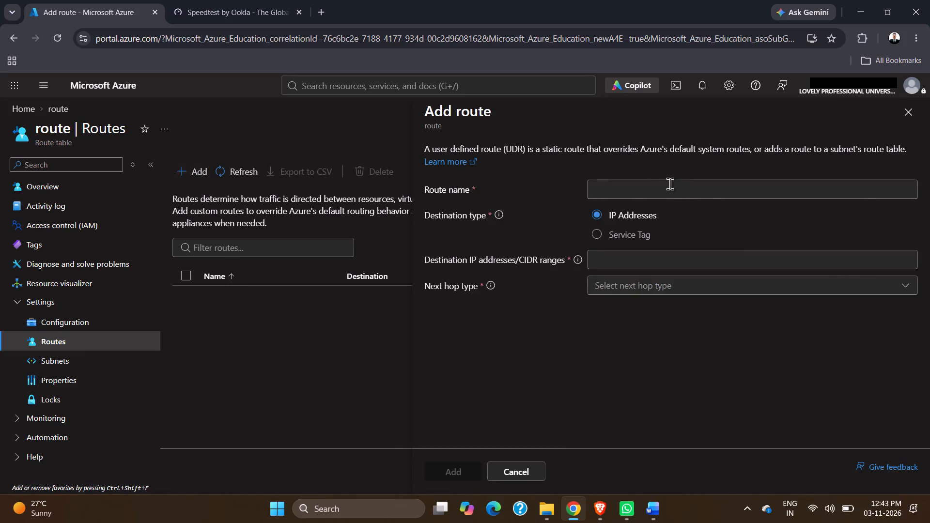
{"action": "left_click", "coordinate": [670, 184]}
{"action": "type", "text": "routeca"}
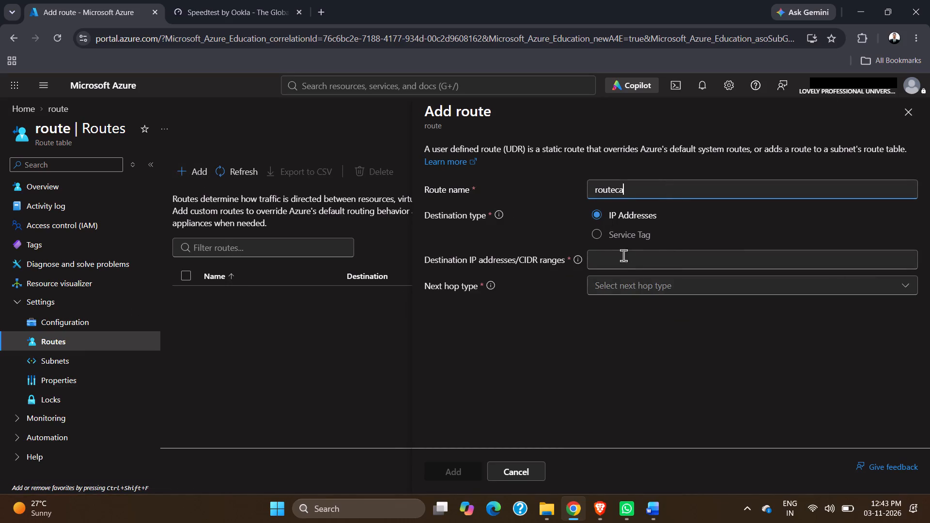
{"action": "left_click", "coordinate": [627, 261]}
{"action": "type", "text": "0.0.0.0"}
{"action": "type", "text": "/24"}
{"action": "left_click", "coordinate": [671, 287]}
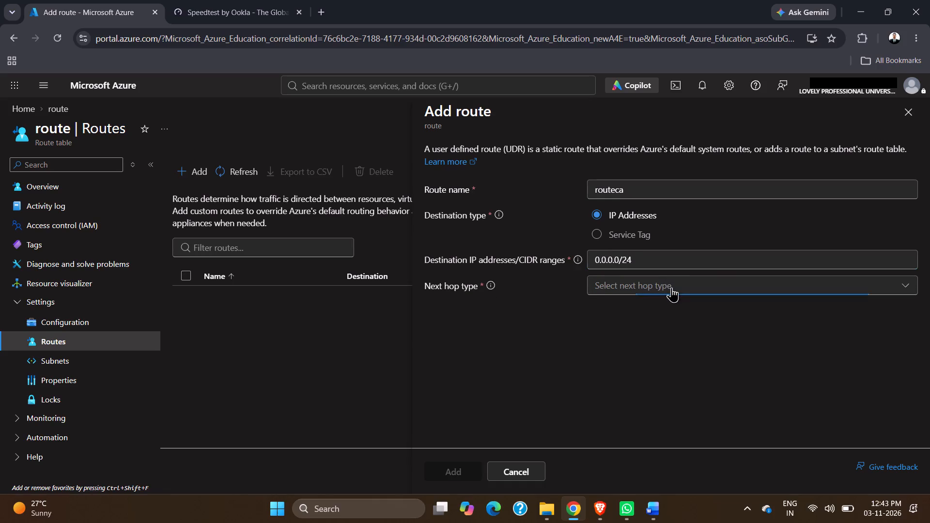
{"action": "left_click", "coordinate": [634, 369]}
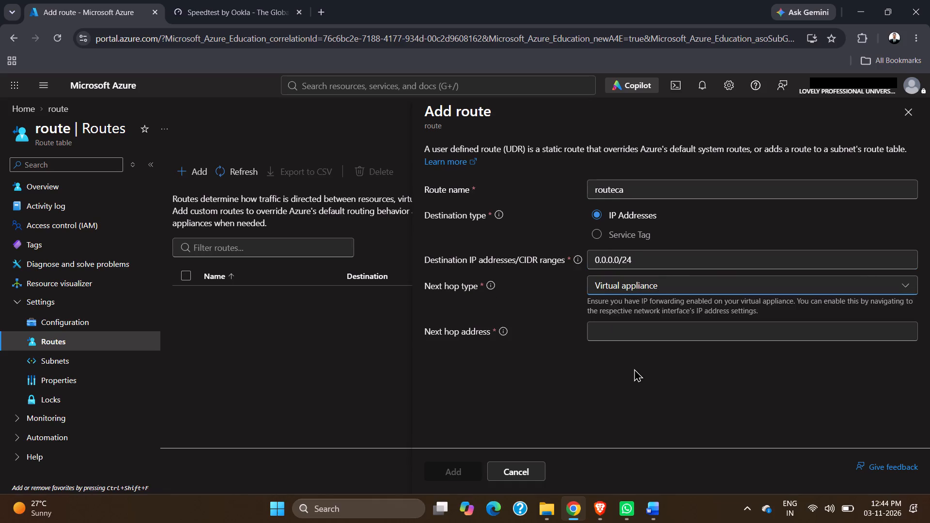
Look up the firewall's private IP in the ca2 document's screenshot and set the route's next hop address to 192.168.1.4.
{"action": "left_click", "coordinate": [621, 334]}
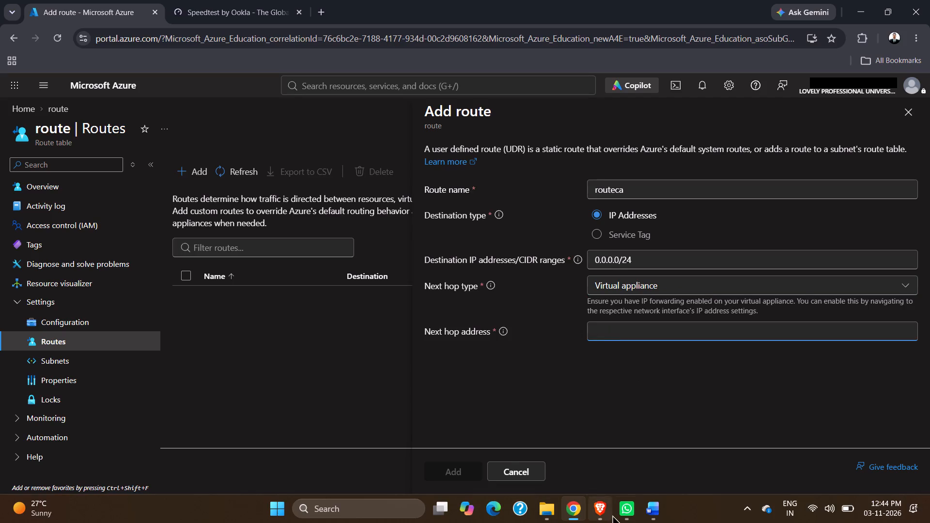
{"action": "left_click", "coordinate": [642, 515]}
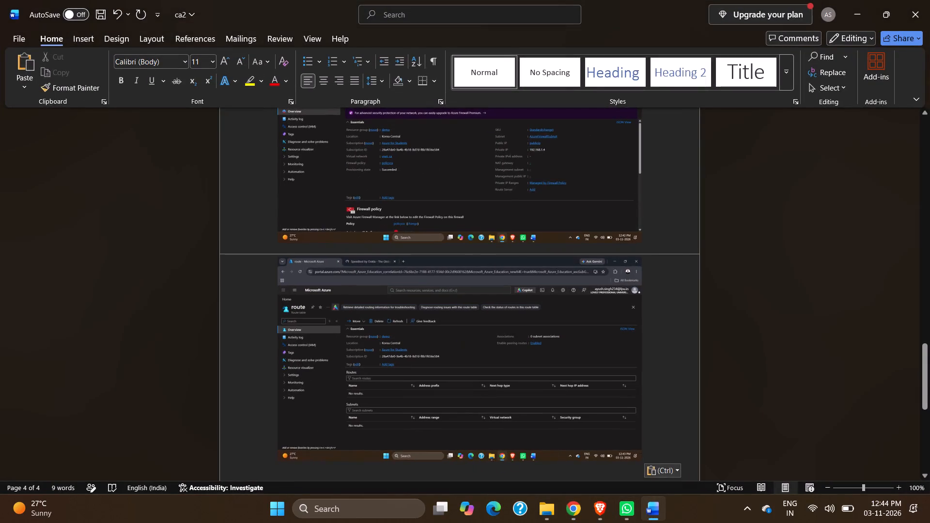
{"action": "scroll", "coordinate": [416, 283], "scroll_direction": "up", "scroll_amount": 1}
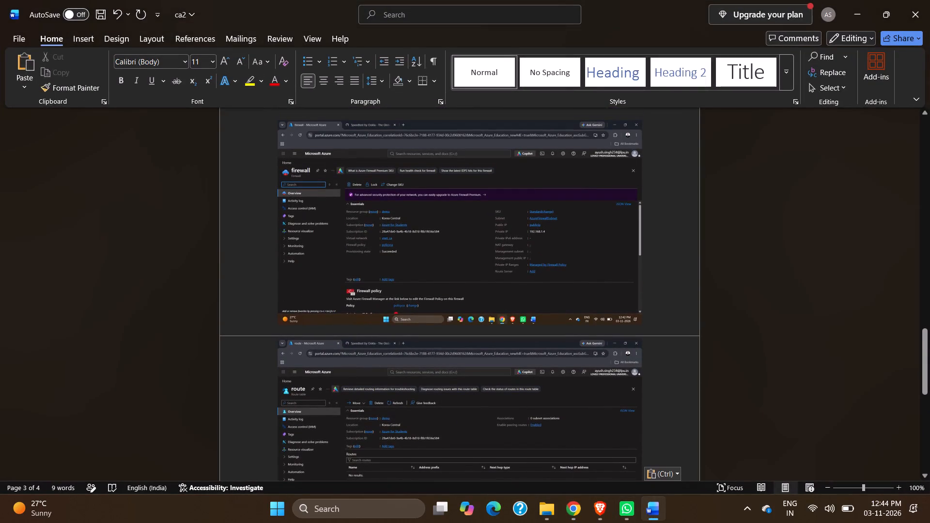
{"action": "left_click", "coordinate": [854, 10]}
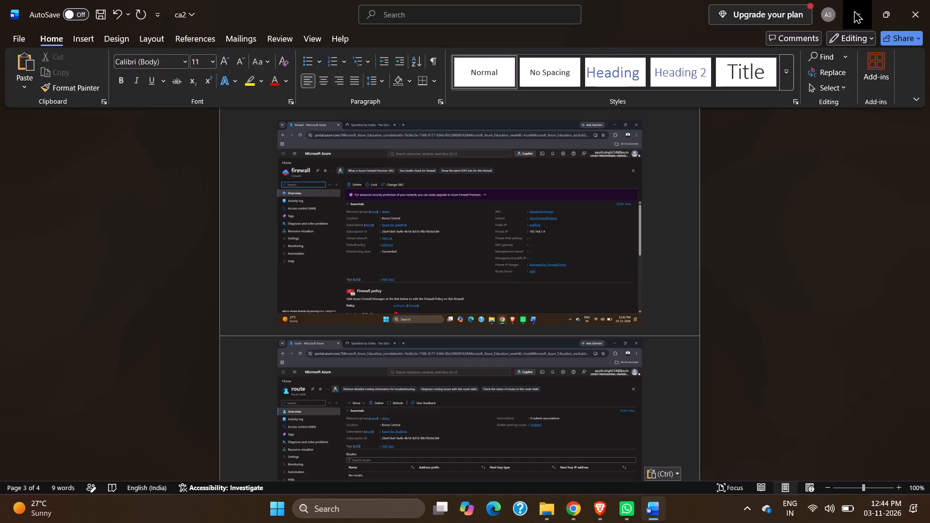
{"action": "type", "text": "192.168.1"}
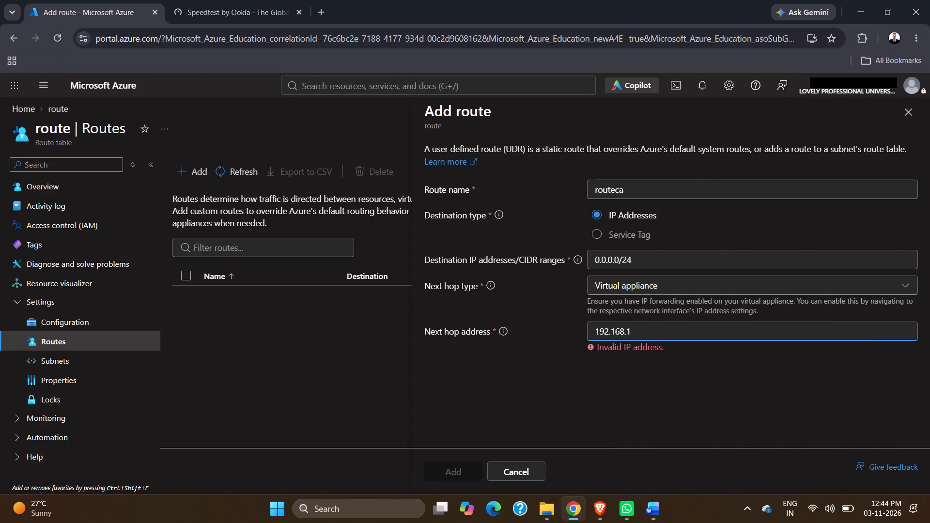
{"action": "left_click", "coordinate": [650, 510]}
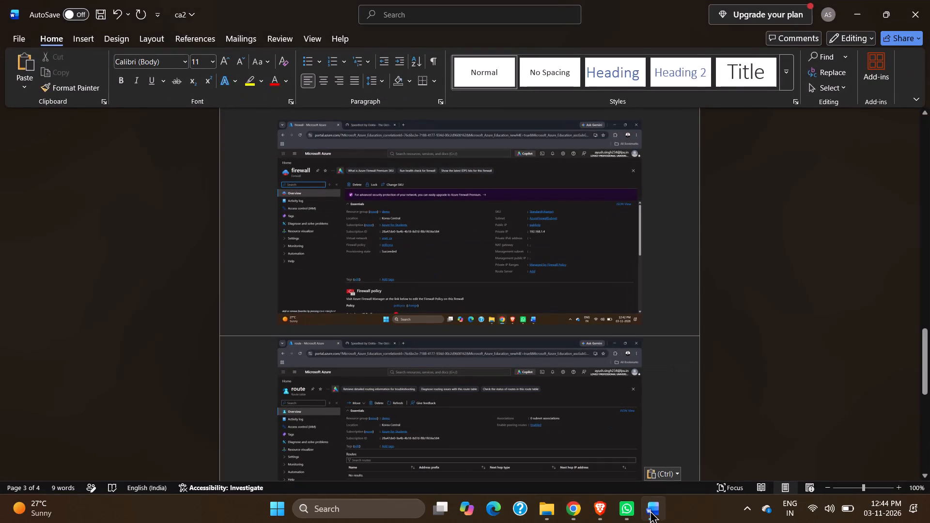
{"action": "left_click", "coordinate": [650, 510]}
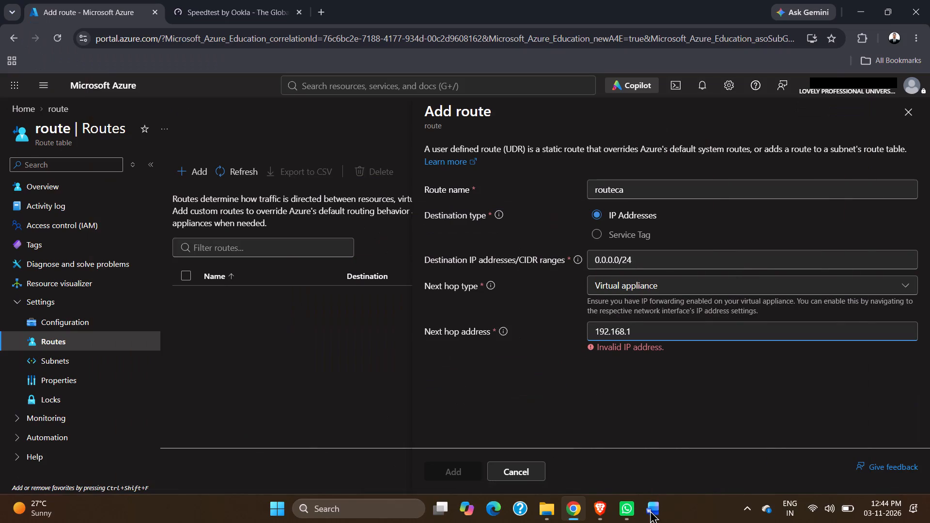
{"action": "type", "text": ".4"}
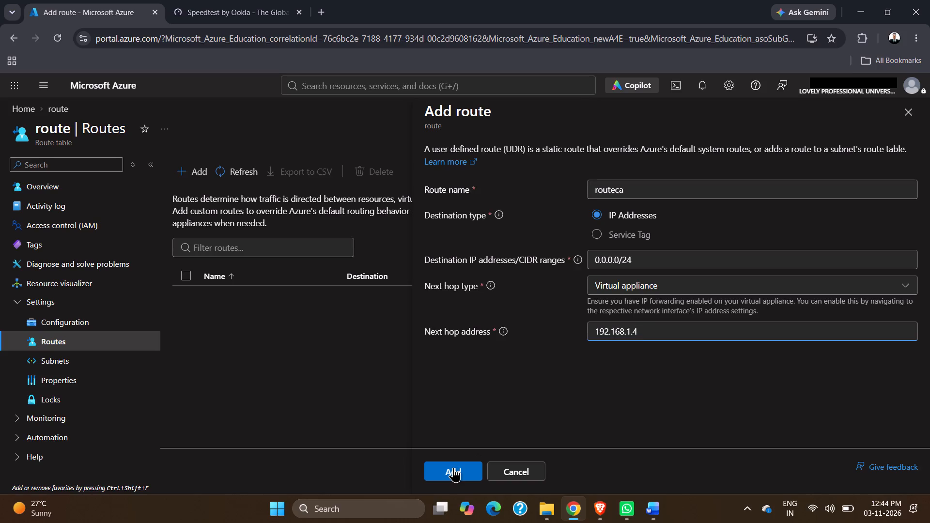
Capture a full-screen screenshot of the completed Add route form and add the route to the table.
{"action": "key", "text": "Print"}
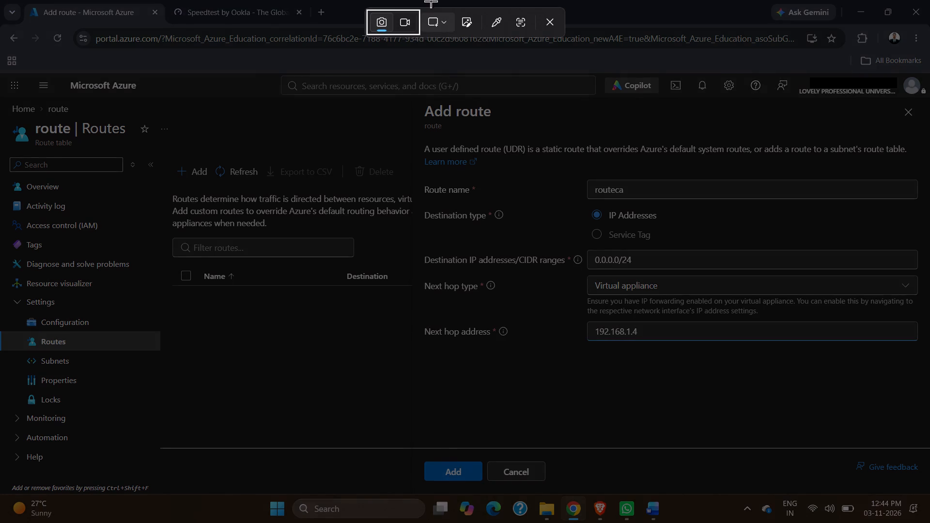
{"action": "left_click", "coordinate": [441, 24]}
{"action": "left_click", "coordinate": [445, 63]}
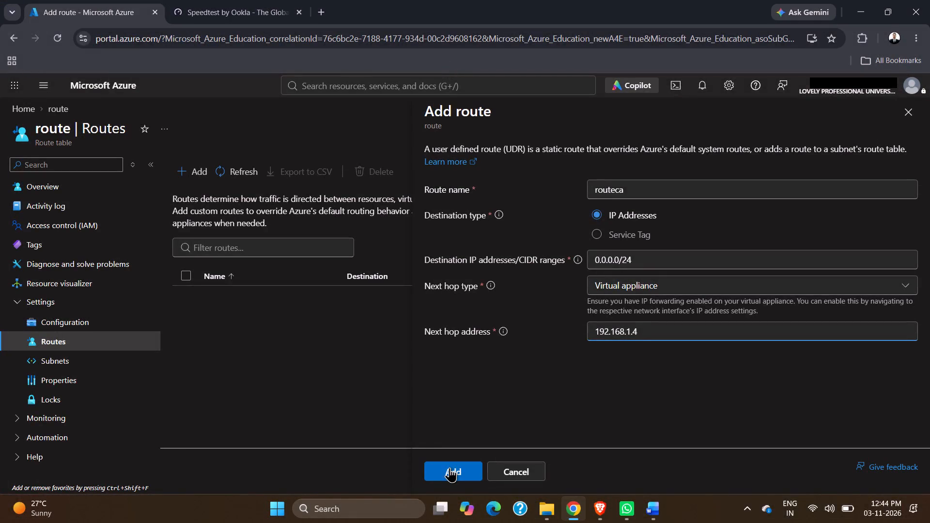
{"action": "left_click", "coordinate": [449, 467]}
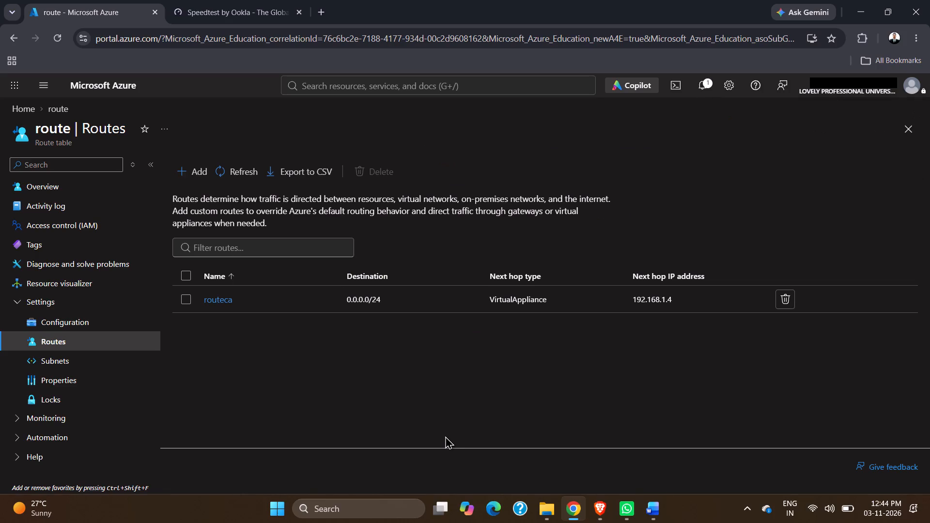
Start a subnet association for the route table, choosing virtual network vnet_ca (demo) and subnet vmSubnet.
{"action": "left_click", "coordinate": [65, 361]}
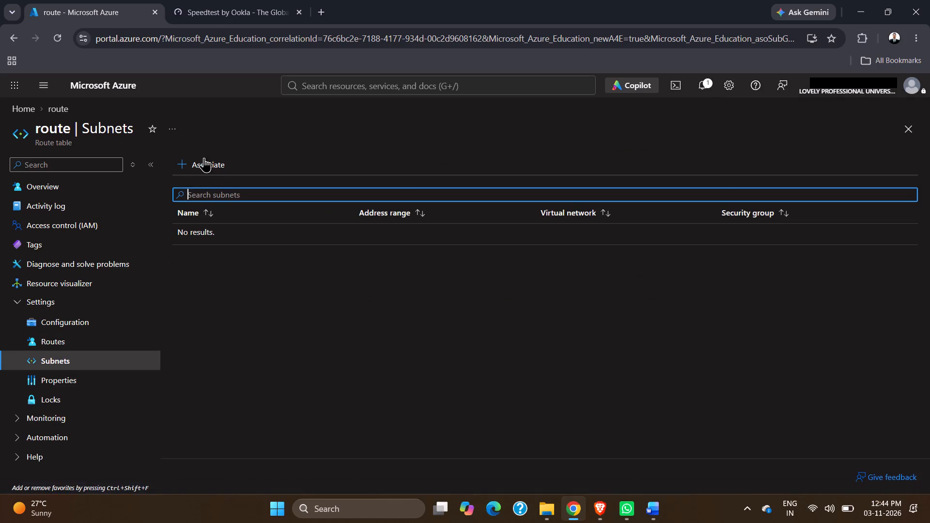
{"action": "left_click", "coordinate": [203, 153]}
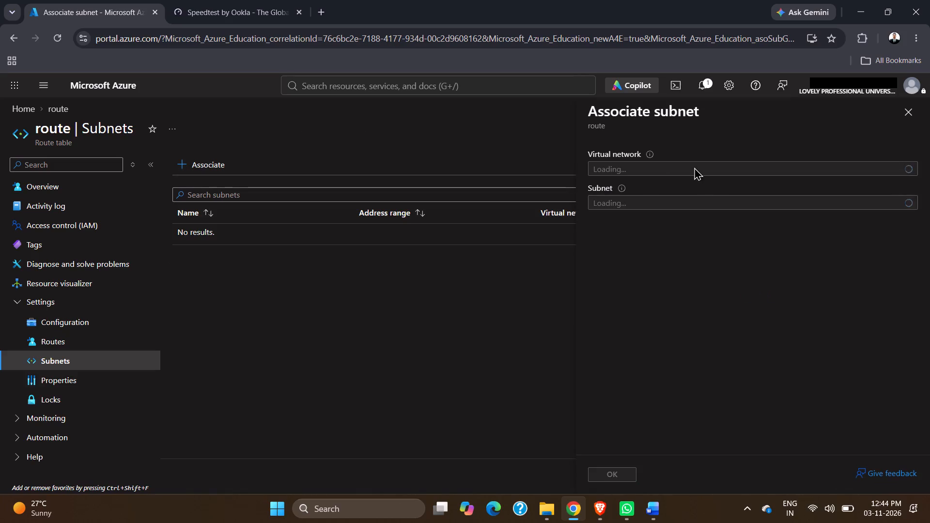
{"action": "left_click", "coordinate": [694, 167]}
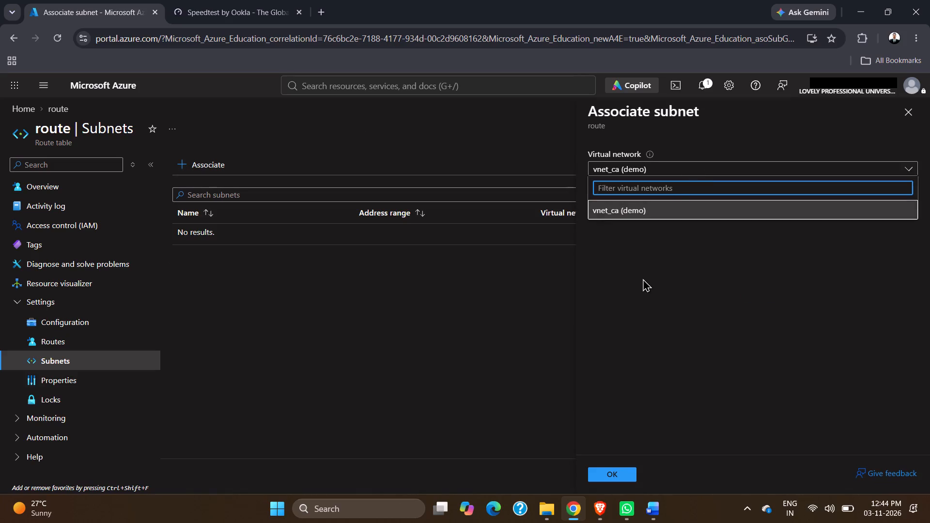
{"action": "left_click", "coordinate": [643, 278]}
{"action": "left_click", "coordinate": [634, 197]}
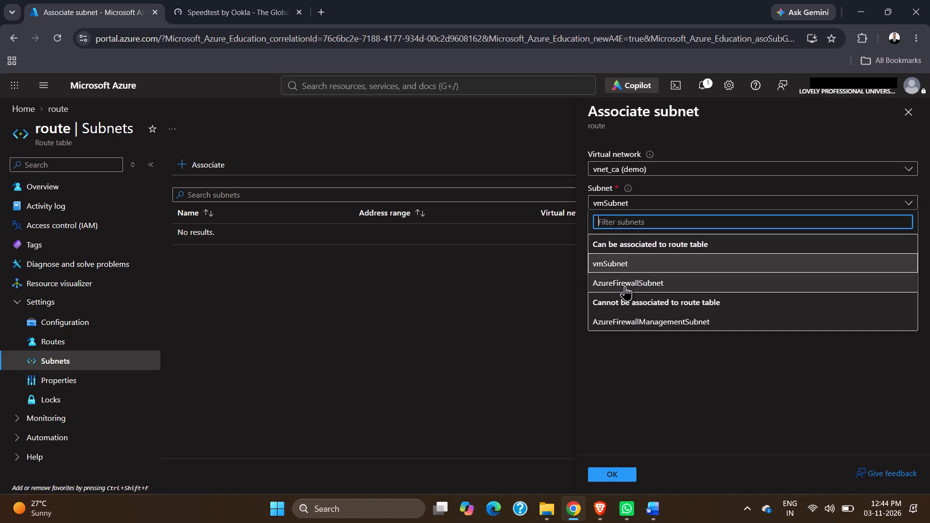
{"action": "left_click", "coordinate": [616, 261]}
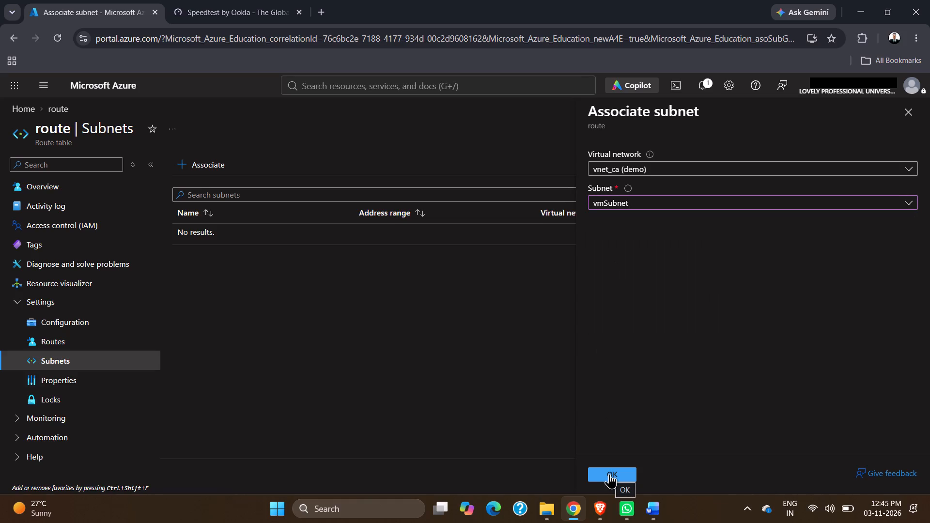
Capture a full-screen screenshot of the filled-in Associate subnet form.
{"action": "key", "text": "Print"}
{"action": "left_click", "coordinate": [446, 25]}
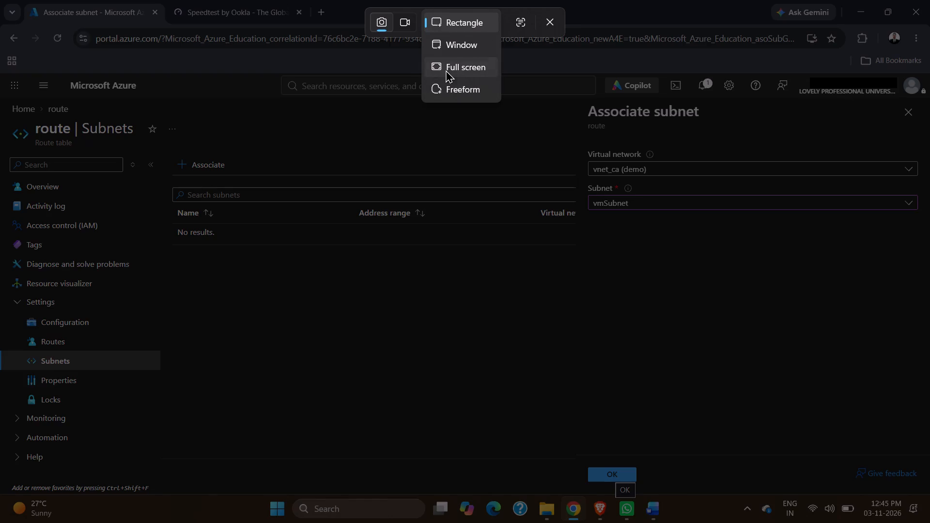
{"action": "left_click", "coordinate": [446, 70]}
In the ca2 Word document, paste the subnet association screenshot on a new line below the route table image.
{"action": "left_click", "coordinate": [658, 515]}
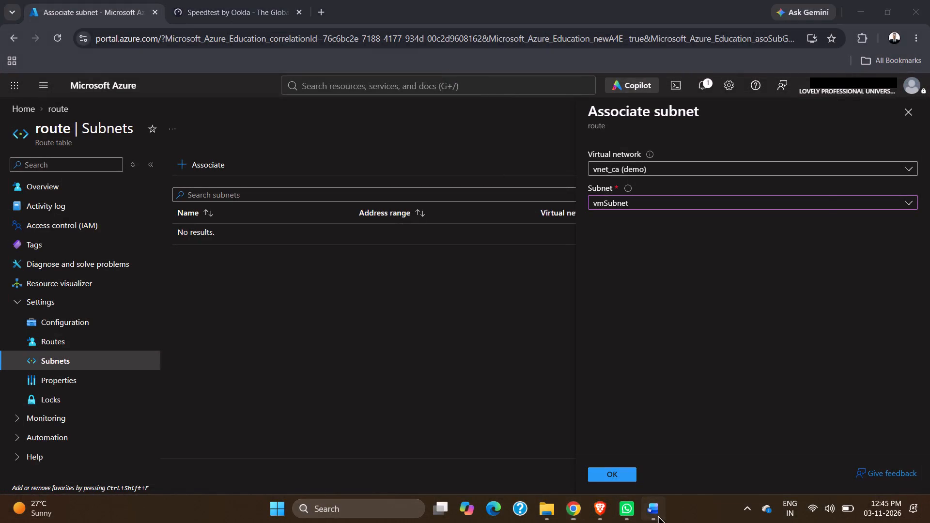
{"action": "scroll", "coordinate": [468, 425], "scroll_direction": "down", "scroll_amount": 7}
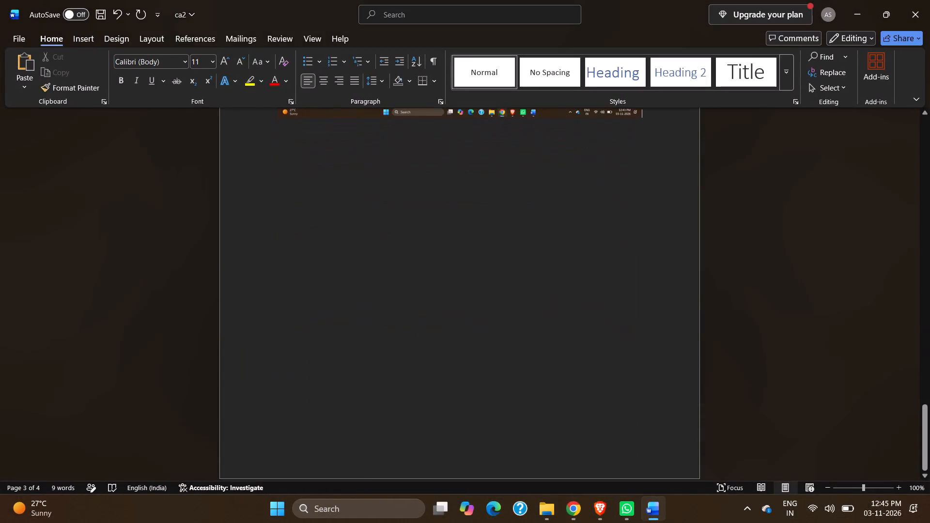
{"action": "left_click", "coordinate": [339, 149]}
{"action": "left_click", "coordinate": [672, 323]}
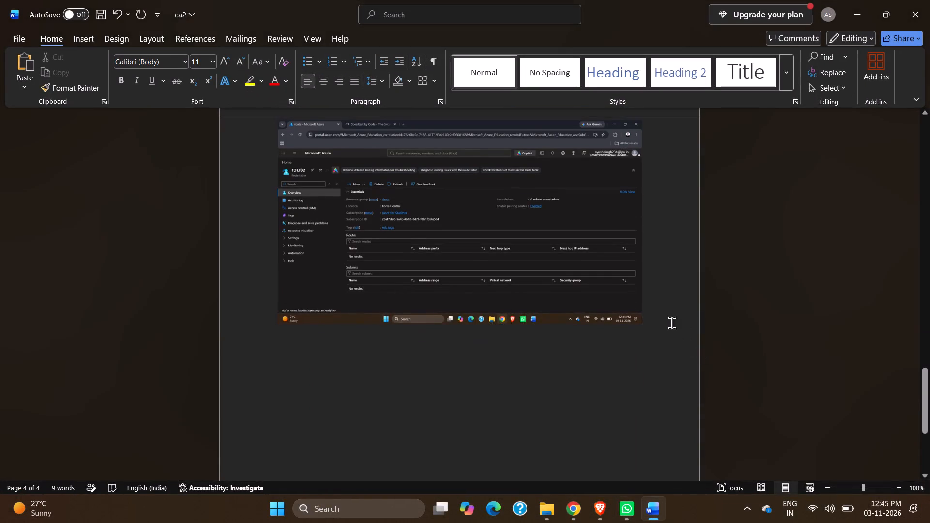
{"action": "key", "text": "Return"}
{"action": "key", "text": "ctrl+v"}
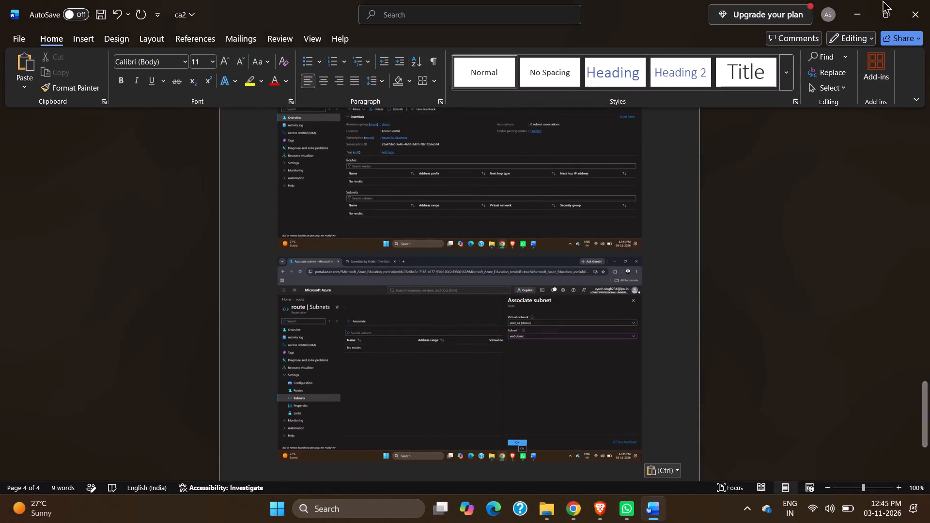
Back in the Azure portal, complete the association of vmSubnet with the route table.
{"action": "left_click", "coordinate": [854, 9]}
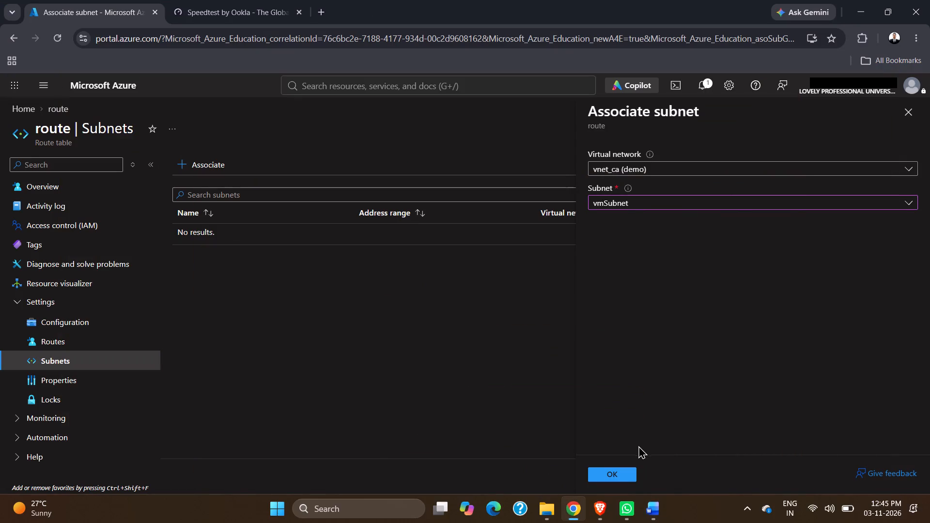
{"action": "left_click", "coordinate": [620, 476]}
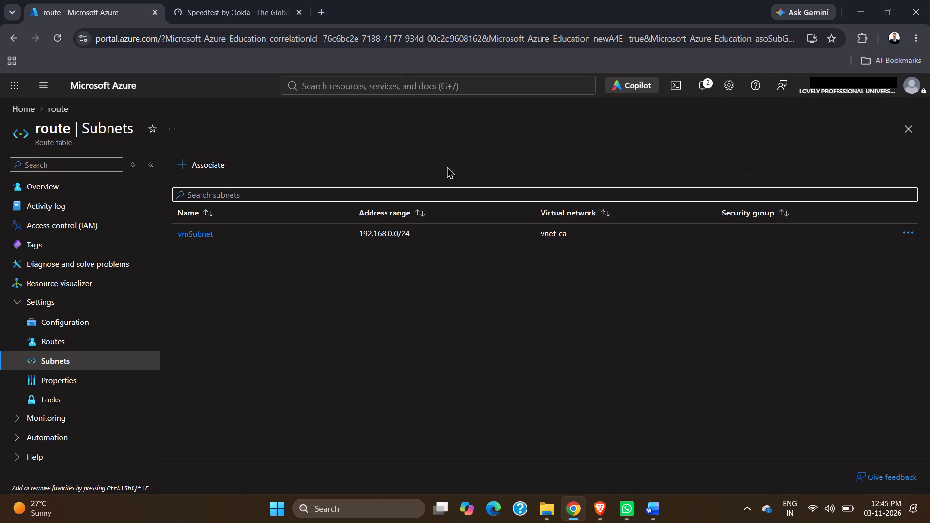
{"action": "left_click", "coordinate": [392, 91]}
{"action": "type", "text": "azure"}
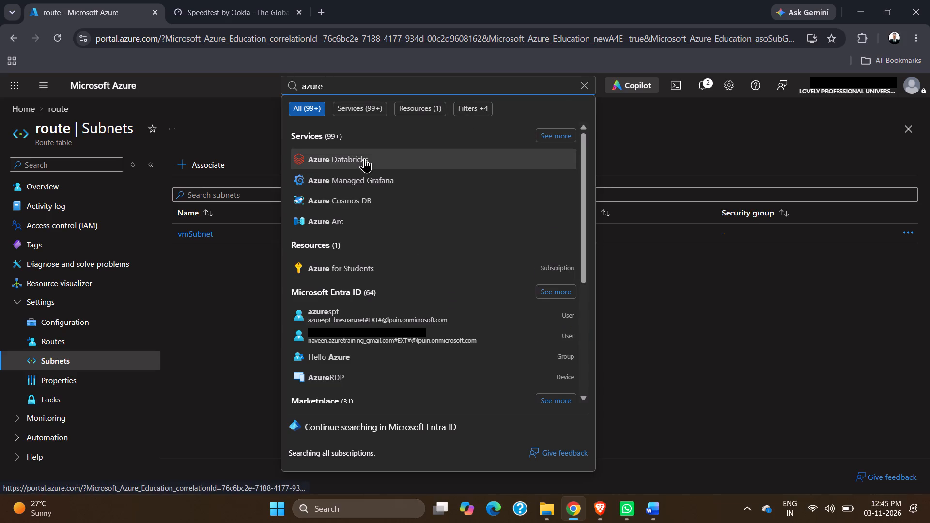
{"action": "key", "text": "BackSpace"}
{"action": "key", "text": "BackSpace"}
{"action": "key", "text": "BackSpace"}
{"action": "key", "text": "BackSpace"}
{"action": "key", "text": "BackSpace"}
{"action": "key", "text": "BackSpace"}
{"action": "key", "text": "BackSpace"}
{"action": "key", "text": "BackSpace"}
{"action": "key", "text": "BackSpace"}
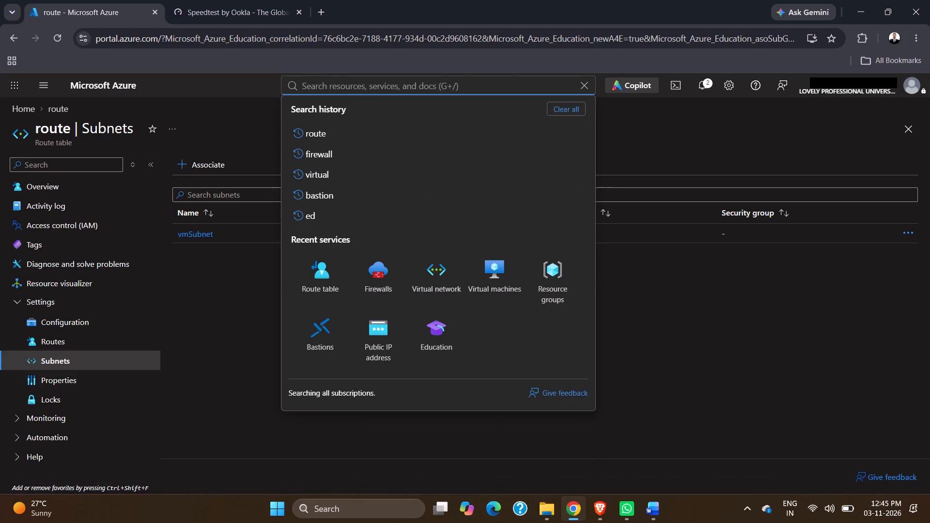
Search the portal for firewall and open the Azure Firewall Policies list.
{"action": "type", "text": "firewall"}
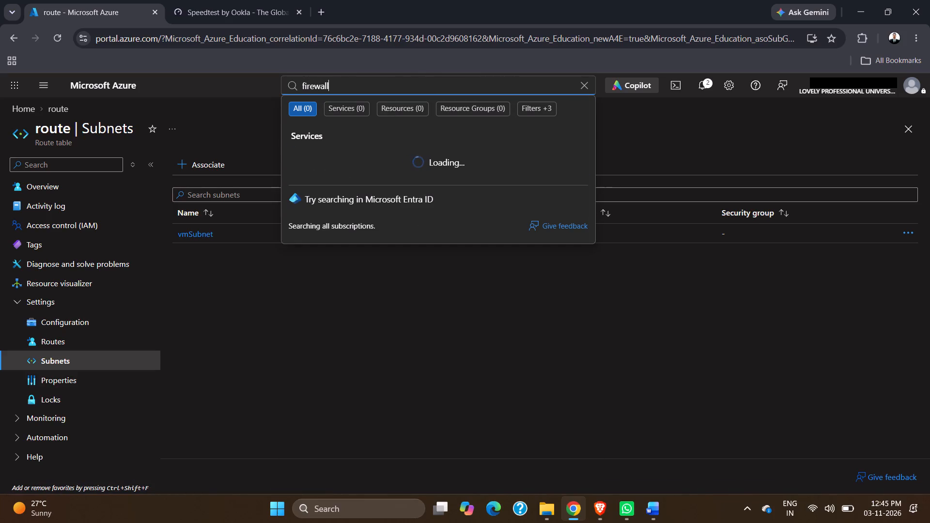
{"action": "left_click", "coordinate": [360, 175]}
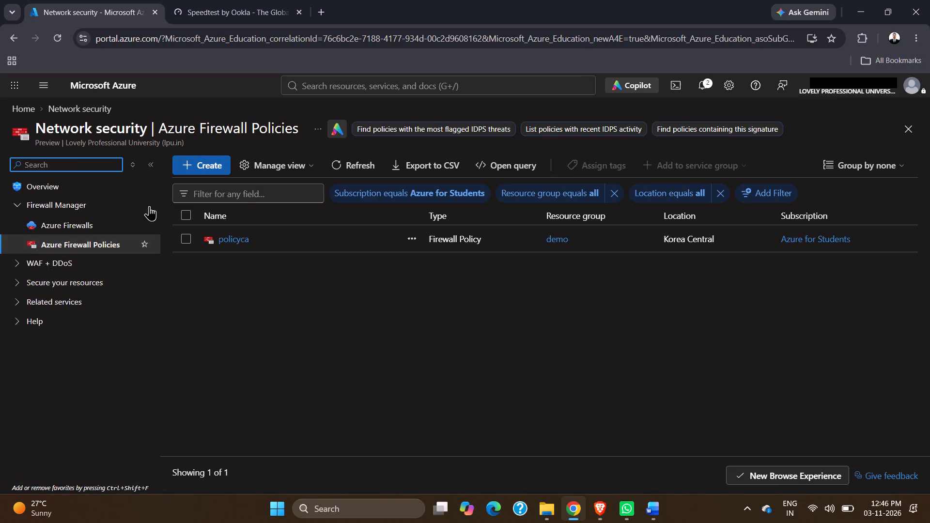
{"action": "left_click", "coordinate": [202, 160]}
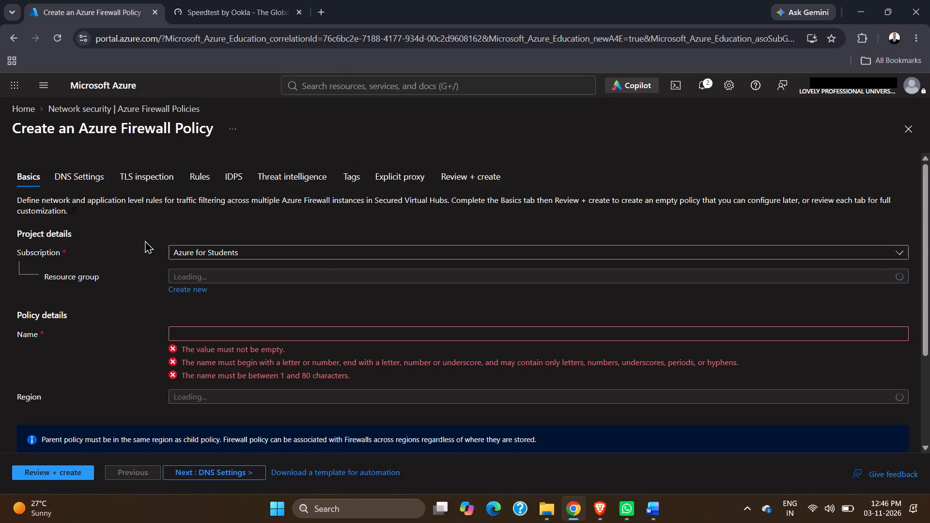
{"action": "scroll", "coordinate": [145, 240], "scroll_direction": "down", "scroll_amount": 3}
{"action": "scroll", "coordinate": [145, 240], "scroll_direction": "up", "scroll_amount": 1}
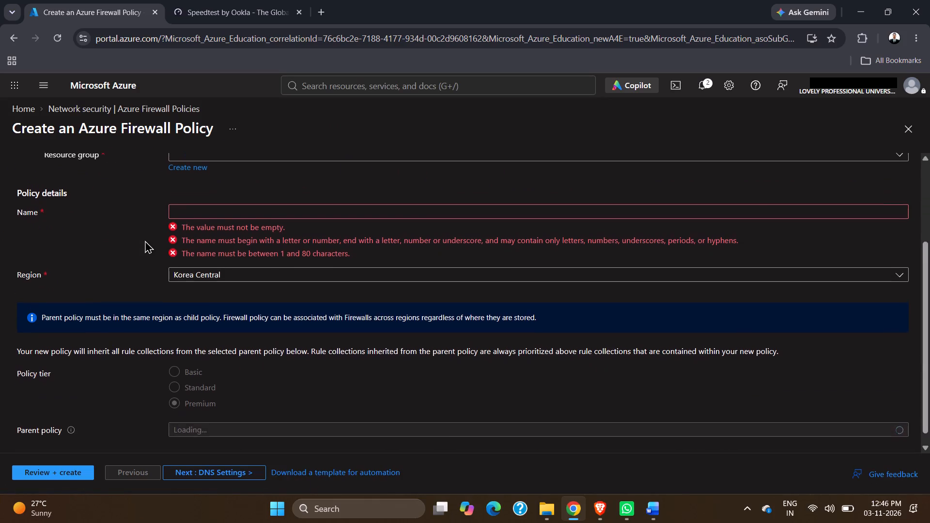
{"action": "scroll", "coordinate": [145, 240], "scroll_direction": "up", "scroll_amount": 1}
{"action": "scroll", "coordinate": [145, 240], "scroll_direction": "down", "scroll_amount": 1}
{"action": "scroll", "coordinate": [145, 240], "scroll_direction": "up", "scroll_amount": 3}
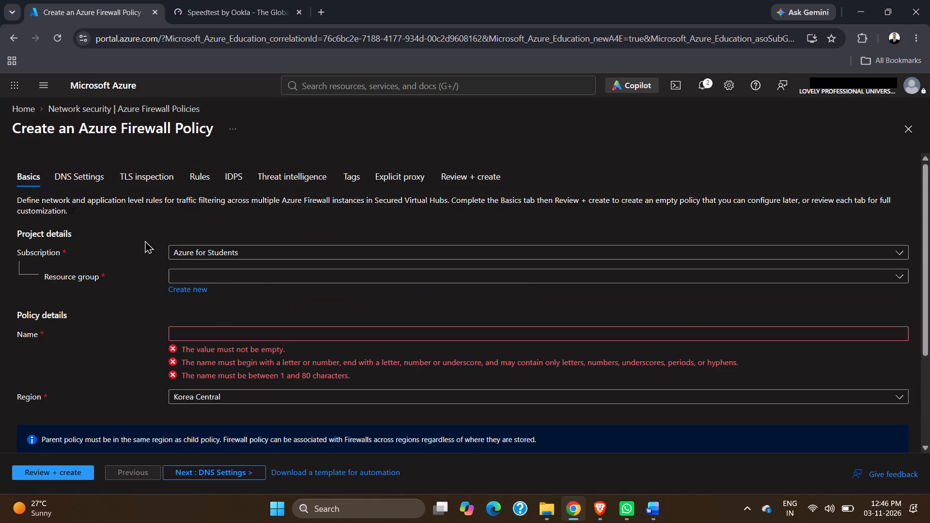
{"action": "left_click", "coordinate": [604, 516]}
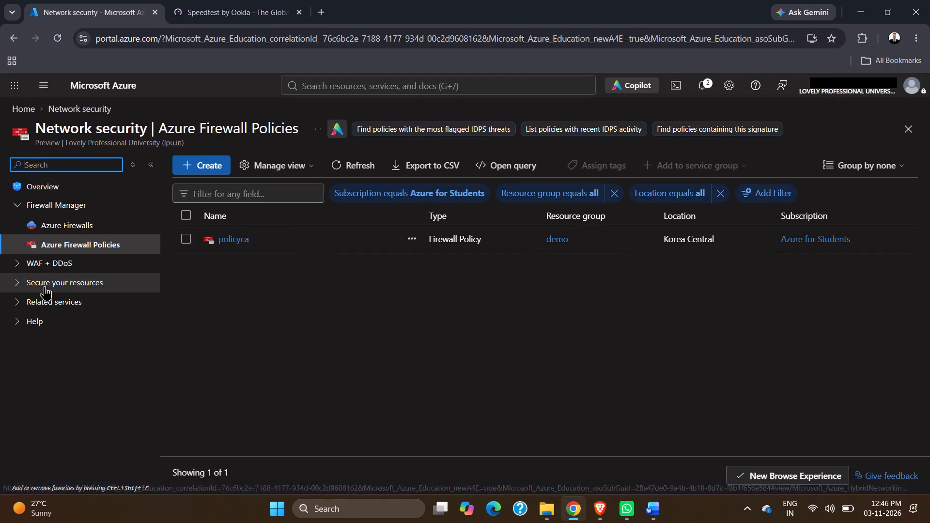
{"action": "left_click", "coordinate": [45, 286]}
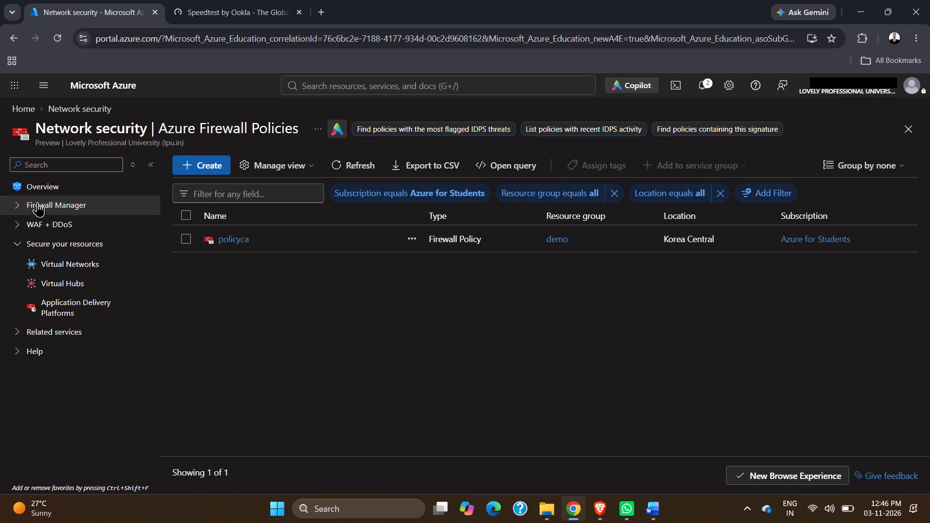
{"action": "left_click", "coordinate": [231, 242]}
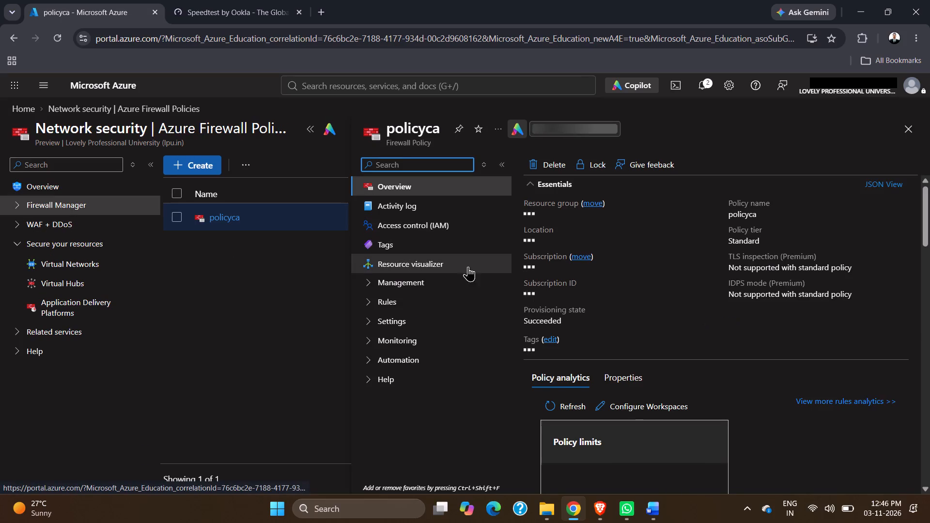
{"action": "left_click", "coordinate": [372, 282]}
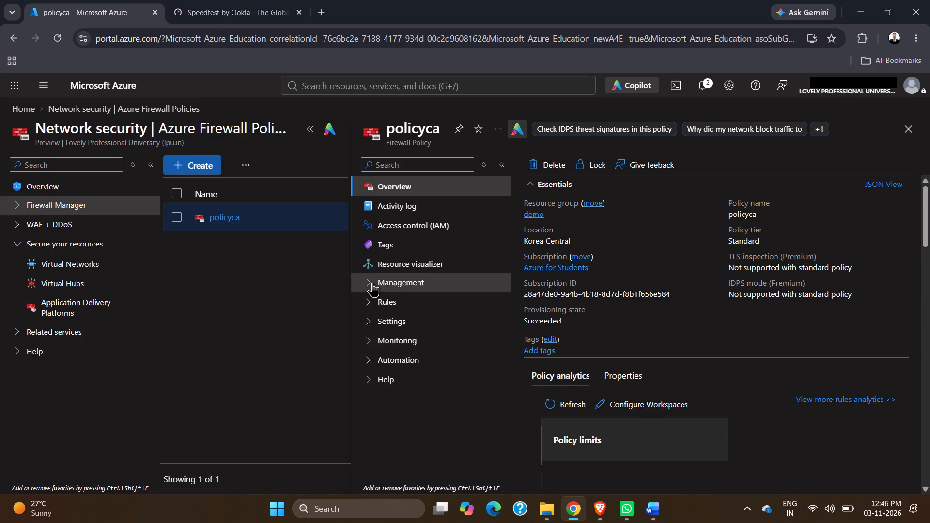
{"action": "left_click", "coordinate": [364, 317]}
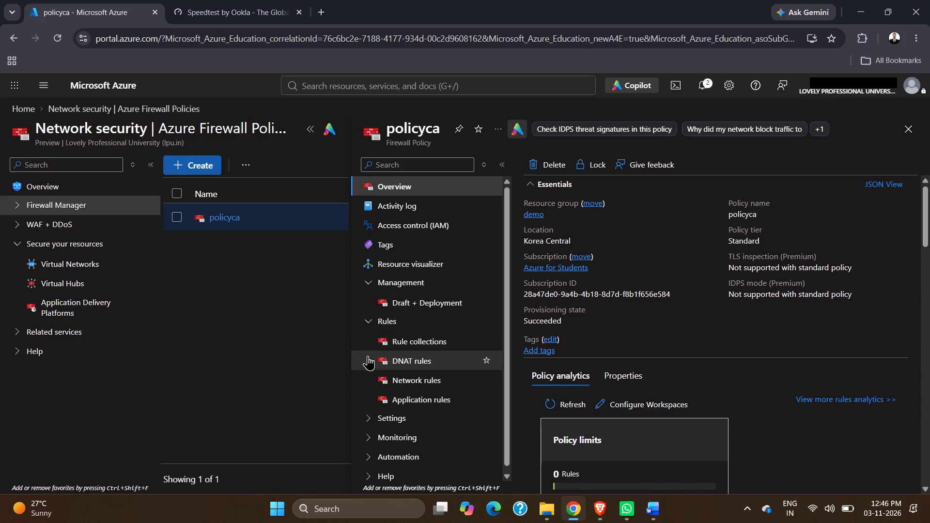
{"action": "left_click", "coordinate": [409, 339]}
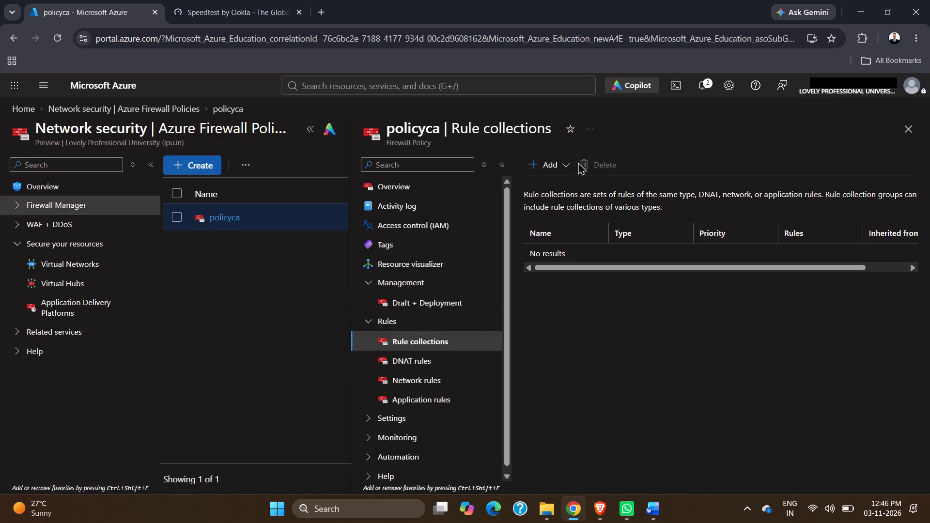
Add a rule collection group named ruleca with priority 200 to the policyca firewall policy.
{"action": "left_click", "coordinate": [543, 162]}
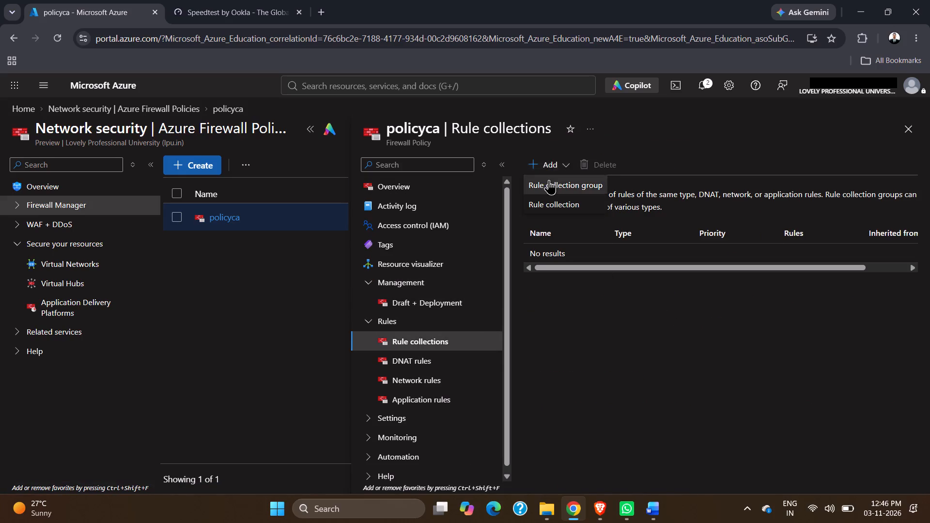
{"action": "left_click", "coordinate": [601, 508]}
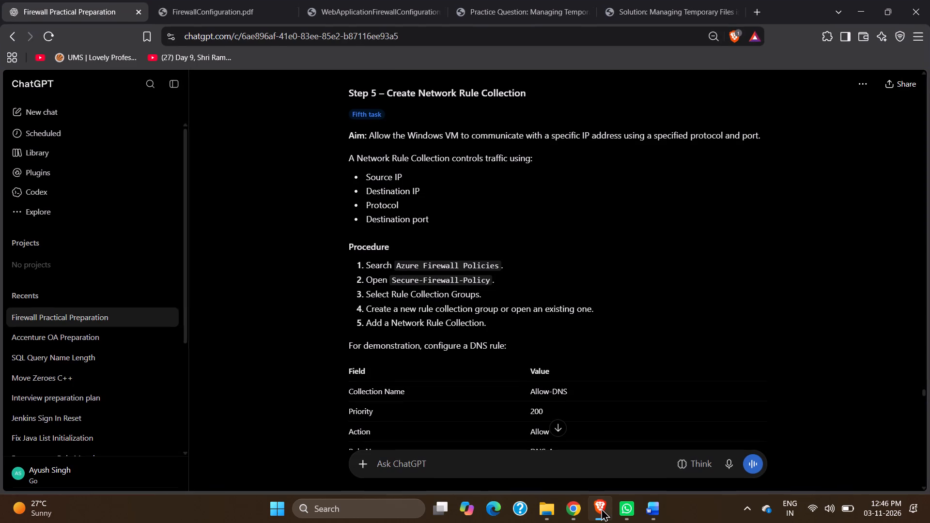
{"action": "left_click", "coordinate": [864, 9]}
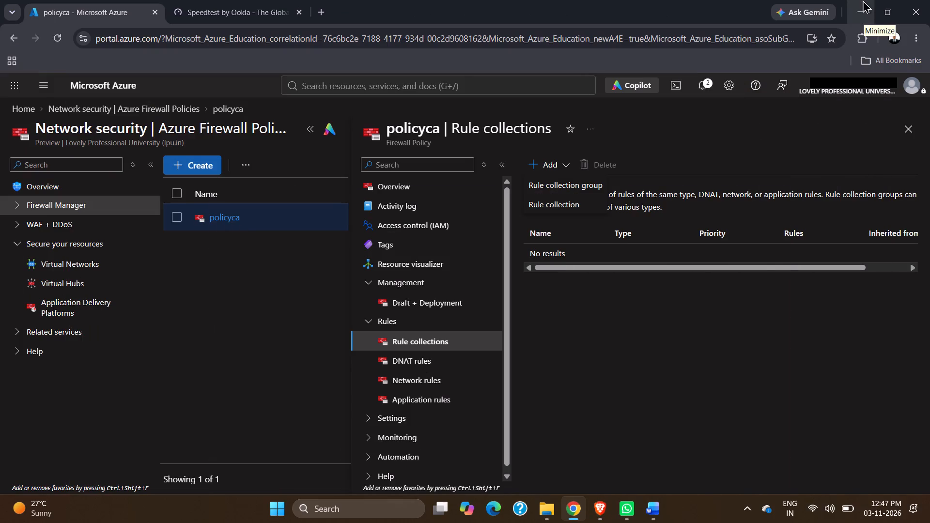
{"action": "left_click", "coordinate": [547, 183]}
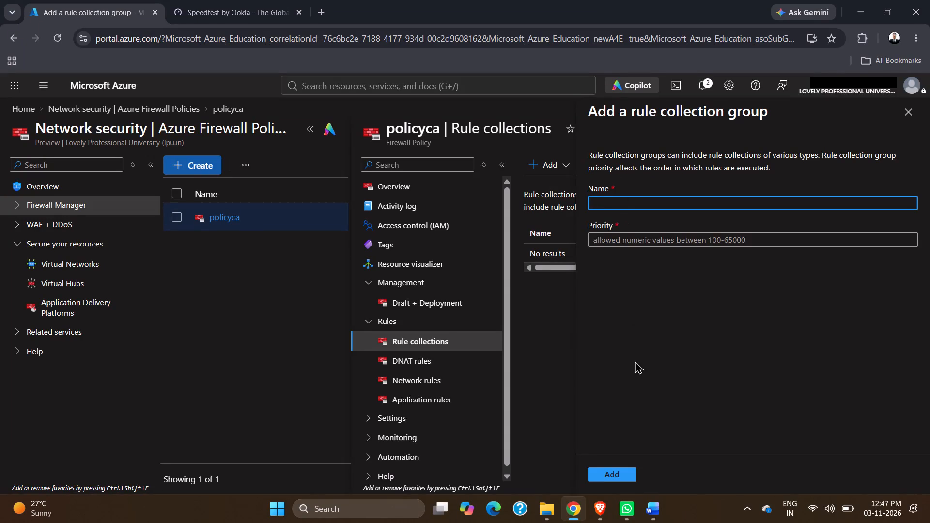
{"action": "type", "text": "ruleca"}
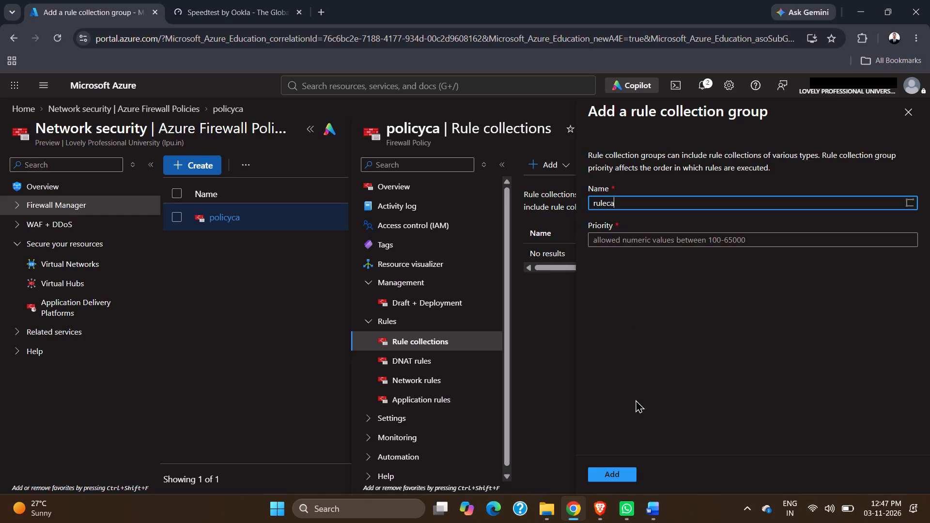
{"action": "left_click", "coordinate": [635, 247]}
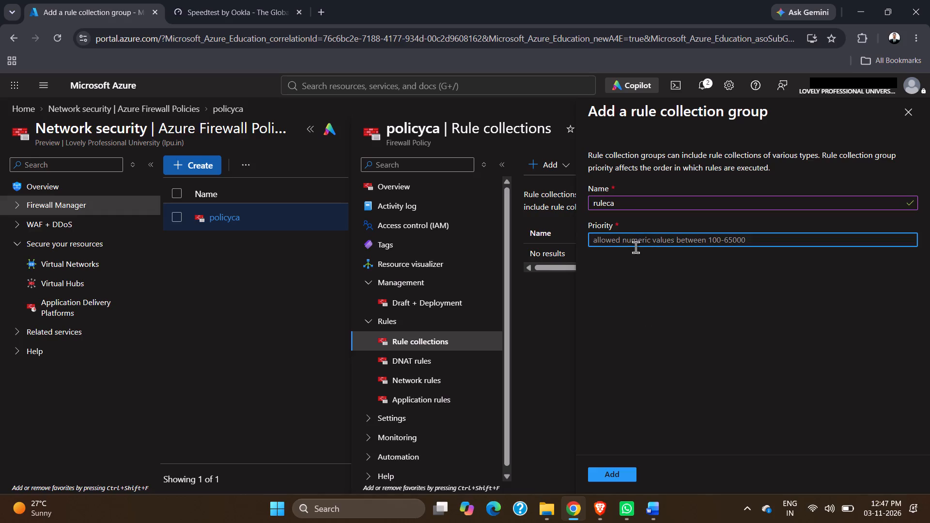
{"action": "type", "text": "100"}
{"action": "key", "text": "BackSpace"}
{"action": "key", "text": "BackSpace"}
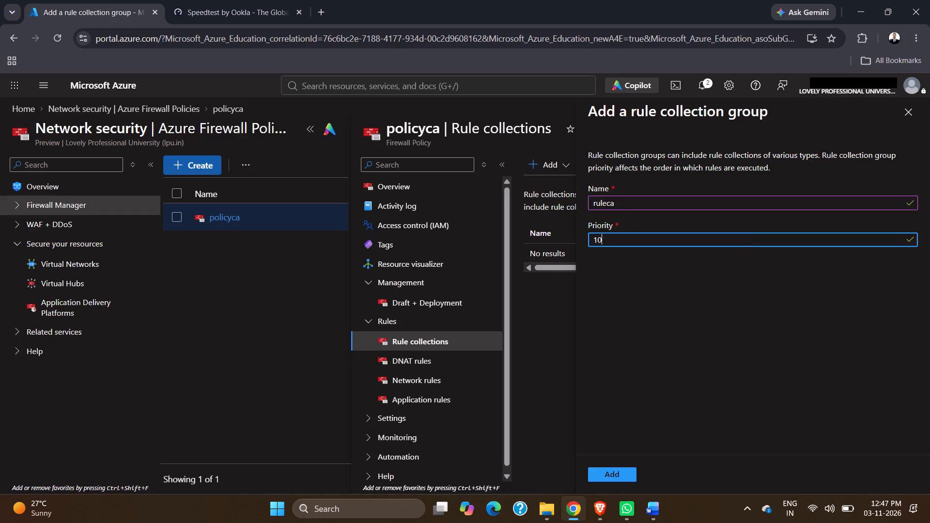
{"action": "key", "text": "BackSpace"}
{"action": "type", "text": "200"}
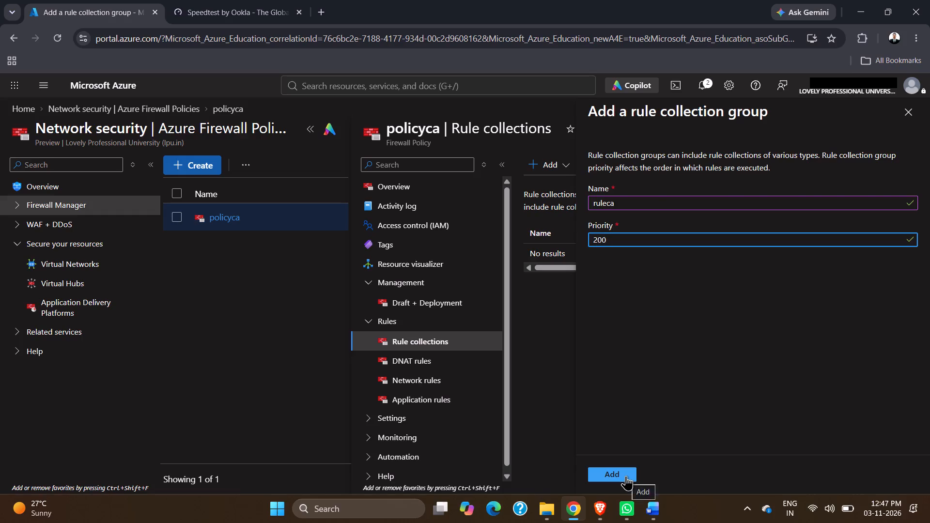
{"action": "left_click", "coordinate": [626, 476]}
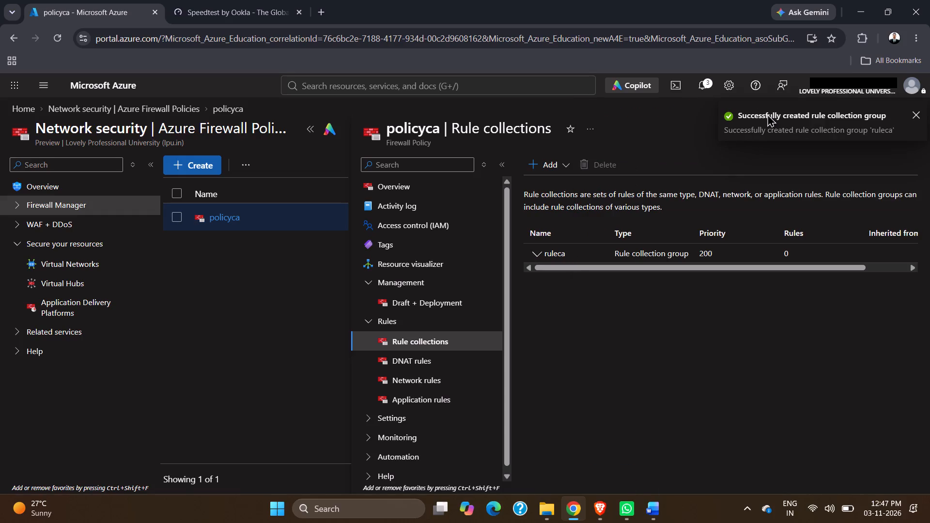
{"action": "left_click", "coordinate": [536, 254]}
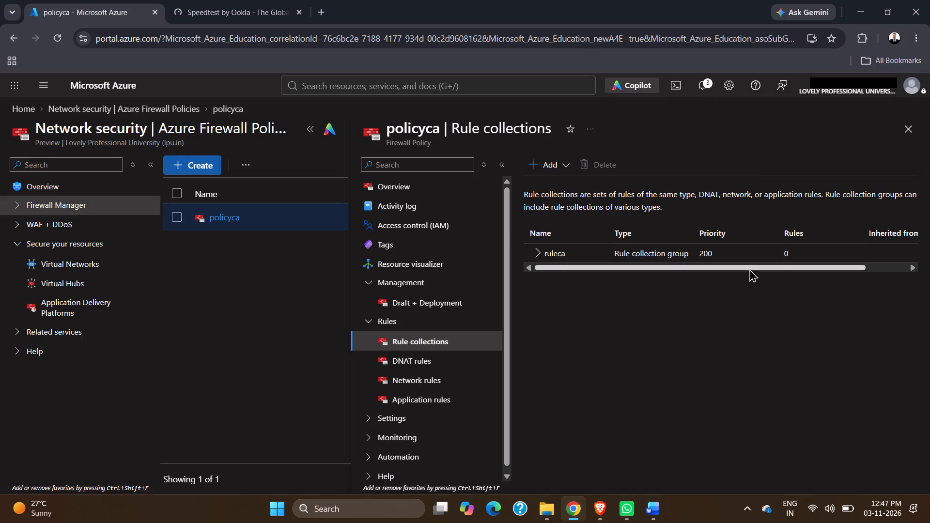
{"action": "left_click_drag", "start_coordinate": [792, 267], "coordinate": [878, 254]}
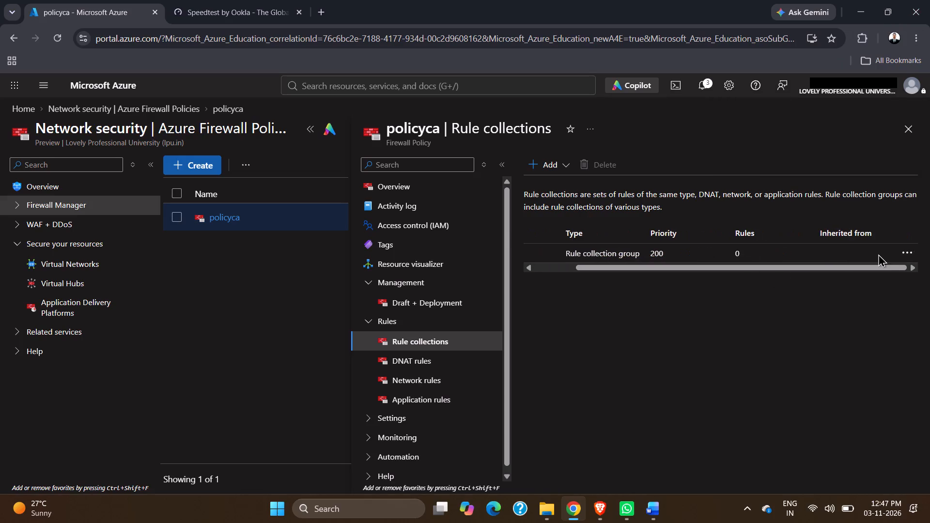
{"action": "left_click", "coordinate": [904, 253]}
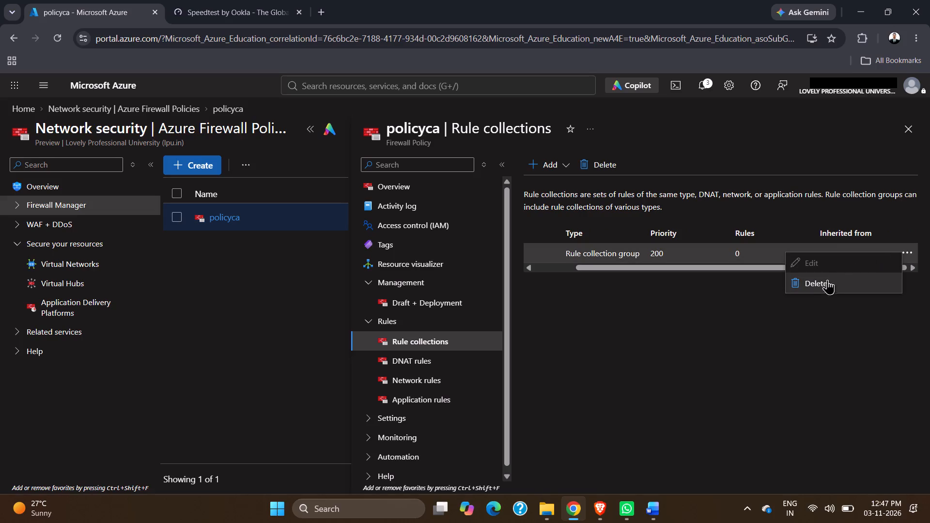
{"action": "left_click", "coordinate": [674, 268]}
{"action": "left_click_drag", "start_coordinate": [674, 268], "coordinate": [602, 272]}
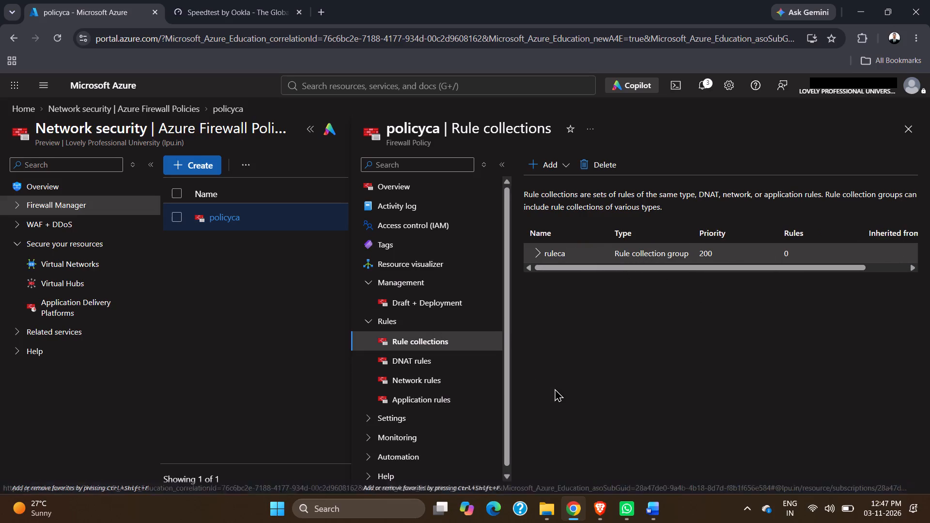
Capture a full-screen screenshot of the policyca rule collections page showing the ruleca group.
{"action": "key", "text": "Print"}
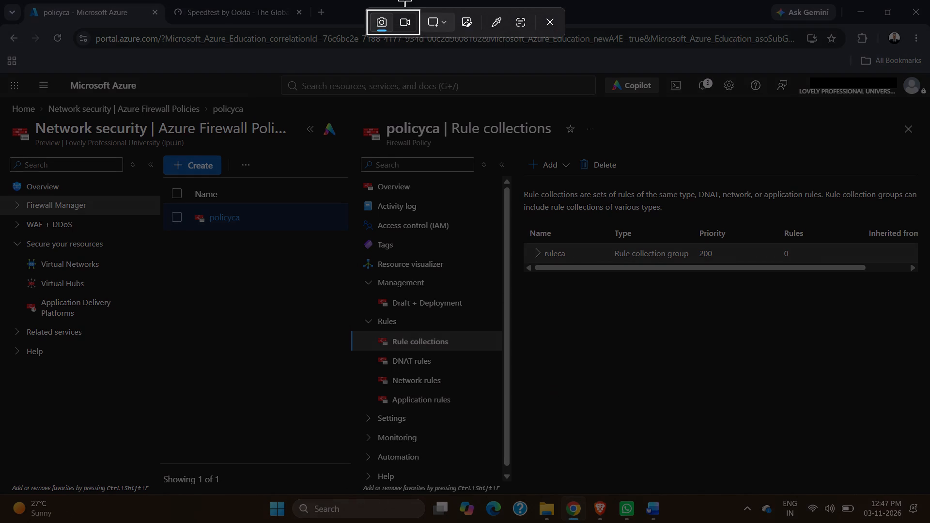
{"action": "left_click", "coordinate": [440, 14]}
{"action": "left_click", "coordinate": [449, 66]}
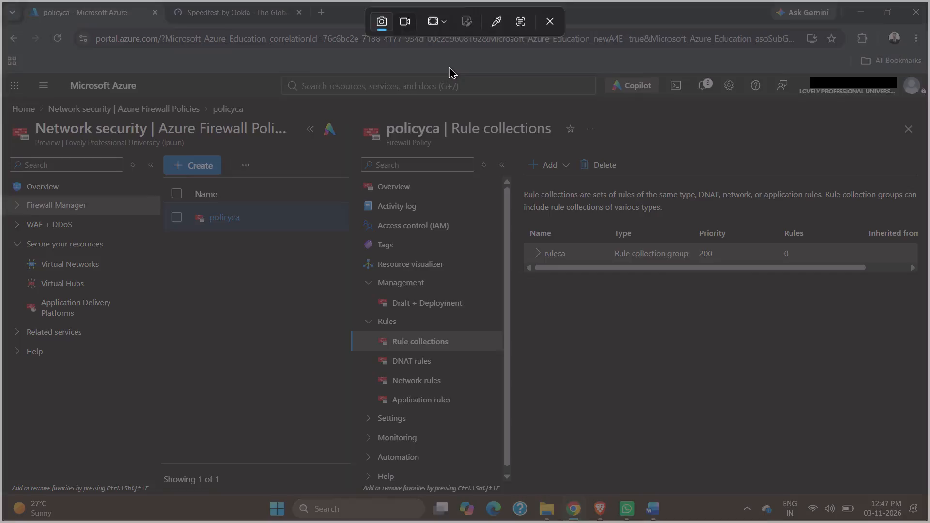
In the ca2 Word document, paste the rule collections screenshot on a new line below the subnet association image.
{"action": "left_click", "coordinate": [652, 509]}
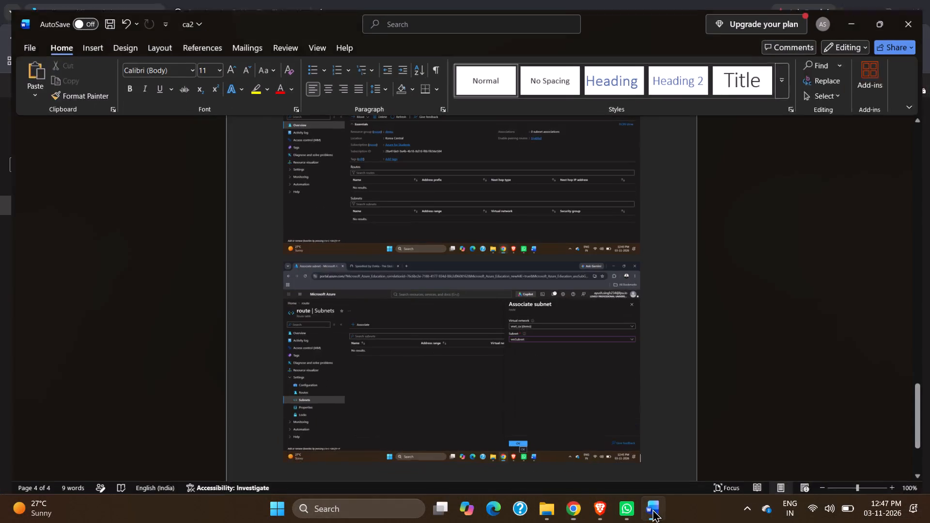
{"action": "scroll", "coordinate": [456, 437], "scroll_direction": "down", "scroll_amount": 2}
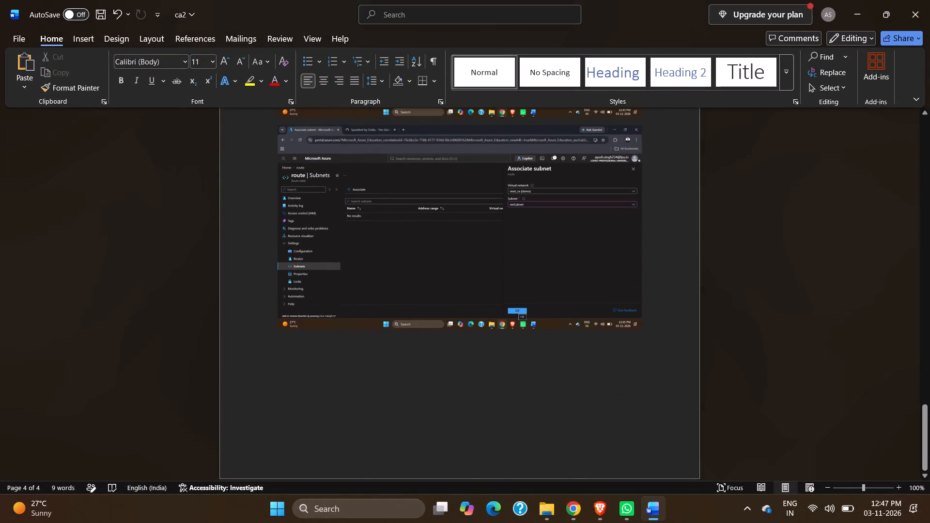
{"action": "key", "text": "Return"}
{"action": "key", "text": "Return"}
{"action": "key", "text": "ctrl+v"}
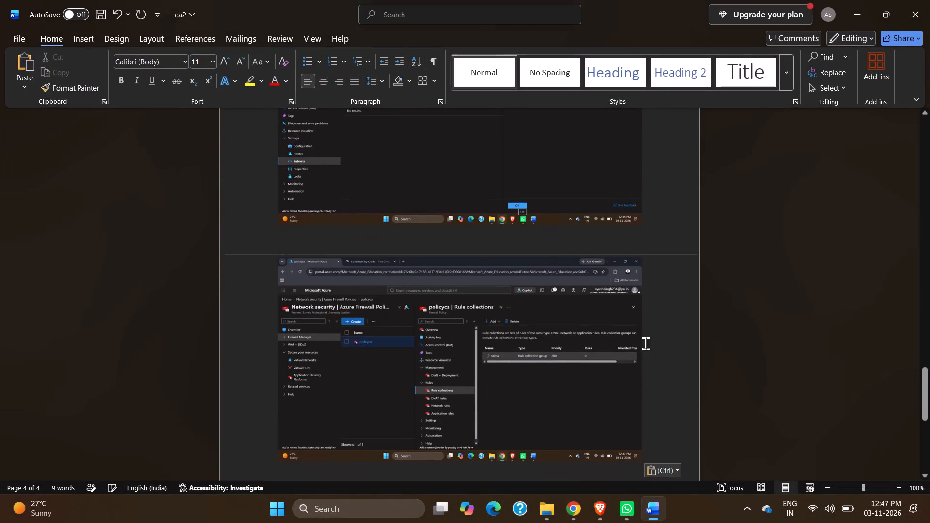
Back in the Azure portal, start a DNAT rule collection for policyca named rulecollectionca with priority 200 in the ruleca group.
{"action": "left_click", "coordinate": [855, 17]}
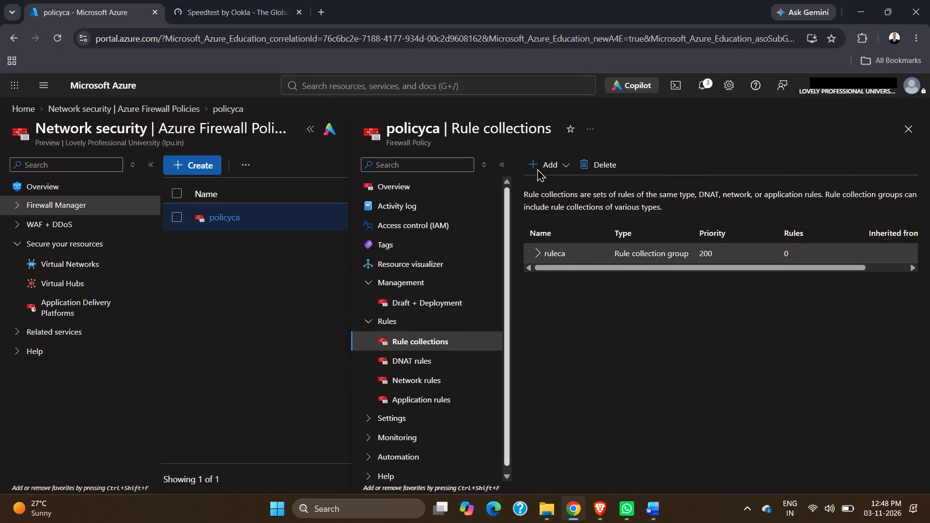
{"action": "left_click", "coordinate": [553, 153]}
{"action": "left_click", "coordinate": [549, 209]}
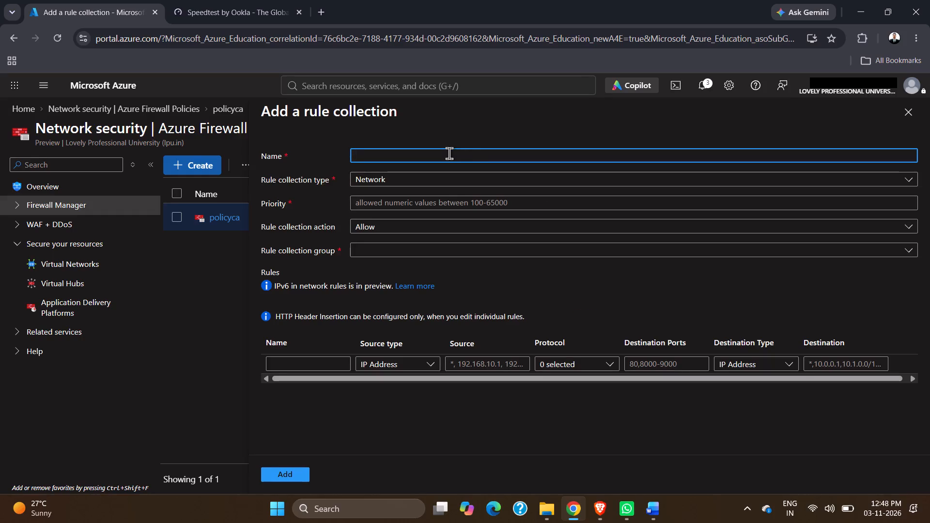
{"action": "type", "text": "rule"}
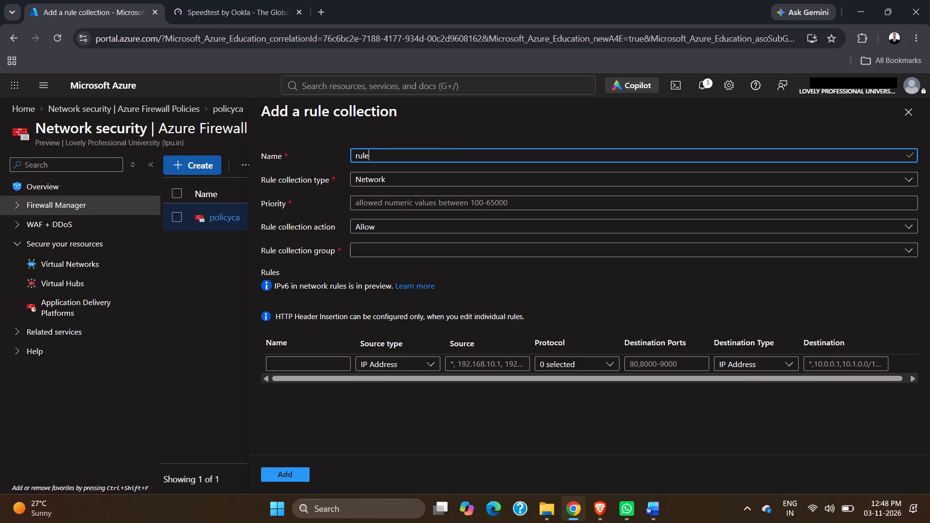
{"action": "type", "text": "coll"}
{"action": "type", "text": "ectionca"}
{"action": "left_click", "coordinate": [438, 183]}
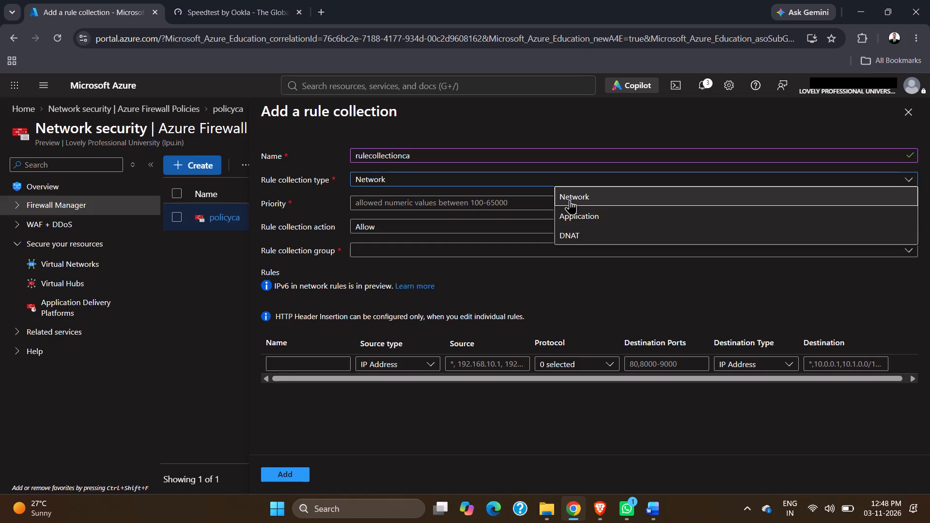
{"action": "left_click", "coordinate": [570, 231]}
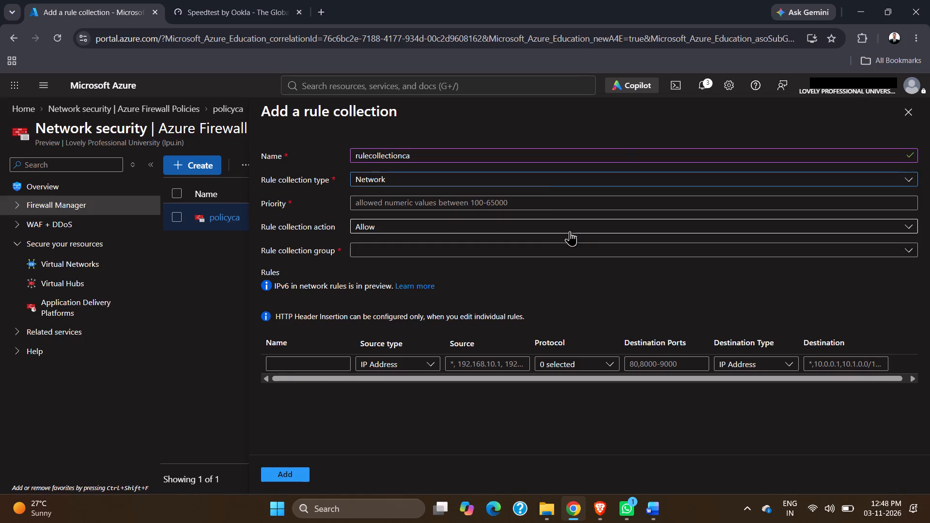
{"action": "left_click", "coordinate": [460, 207]}
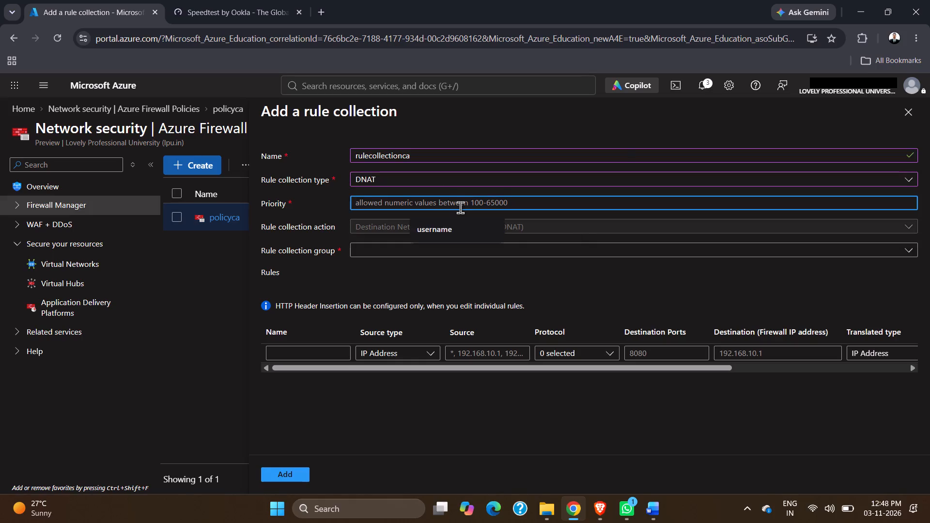
{"action": "type", "text": "200"}
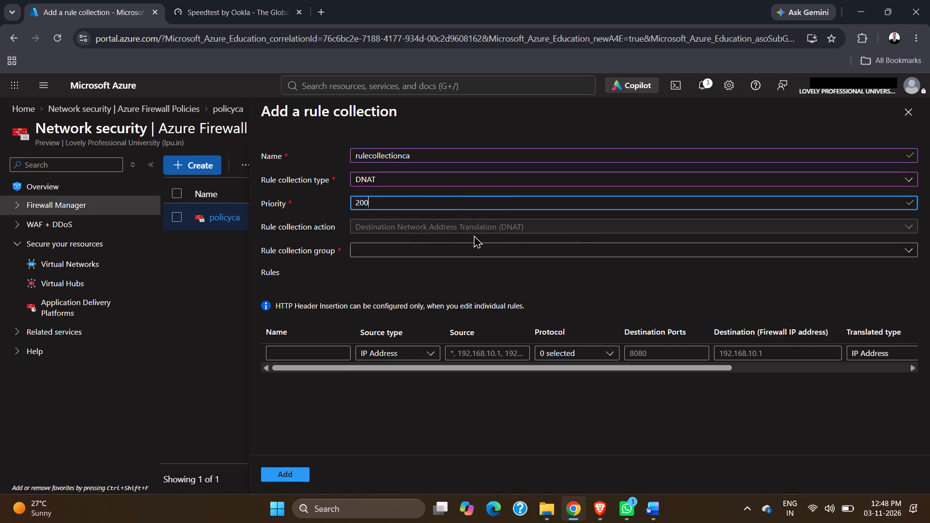
{"action": "left_click", "coordinate": [473, 248]}
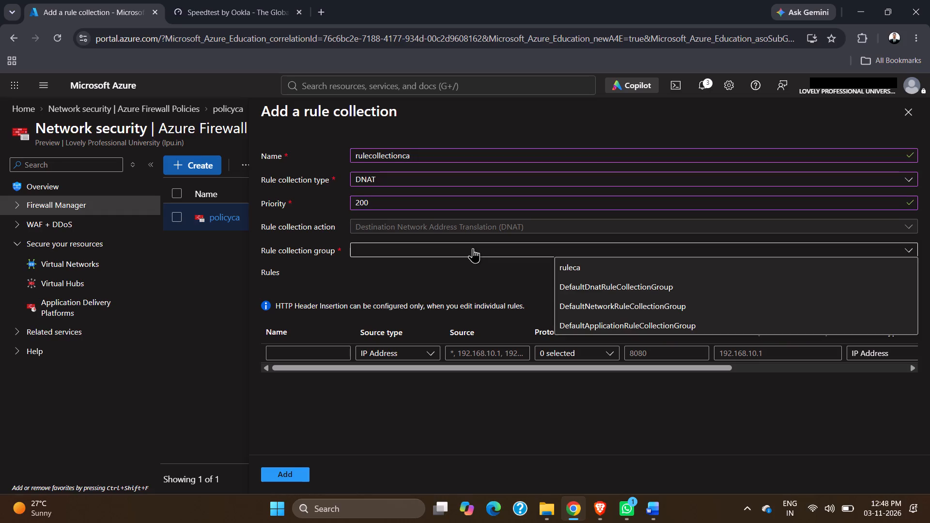
{"action": "left_click", "coordinate": [576, 262]}
Begin the first rule of the DNAT rule collection, starting with its name.
{"action": "scroll", "coordinate": [576, 262], "scroll_direction": "down", "scroll_amount": 1}
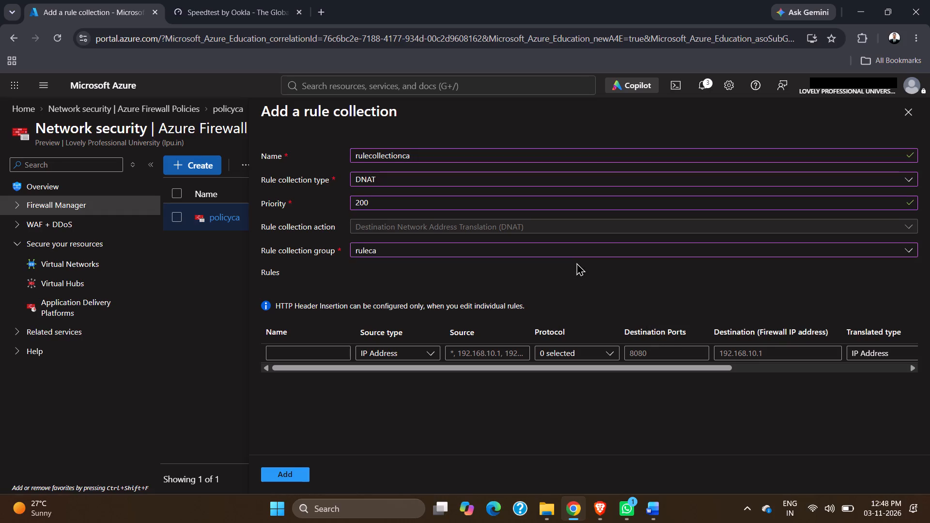
{"action": "scroll", "coordinate": [576, 262], "scroll_direction": "down", "scroll_amount": 1}
{"action": "left_click", "coordinate": [300, 352]}
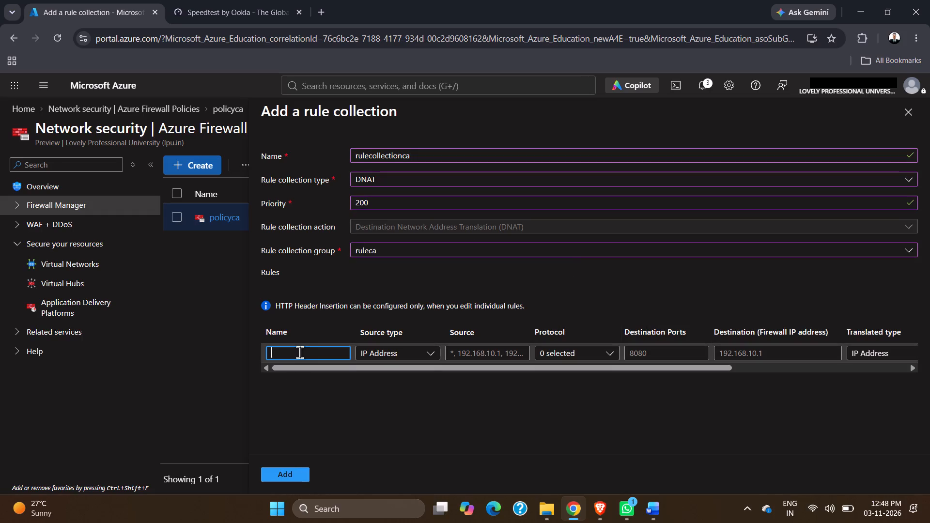
Name the first DNAT rule google and set its protocol to UDP.
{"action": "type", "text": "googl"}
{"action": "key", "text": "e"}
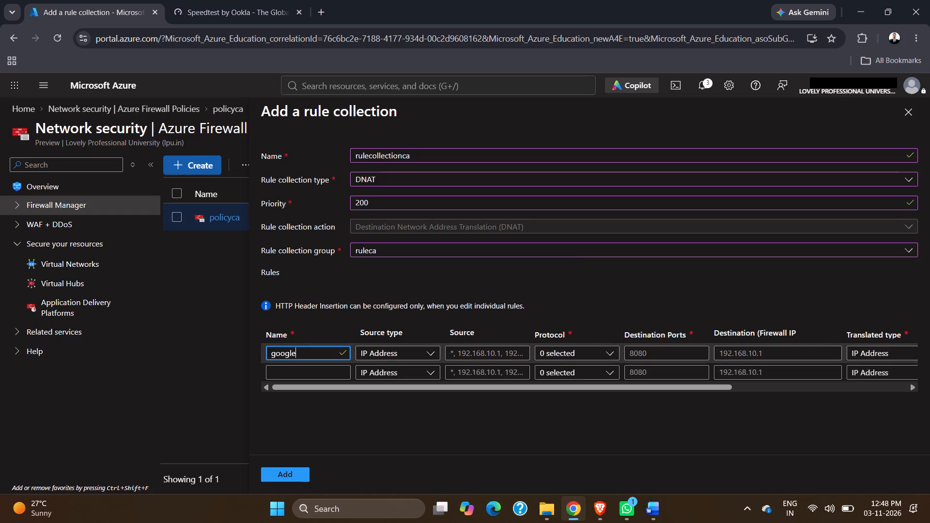
{"action": "left_click", "coordinate": [585, 349]}
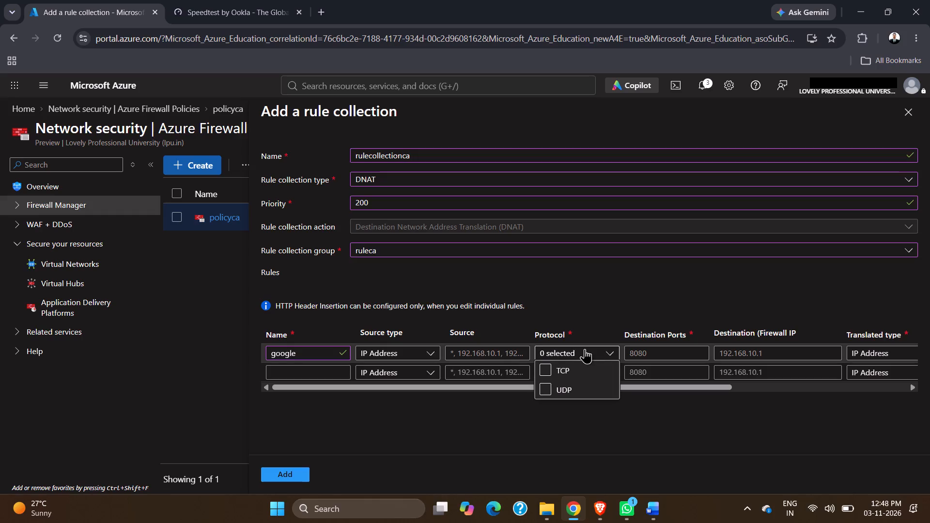
{"action": "left_click", "coordinate": [548, 394]}
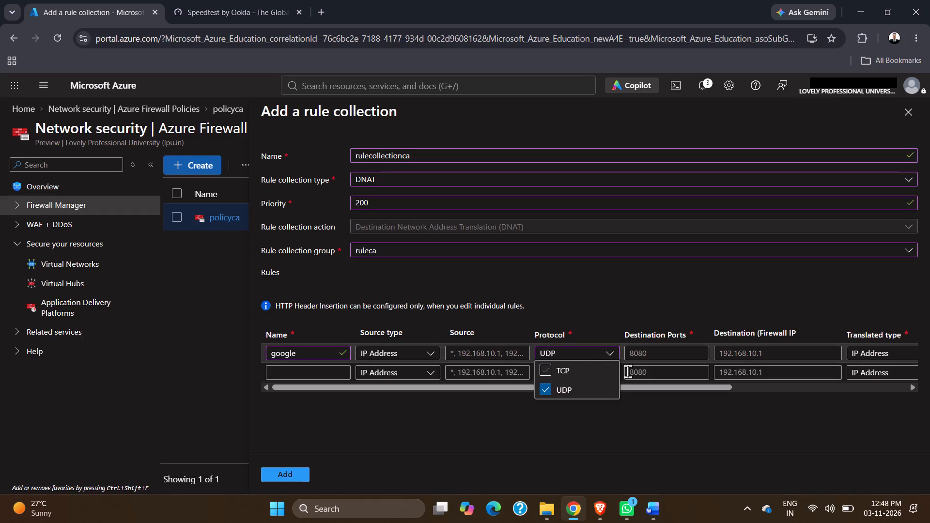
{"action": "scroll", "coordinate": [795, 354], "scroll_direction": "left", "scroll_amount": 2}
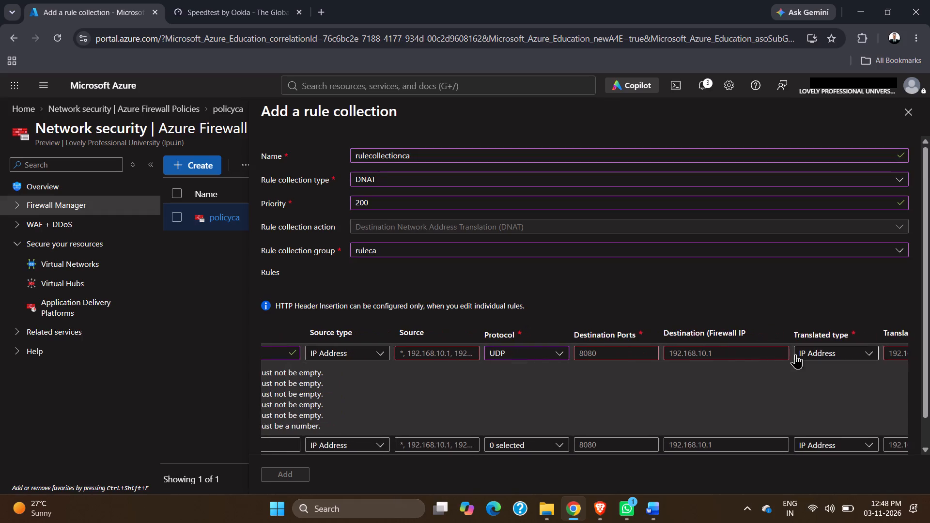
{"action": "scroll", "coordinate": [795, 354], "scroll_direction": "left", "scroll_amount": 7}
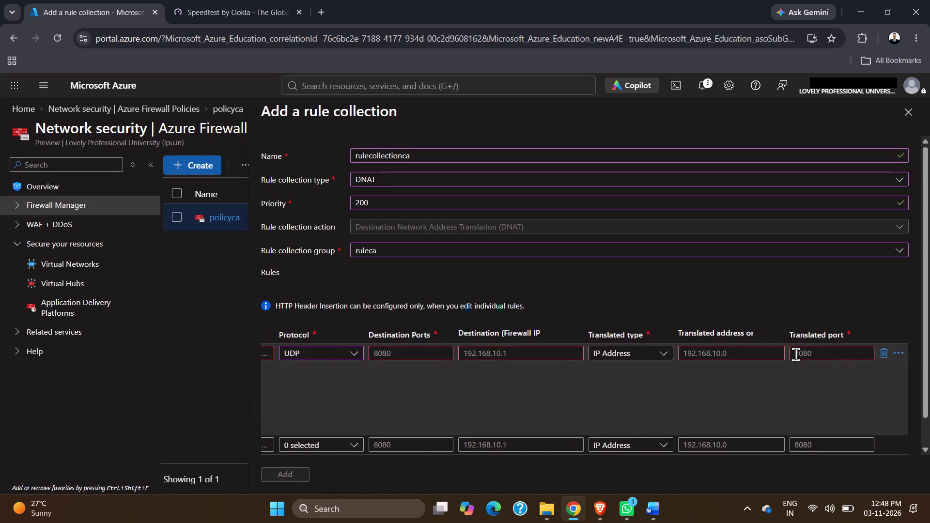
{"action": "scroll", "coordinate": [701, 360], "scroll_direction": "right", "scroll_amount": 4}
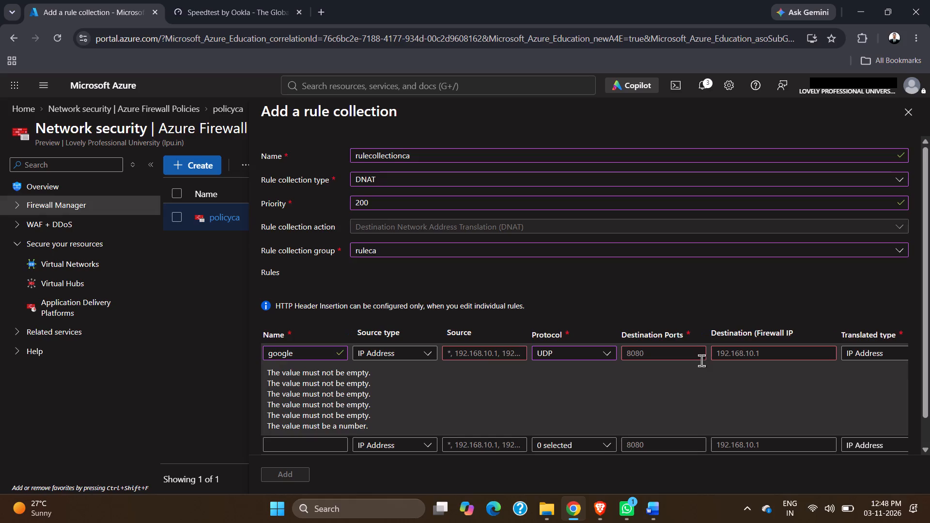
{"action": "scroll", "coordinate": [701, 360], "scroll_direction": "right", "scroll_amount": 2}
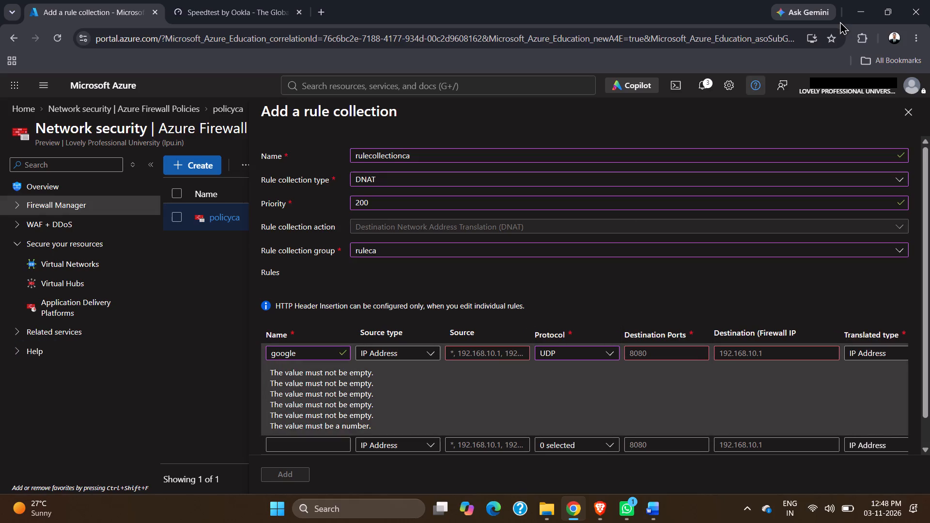
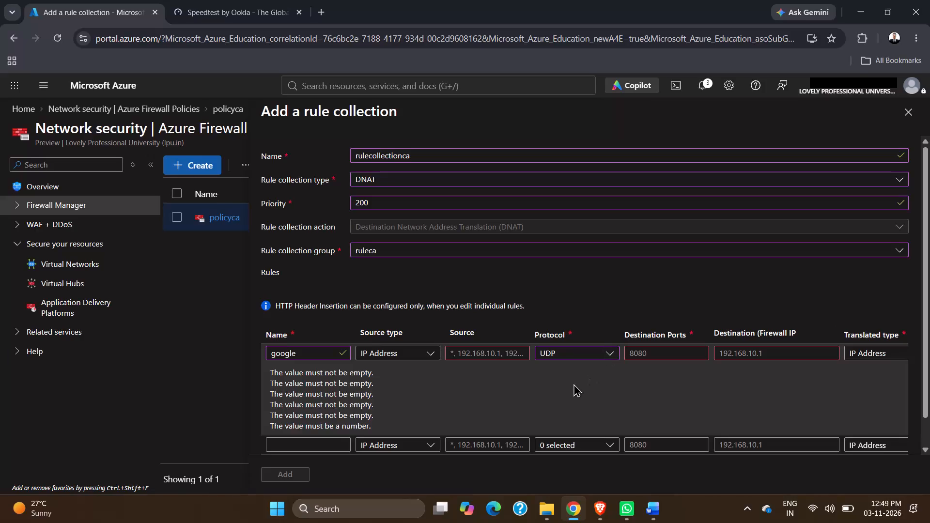
Set the source type of the google rule to IP Address in the DNAT rule collection.
{"action": "scroll", "coordinate": [573, 384], "scroll_direction": "right", "scroll_amount": 2}
{"action": "left_click", "coordinate": [390, 352]}
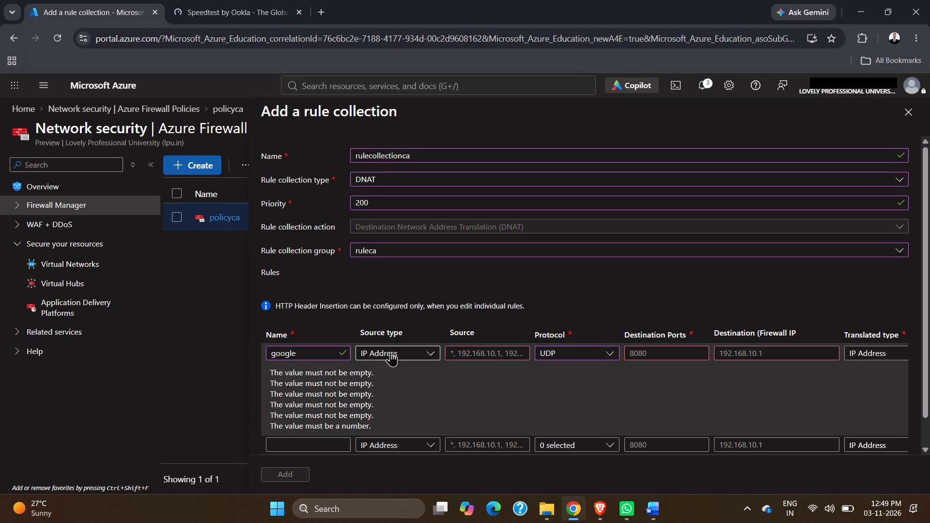
{"action": "left_click", "coordinate": [385, 369]}
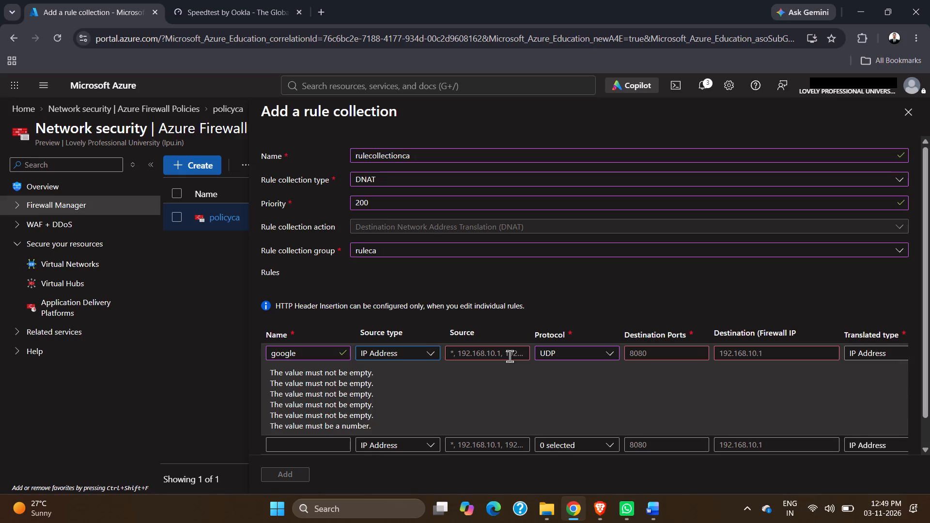
Capture a screenshot of the rule collection form showing the rulecollectionca settings and the google rule.
{"action": "key", "text": "Print"}
{"action": "left_click", "coordinate": [437, 18]}
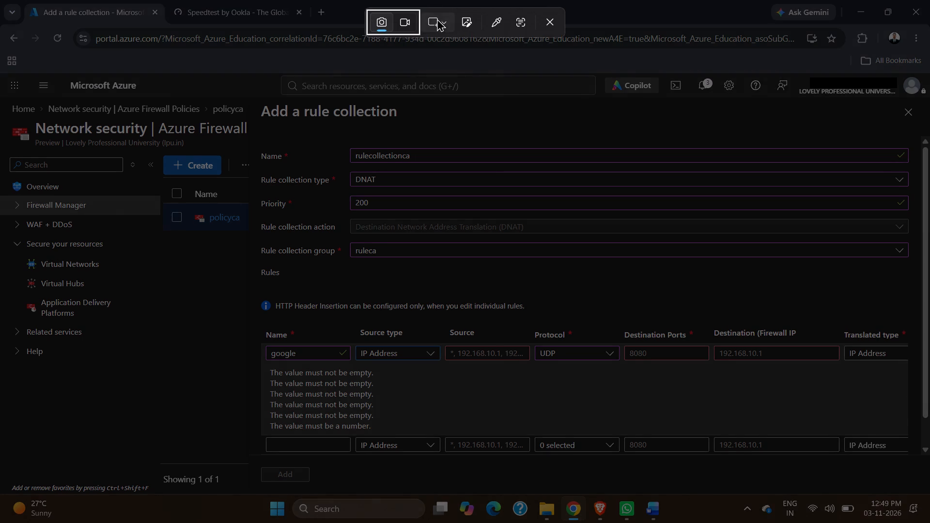
Capture a full-screen screenshot of the DNAT rule collection form for rulecollectionca with the google rule started.
{"action": "left_click", "coordinate": [433, 67]}
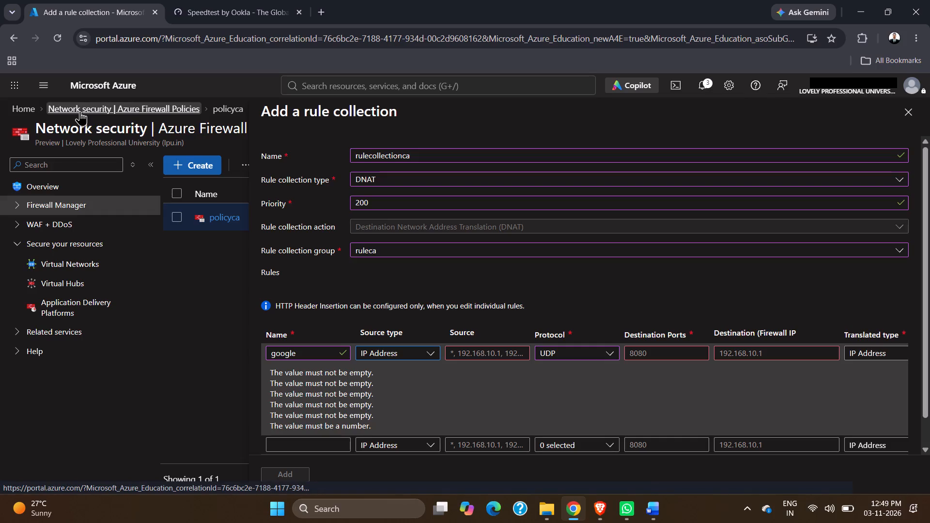
Leave the rule collection form for the Azure portal home page, discarding the unsaved edits.
{"action": "left_click", "coordinate": [34, 108]}
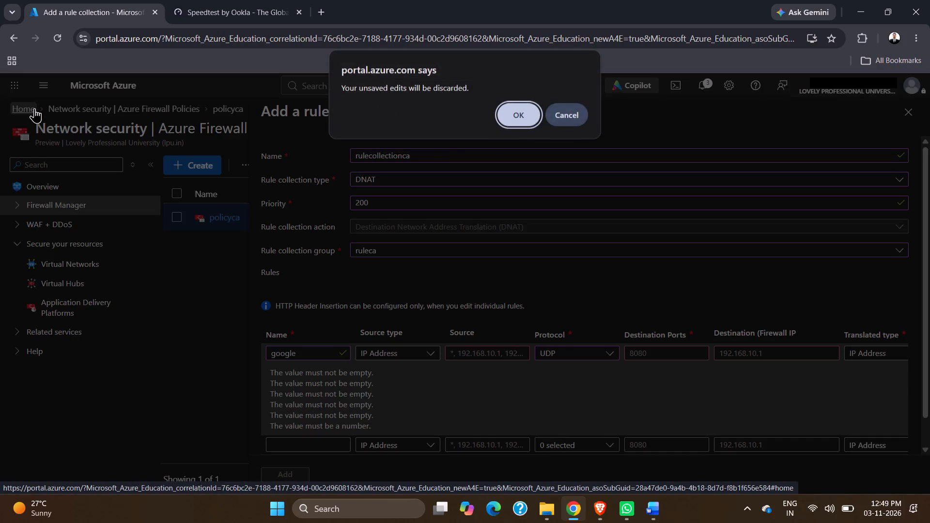
{"action": "left_click", "coordinate": [512, 118]}
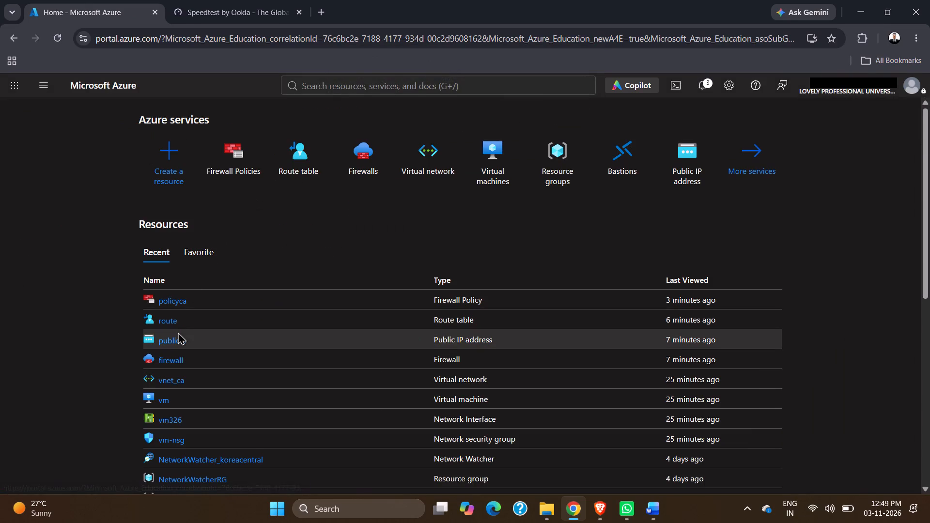
In the ca2 Word document, paste the rule collection form screenshot below the policyca rule collections image, leaving a blank line between them.
{"action": "left_click", "coordinate": [656, 510]}
{"action": "scroll", "coordinate": [486, 402], "scroll_direction": "down", "scroll_amount": 1}
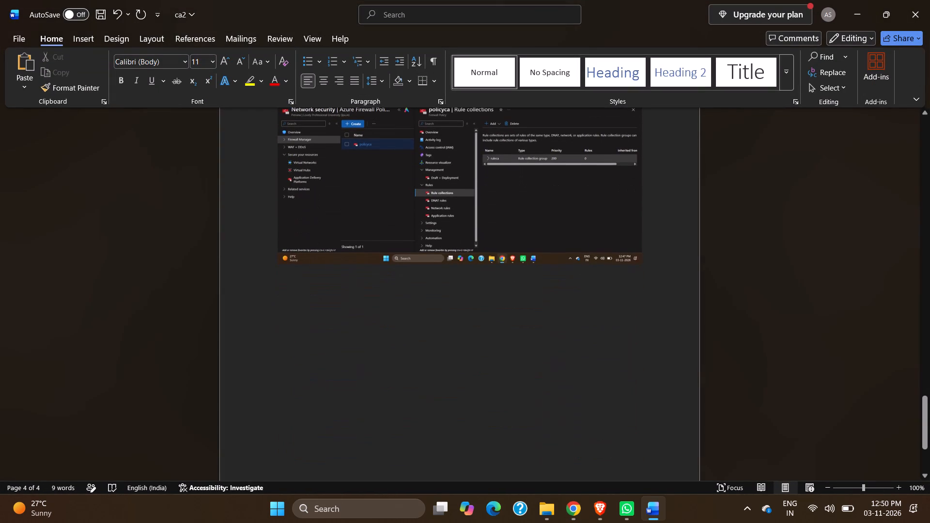
{"action": "left_click", "coordinate": [374, 328]}
{"action": "left_click", "coordinate": [660, 270]}
{"action": "key", "text": "Return"}
{"action": "key", "text": "Return"}
{"action": "key", "text": "ctrl+v"}
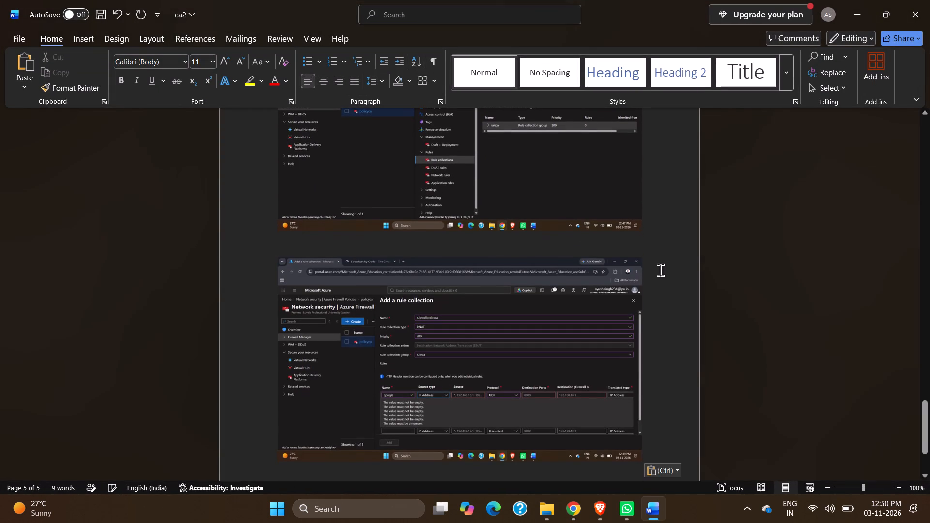
Back in the Azure portal, open the Virtual machines list.
{"action": "left_click", "coordinate": [870, 13]}
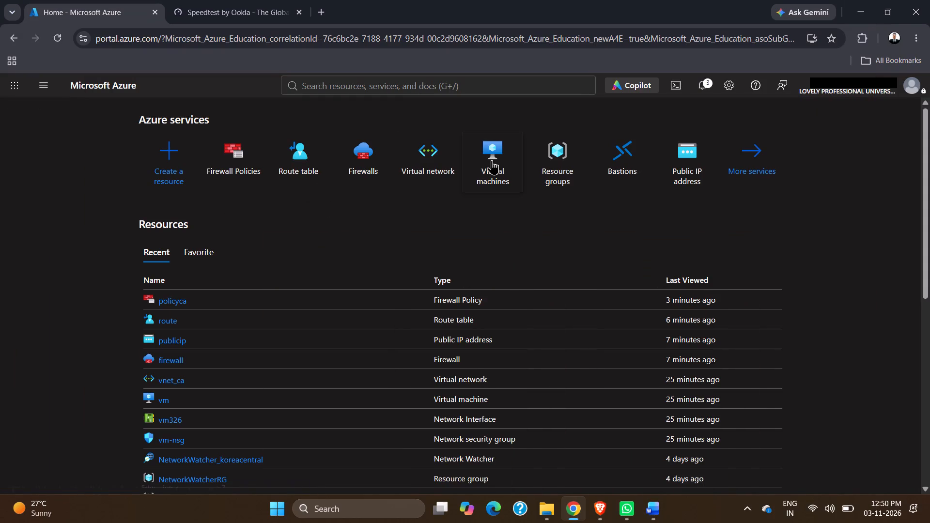
{"action": "left_click", "coordinate": [482, 156]}
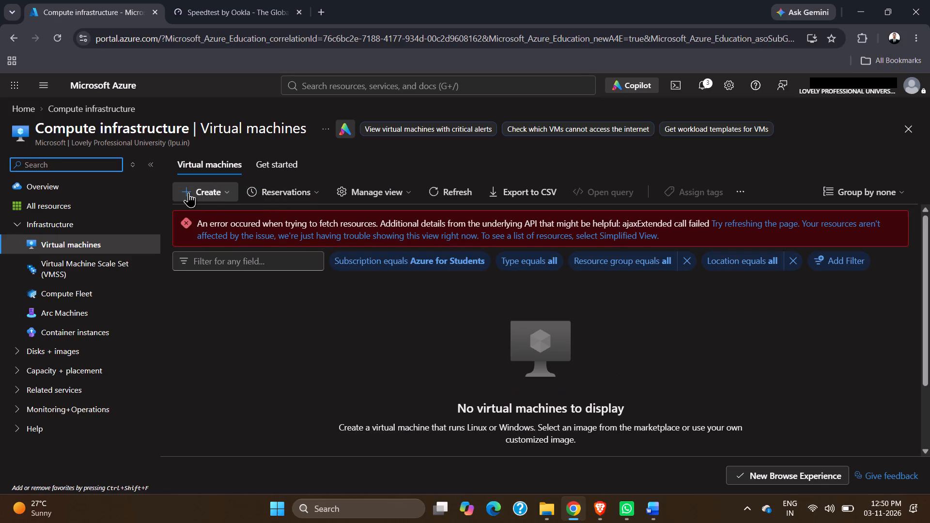
Check the computer's Wi-Fi connection and reload the Azure portal from its connection problem dialog.
{"action": "left_click", "coordinate": [813, 521]}
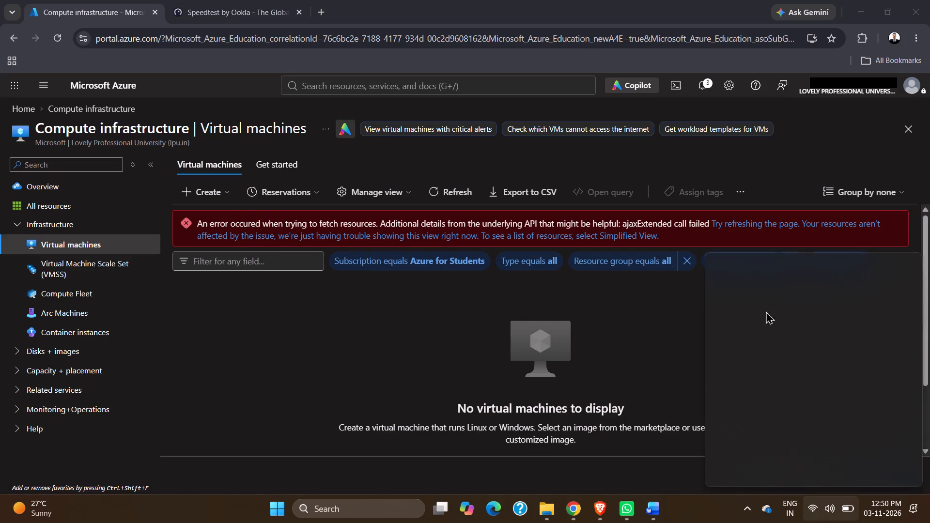
{"action": "left_click", "coordinate": [760, 287]}
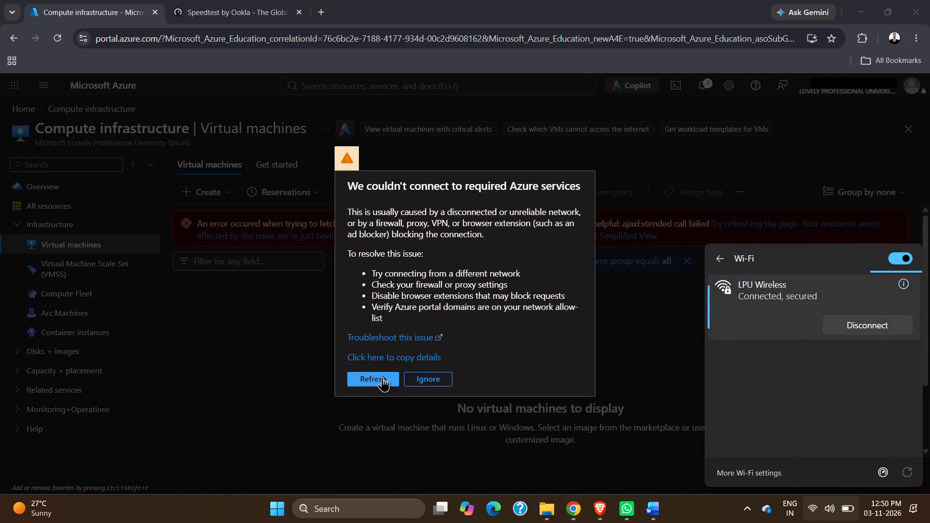
{"action": "left_click", "coordinate": [382, 377]}
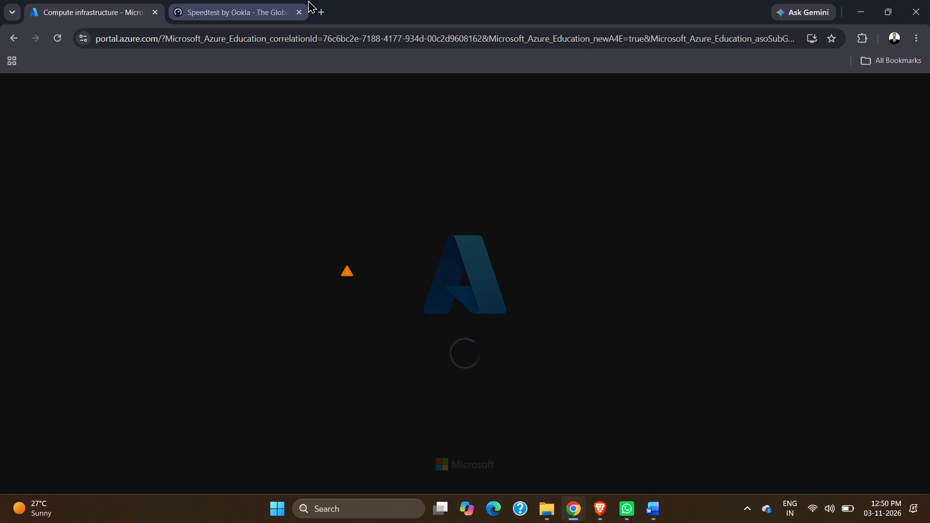
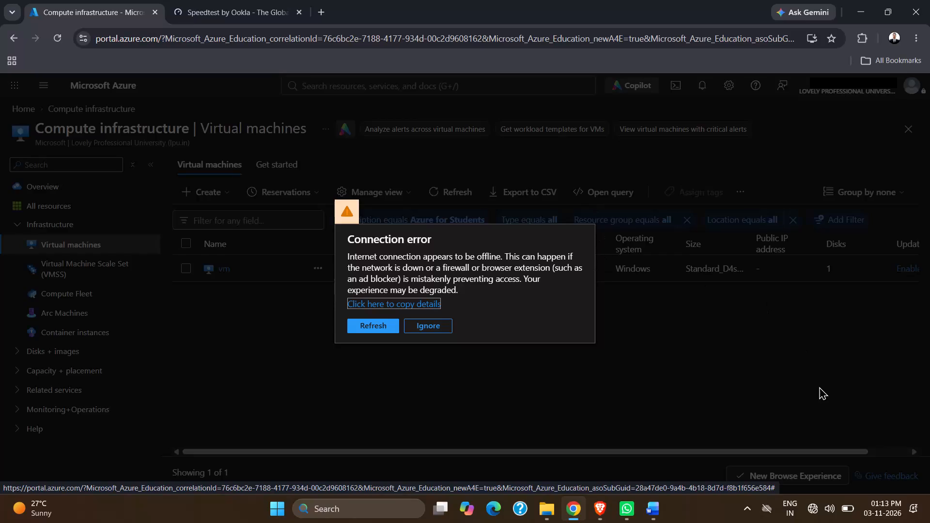
Connect the computer to the LPU Hostels-5G Wi-Fi network.
{"action": "left_click", "coordinate": [814, 522]}
{"action": "left_click", "coordinate": [768, 277]}
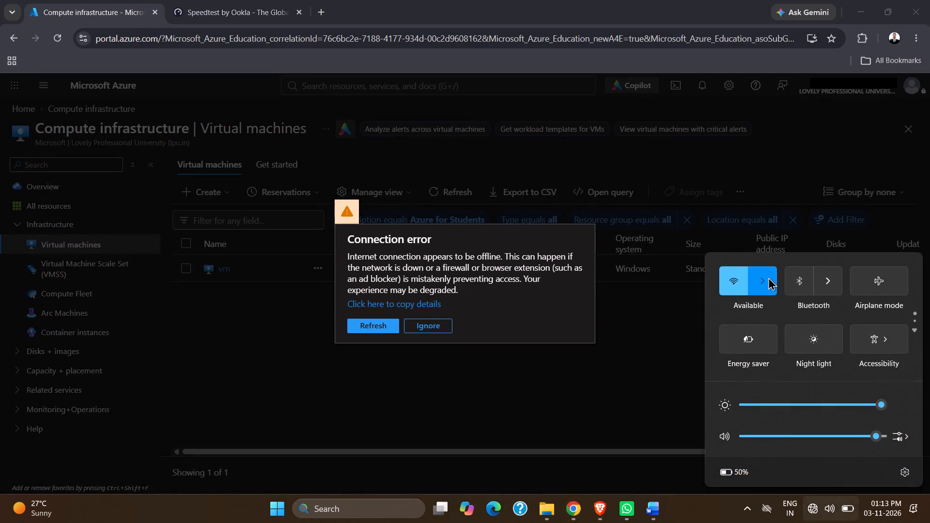
{"action": "left_click", "coordinate": [790, 321]}
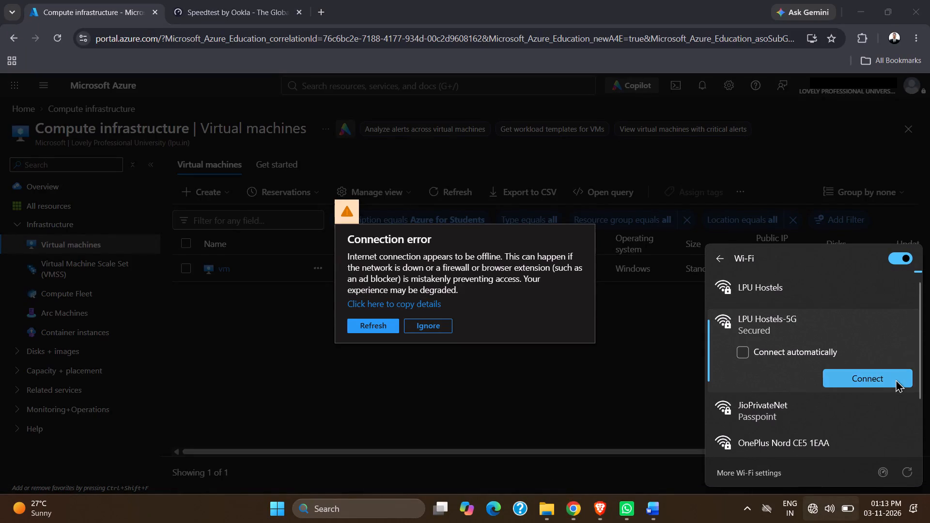
{"action": "left_click", "coordinate": [896, 379]}
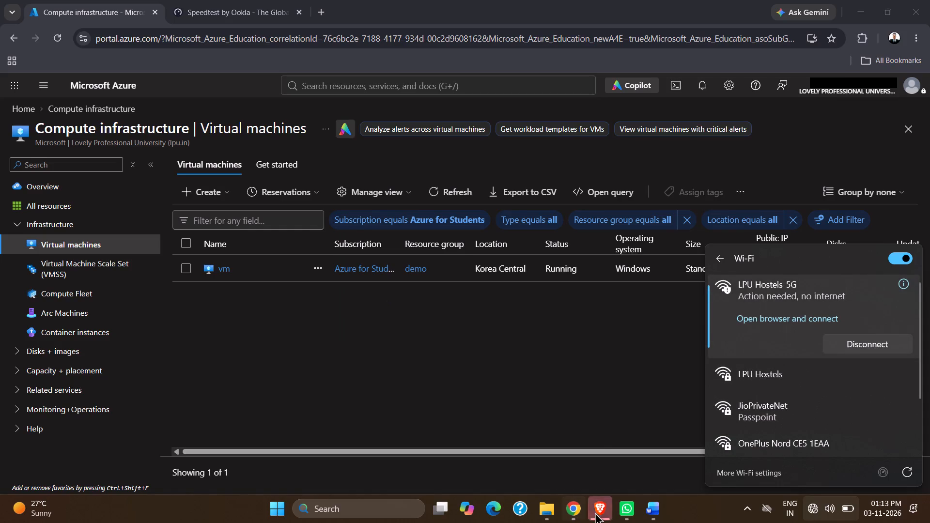
Switch to Brave to check the 24Online network login page, and return to the Azure portal in Chrome.
{"action": "left_click", "coordinate": [603, 510]}
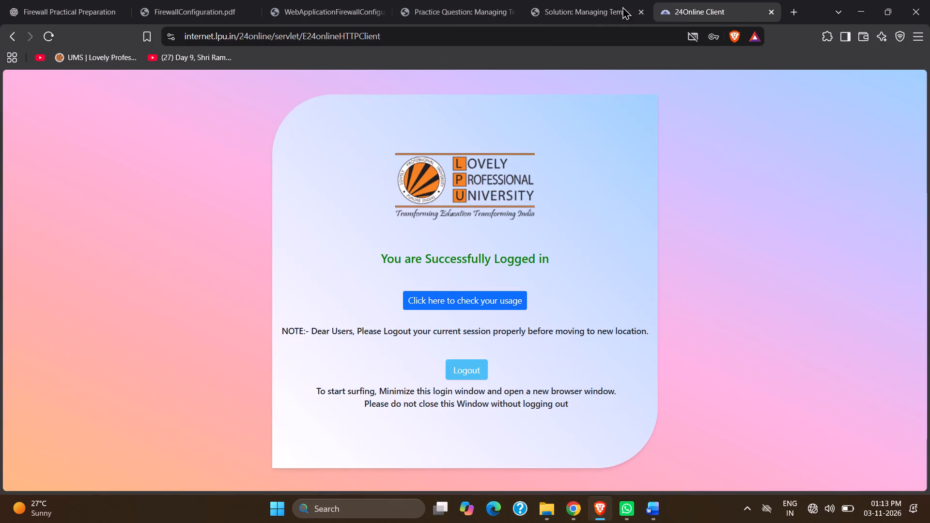
{"action": "left_click", "coordinate": [609, 7]}
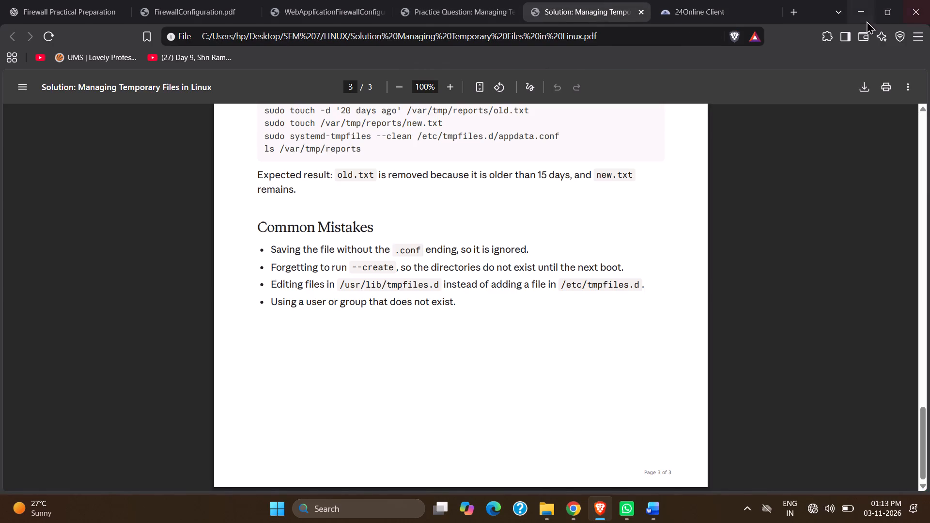
{"action": "left_click", "coordinate": [864, 19]}
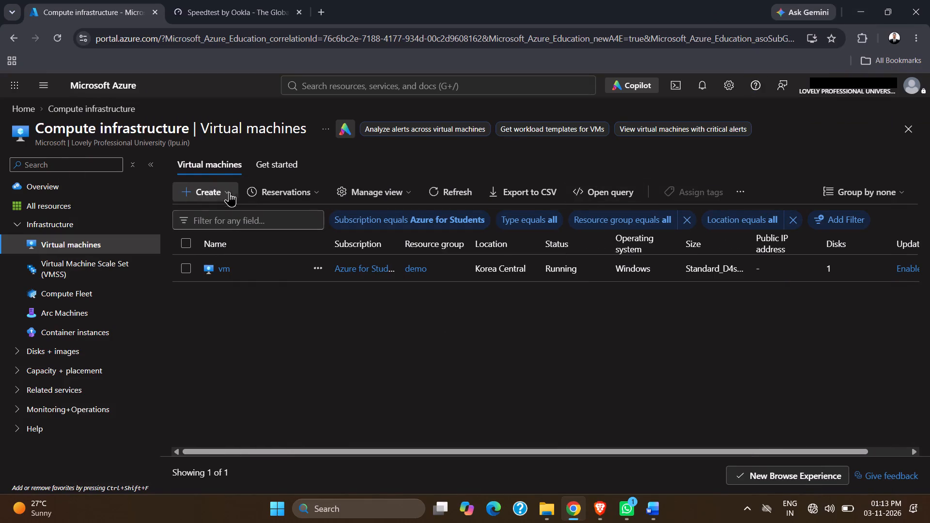
Open the virtual machine vm and start deleting it with force delete applied.
{"action": "left_click", "coordinate": [225, 269]}
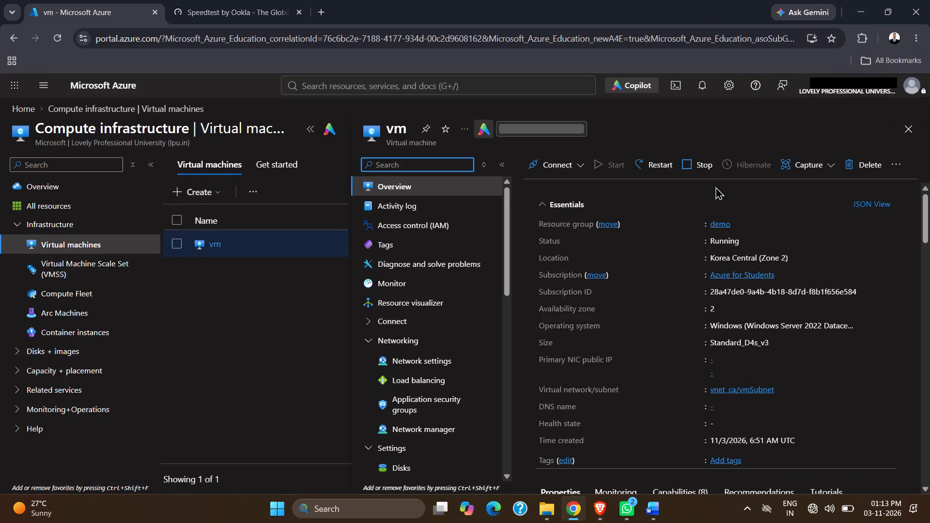
{"action": "left_click", "coordinate": [852, 161]}
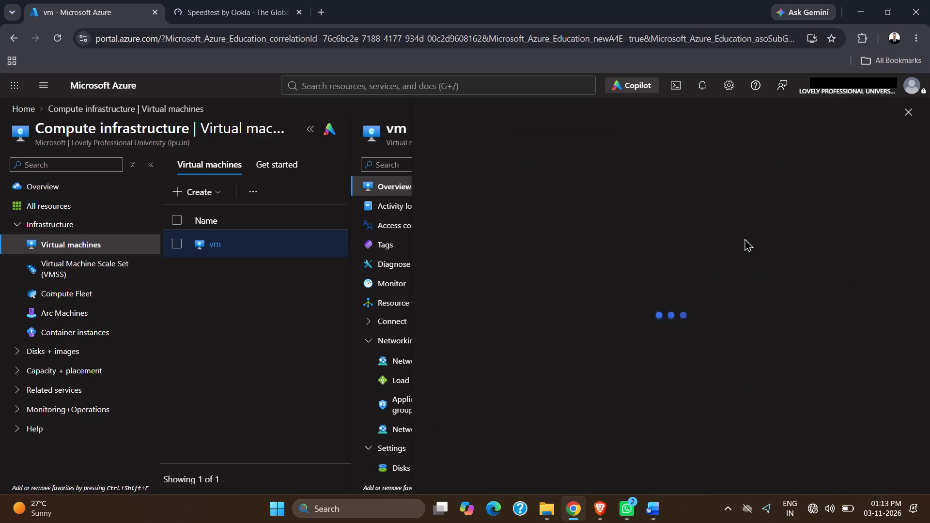
{"action": "left_click", "coordinate": [427, 253]}
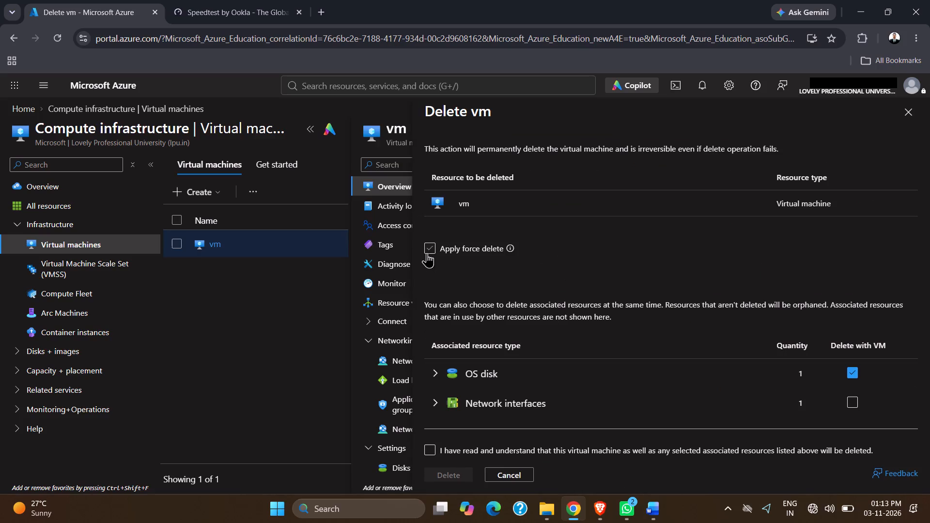
Include the network interfaces in the deletion of virtual machine vm, acknowledge the consequences, and delete it.
{"action": "scroll", "coordinate": [427, 253], "scroll_direction": "down", "scroll_amount": 1}
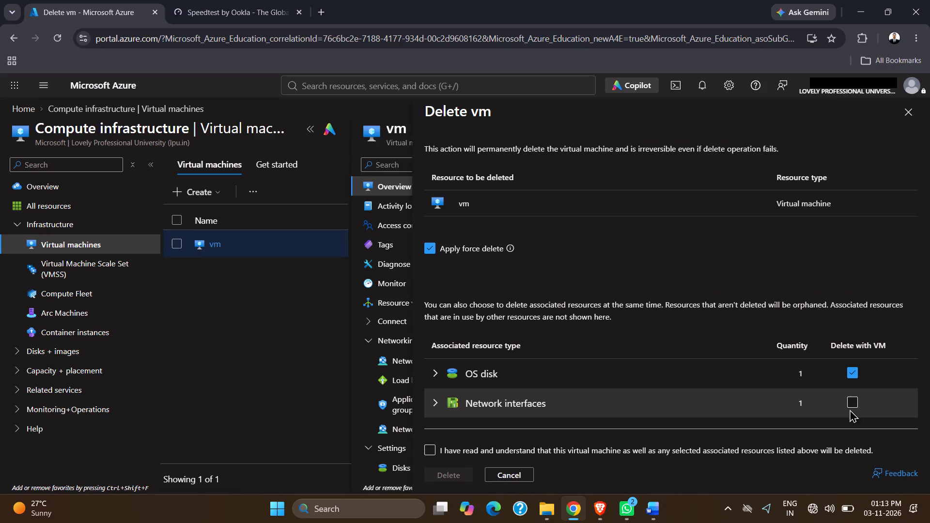
{"action": "left_click", "coordinate": [850, 408]}
{"action": "left_click", "coordinate": [850, 405]}
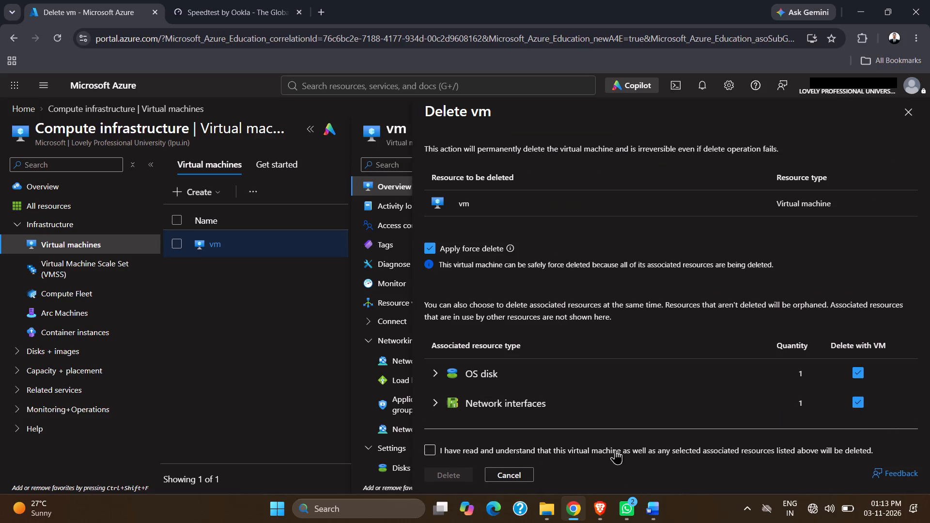
{"action": "left_click", "coordinate": [433, 453]}
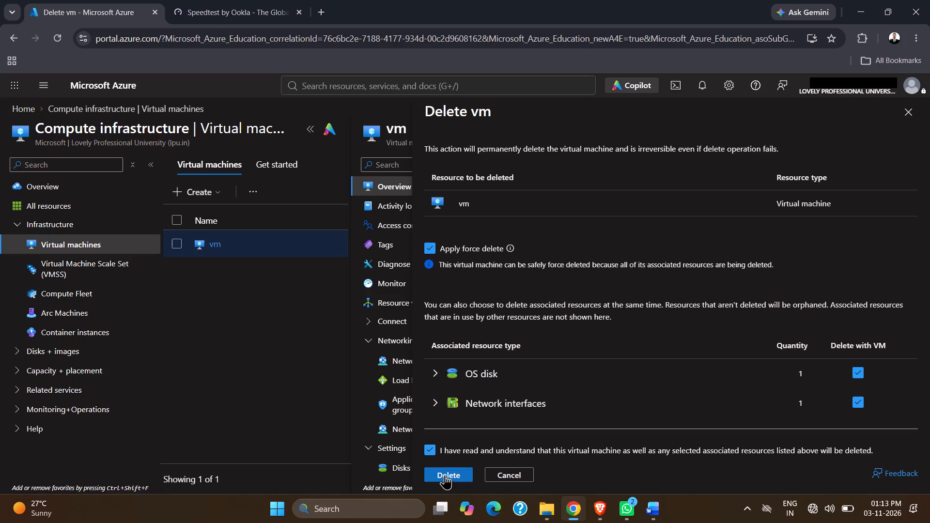
{"action": "left_click", "coordinate": [445, 476]}
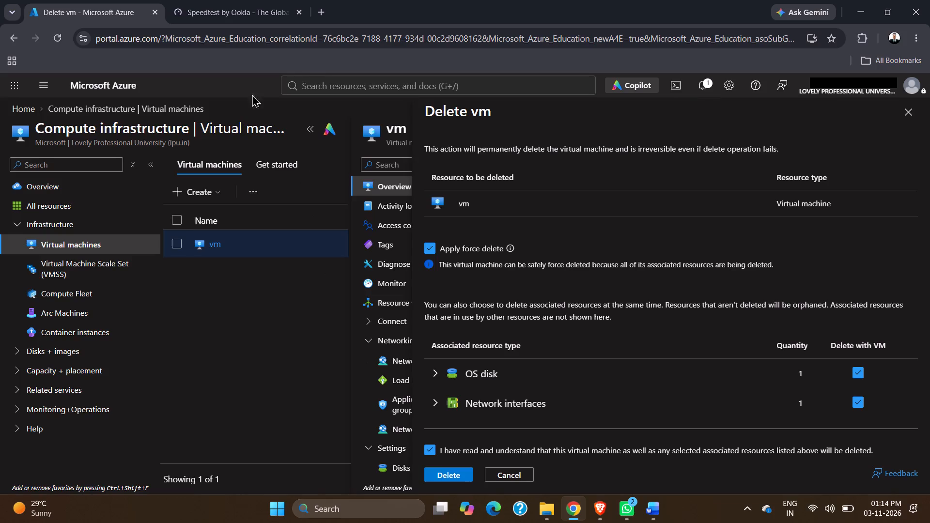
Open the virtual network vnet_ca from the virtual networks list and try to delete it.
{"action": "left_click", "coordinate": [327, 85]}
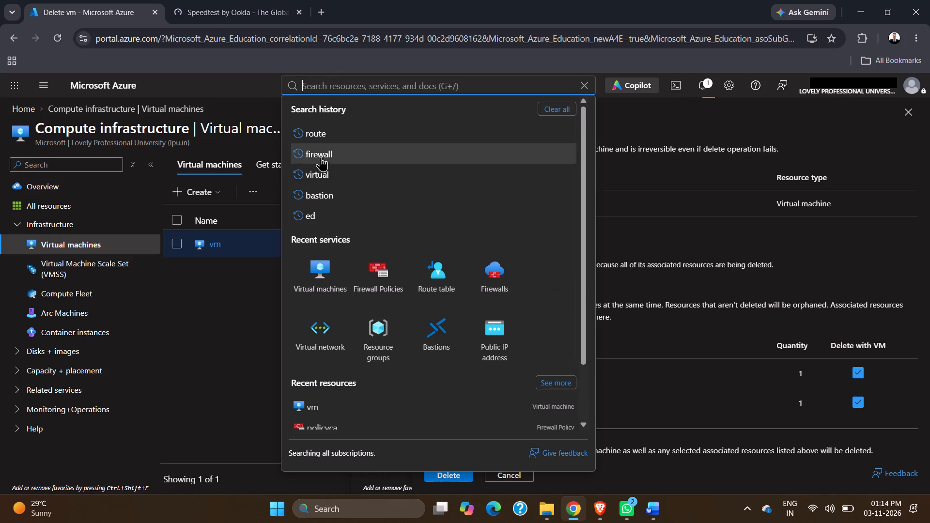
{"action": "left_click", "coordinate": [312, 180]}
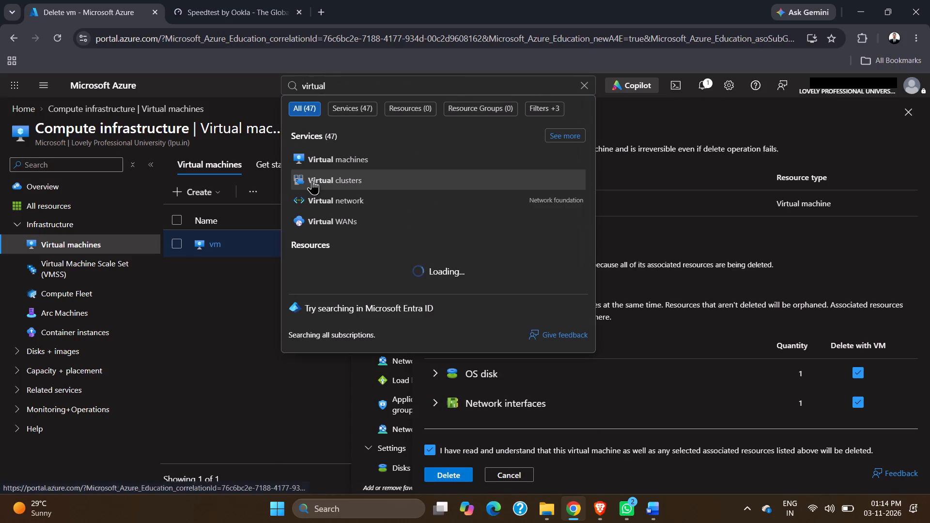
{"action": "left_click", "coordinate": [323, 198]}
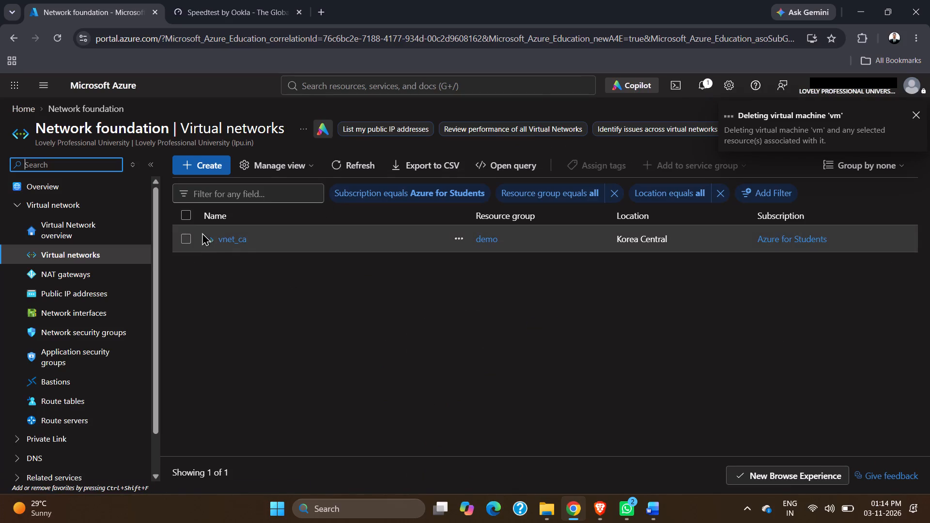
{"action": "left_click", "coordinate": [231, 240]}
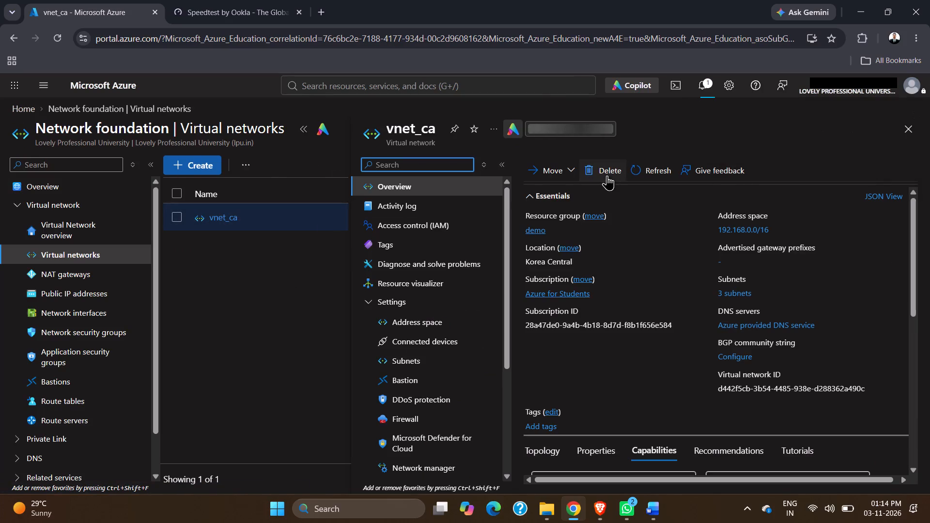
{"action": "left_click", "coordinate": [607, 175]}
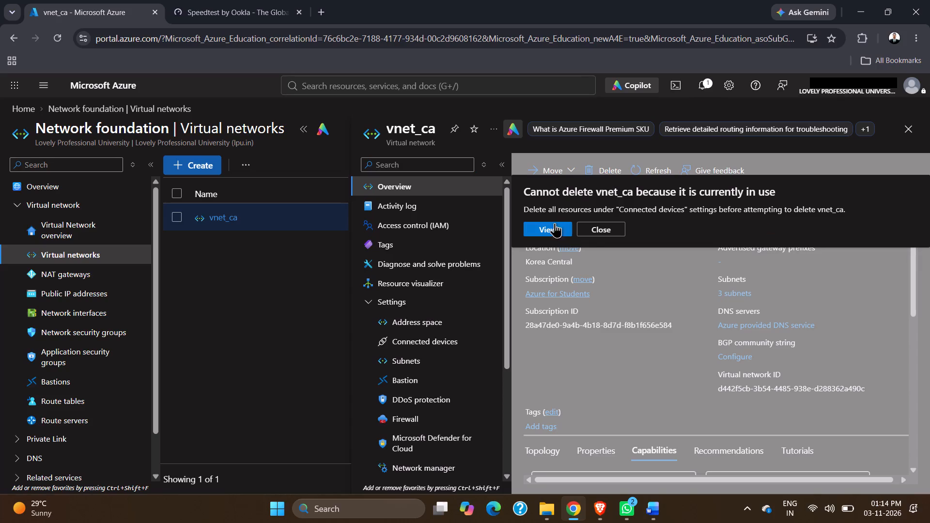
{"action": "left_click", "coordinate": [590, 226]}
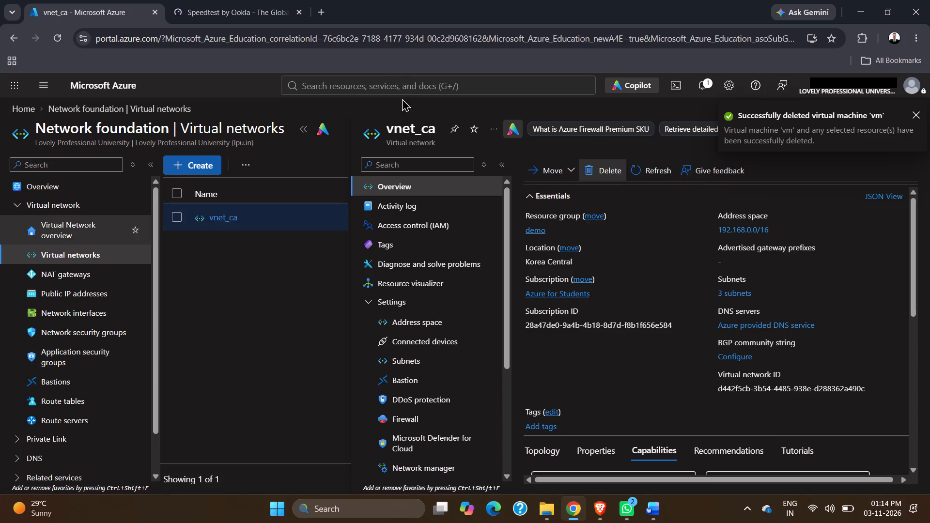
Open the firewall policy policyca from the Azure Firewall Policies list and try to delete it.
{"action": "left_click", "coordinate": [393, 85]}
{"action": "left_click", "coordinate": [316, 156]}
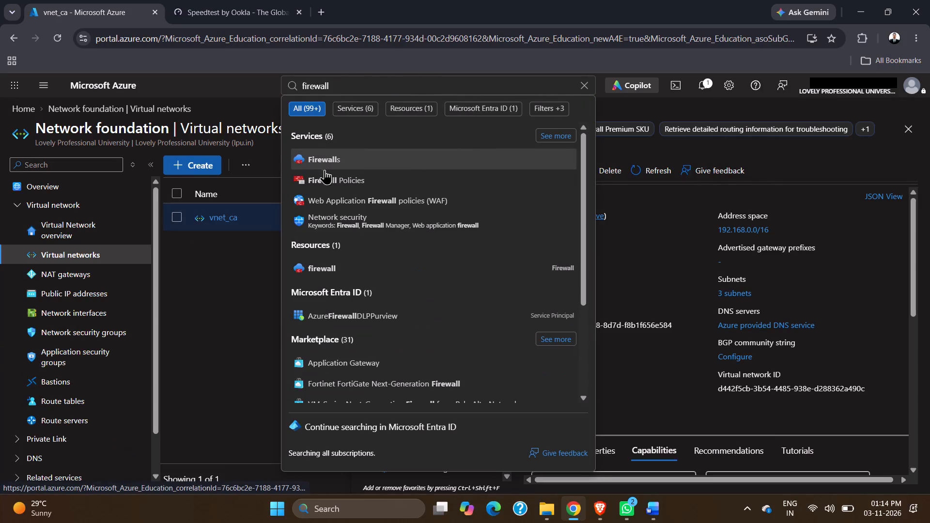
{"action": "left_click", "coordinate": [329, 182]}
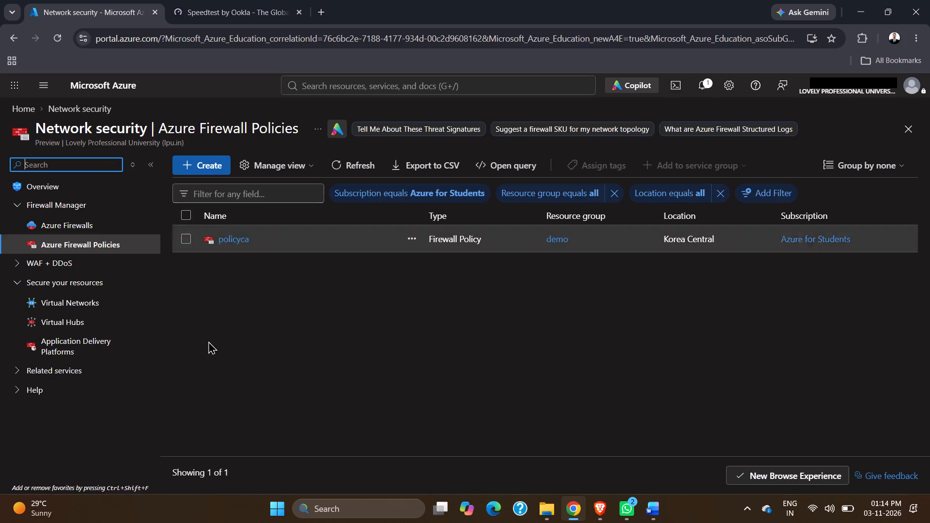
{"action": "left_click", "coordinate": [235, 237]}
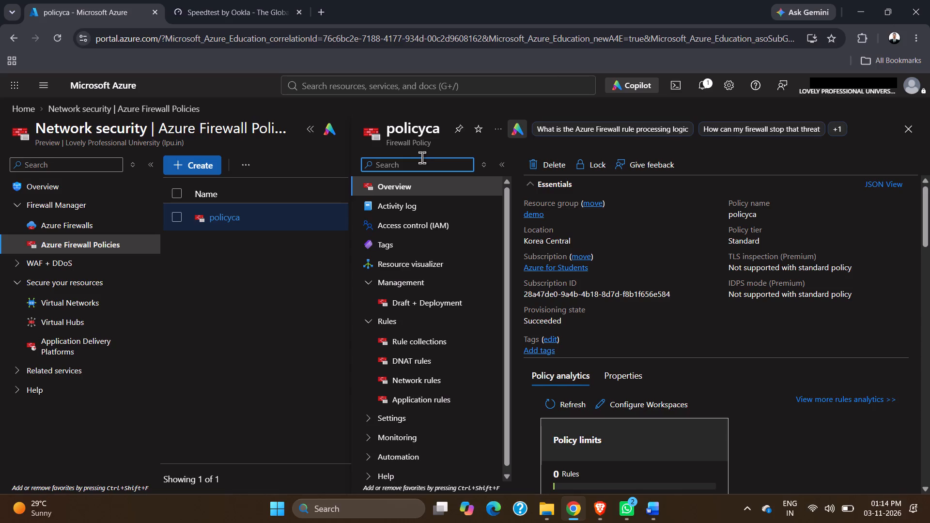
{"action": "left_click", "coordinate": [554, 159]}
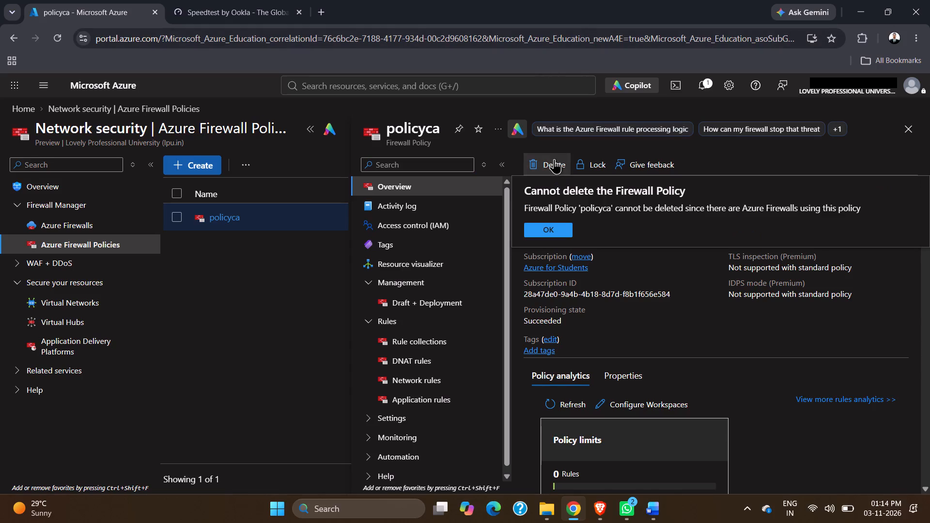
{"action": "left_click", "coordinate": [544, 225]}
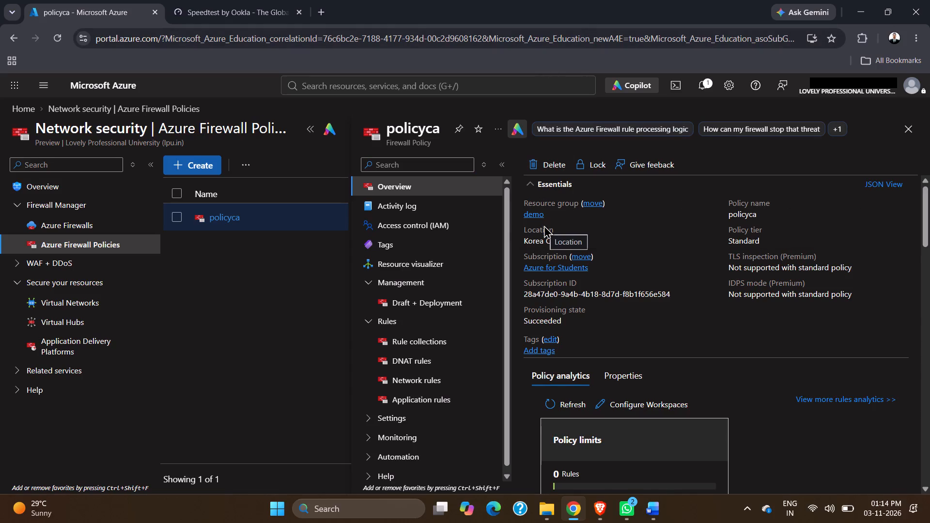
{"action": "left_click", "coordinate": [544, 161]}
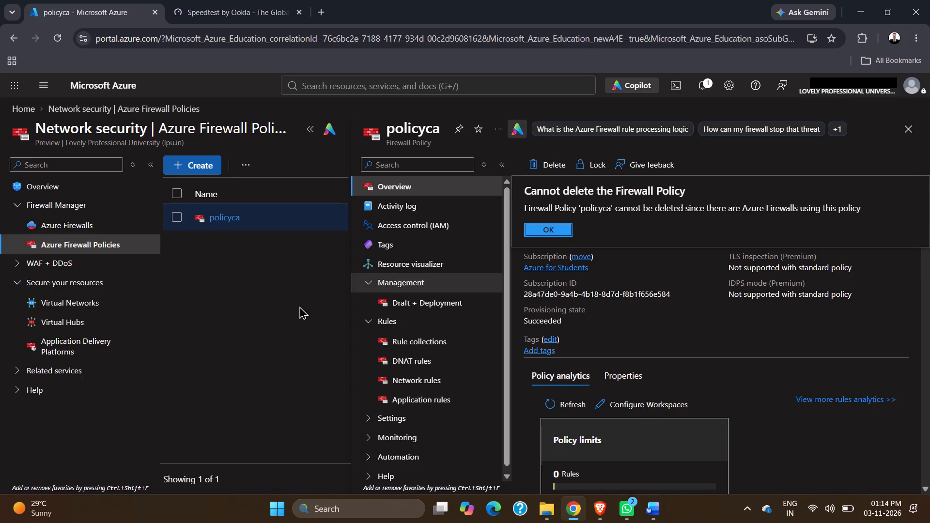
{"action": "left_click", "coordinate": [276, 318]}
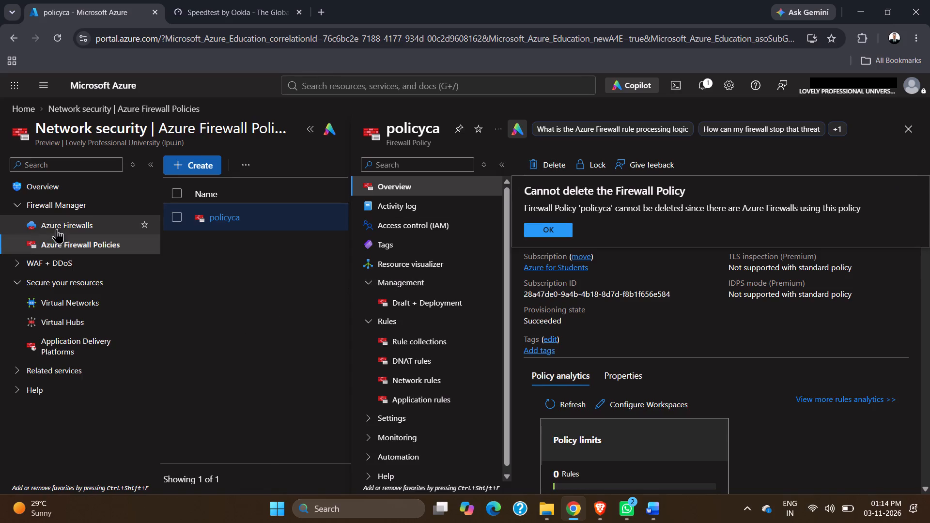
Delete the Azure Firewall named firewall from the Azure Firewalls list and check the deletion's progress in the notifications.
{"action": "left_click", "coordinate": [62, 224]}
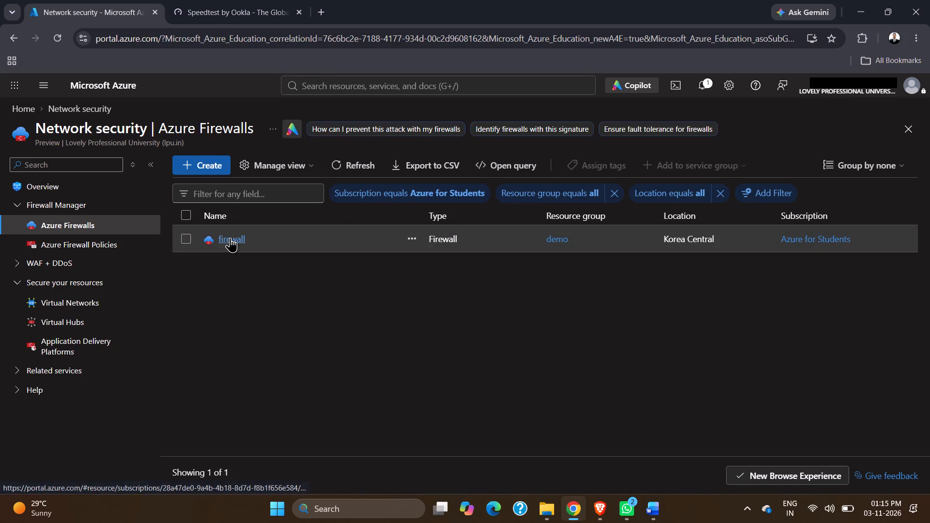
{"action": "left_click", "coordinate": [230, 237]}
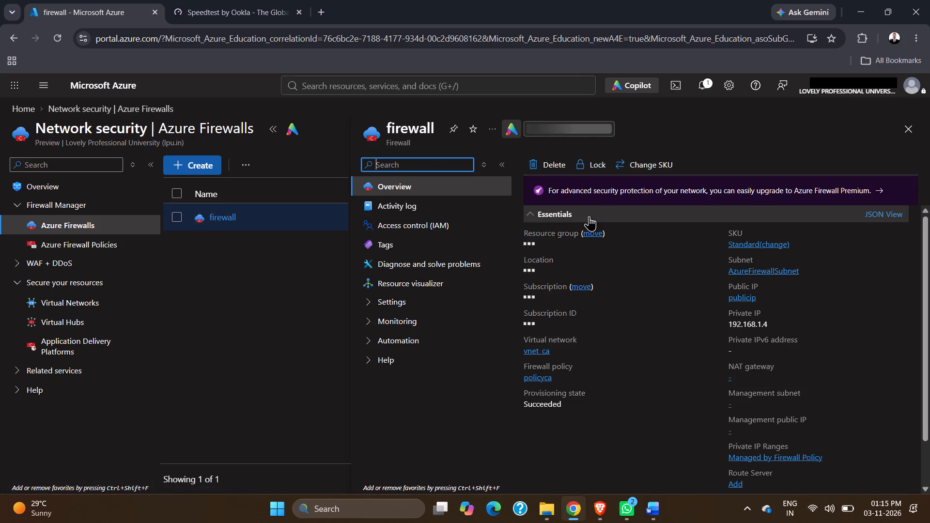
{"action": "left_click", "coordinate": [558, 161]}
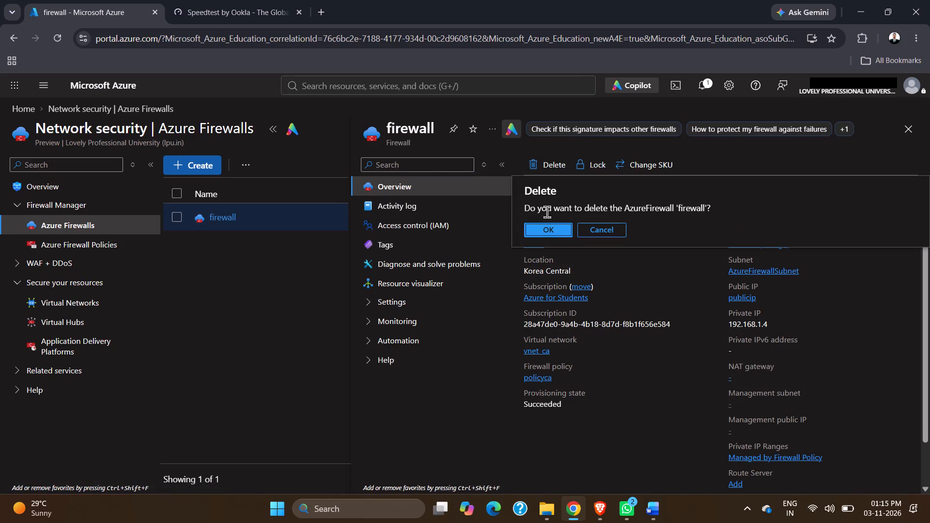
{"action": "left_click", "coordinate": [555, 225]}
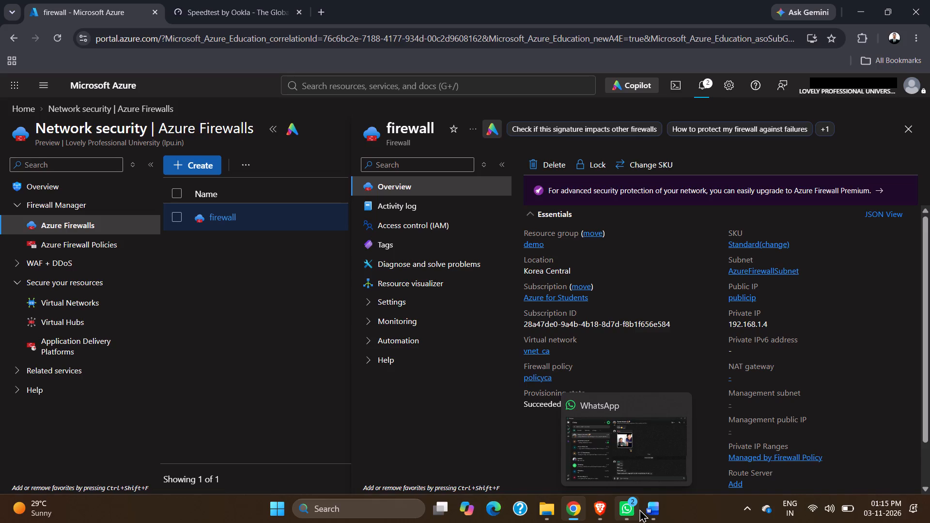
{"action": "left_click", "coordinate": [704, 91]}
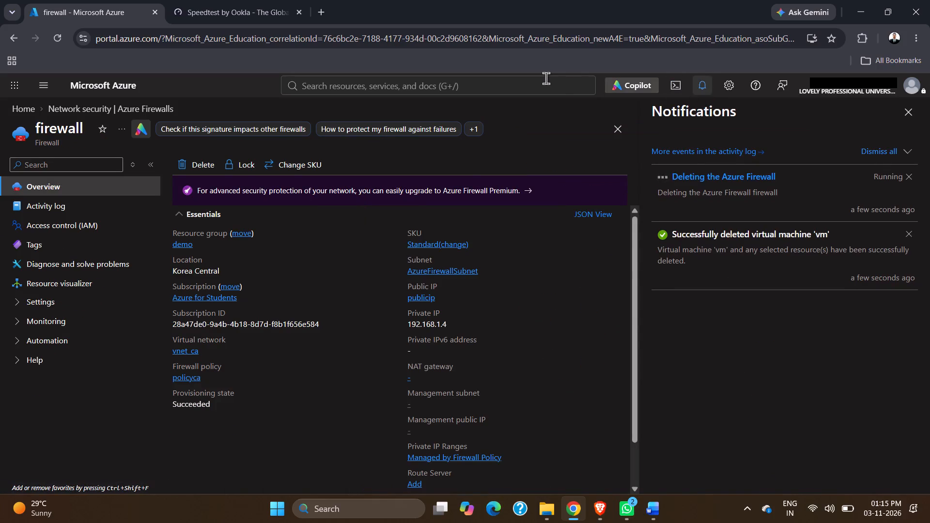
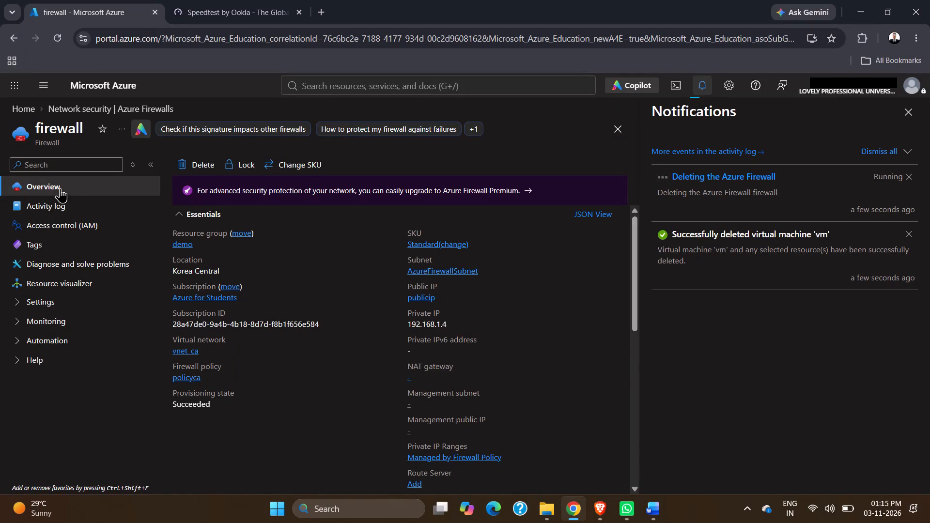
Open the route table named route from the recent resources on the home page and try to delete it.
{"action": "left_click", "coordinate": [94, 109]}
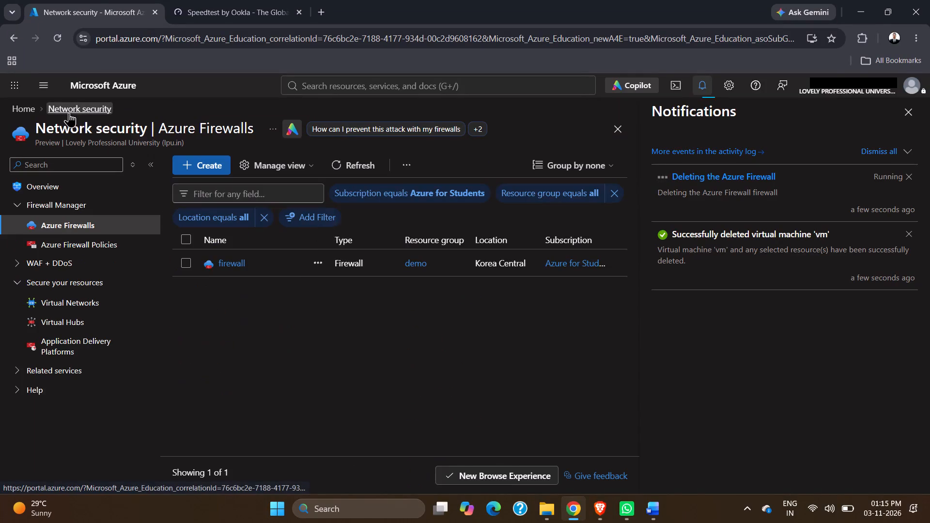
{"action": "left_click", "coordinate": [29, 102]}
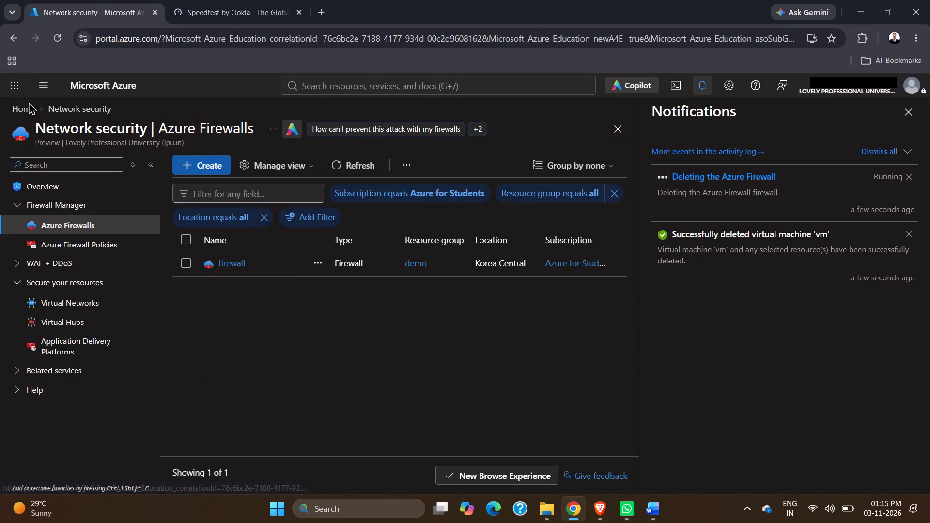
{"action": "left_click", "coordinate": [26, 111]}
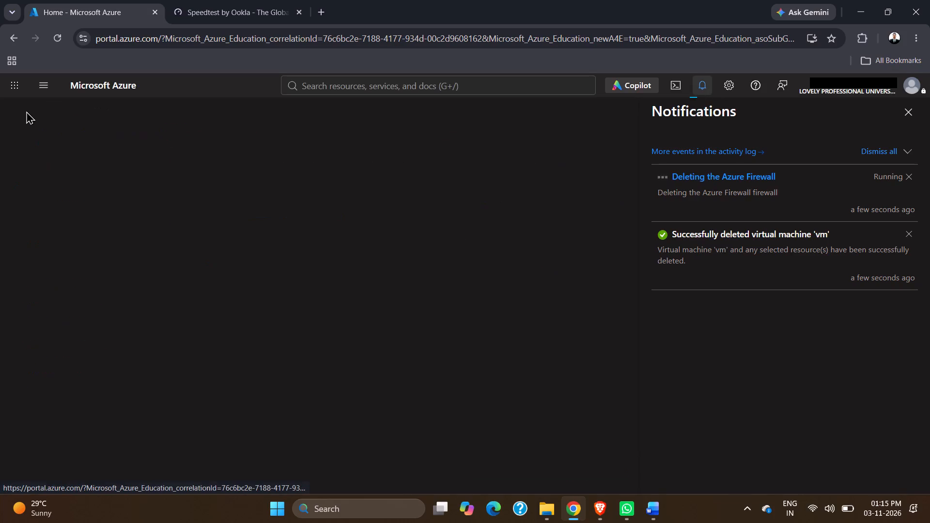
{"action": "scroll", "coordinate": [253, 274], "scroll_direction": "down", "scroll_amount": 1}
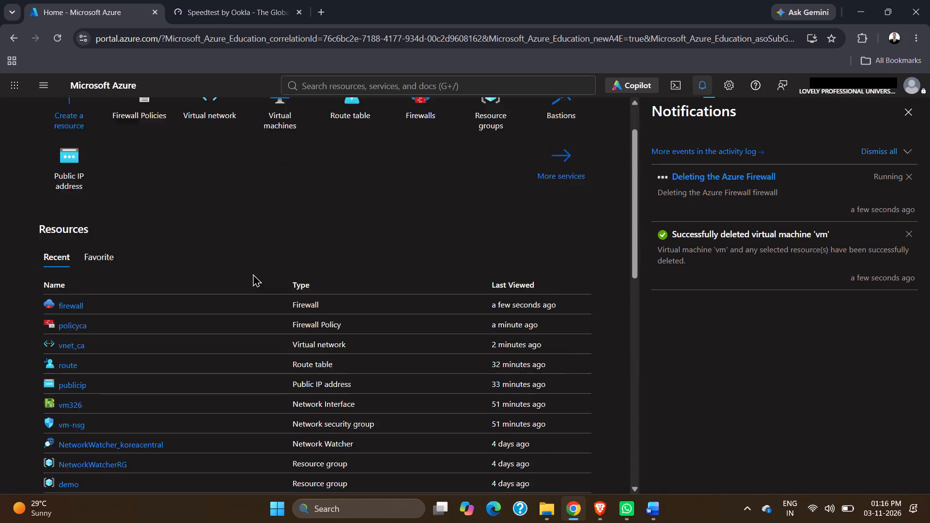
{"action": "scroll", "coordinate": [253, 274], "scroll_direction": "down", "scroll_amount": 1}
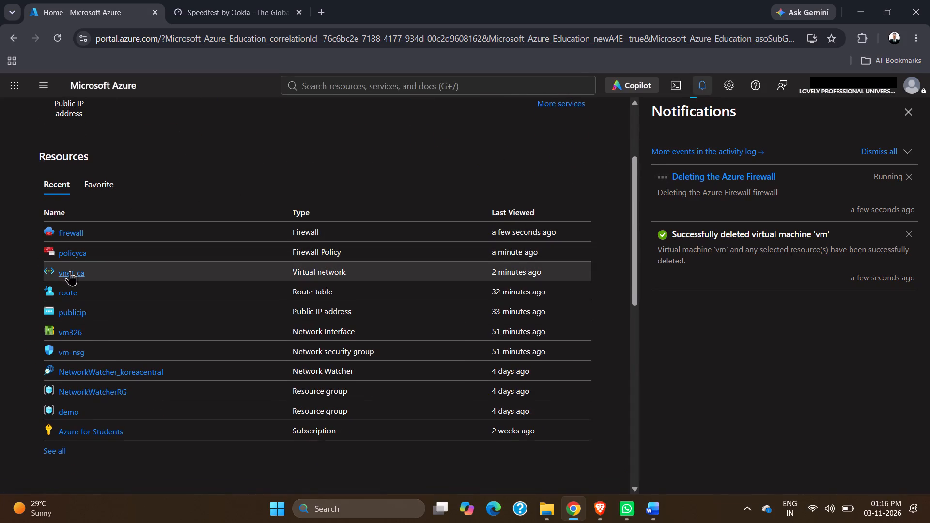
{"action": "left_click", "coordinate": [68, 296]}
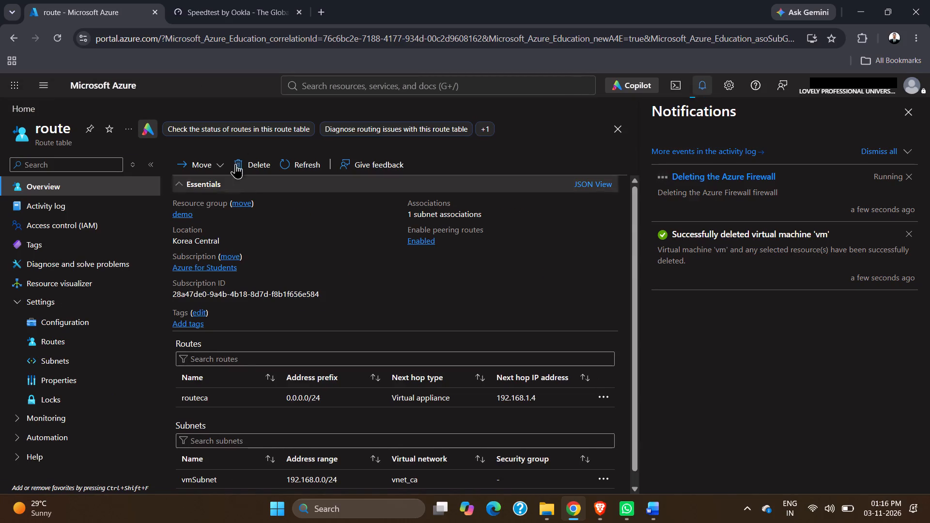
{"action": "left_click", "coordinate": [255, 156]}
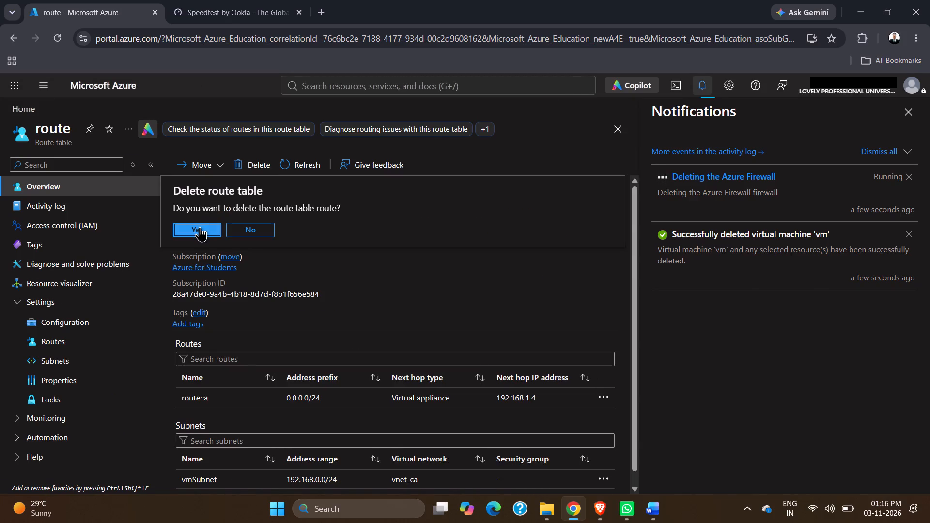
{"action": "left_click", "coordinate": [200, 227]}
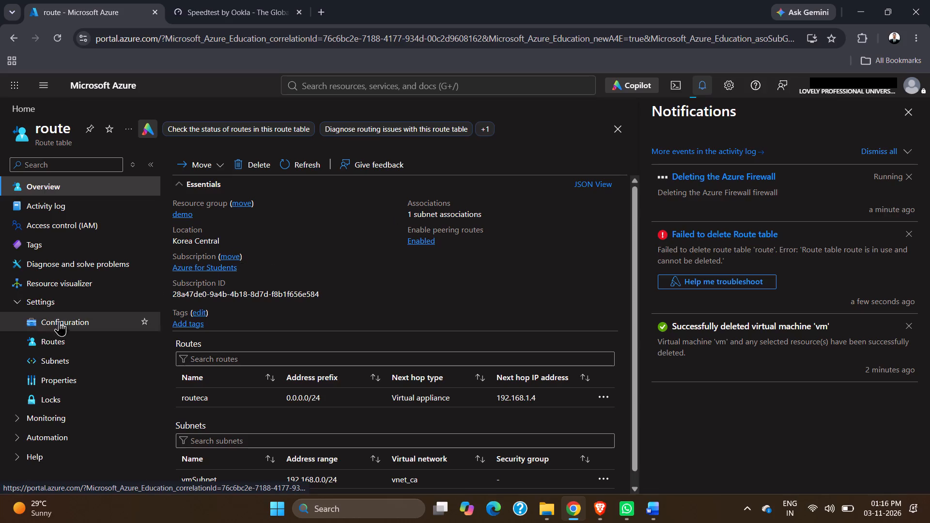
Delete the route routeca from the route table's routes.
{"action": "left_click", "coordinate": [47, 339]}
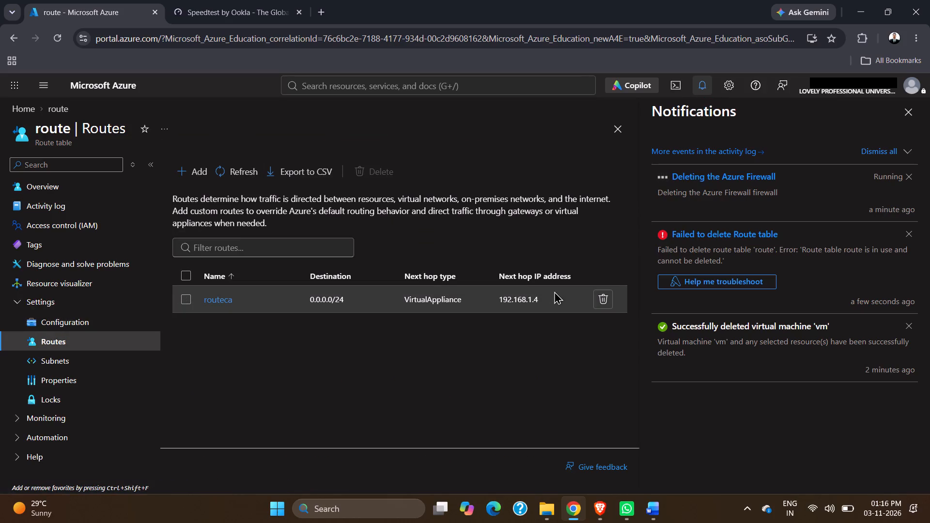
{"action": "left_click", "coordinate": [604, 300]}
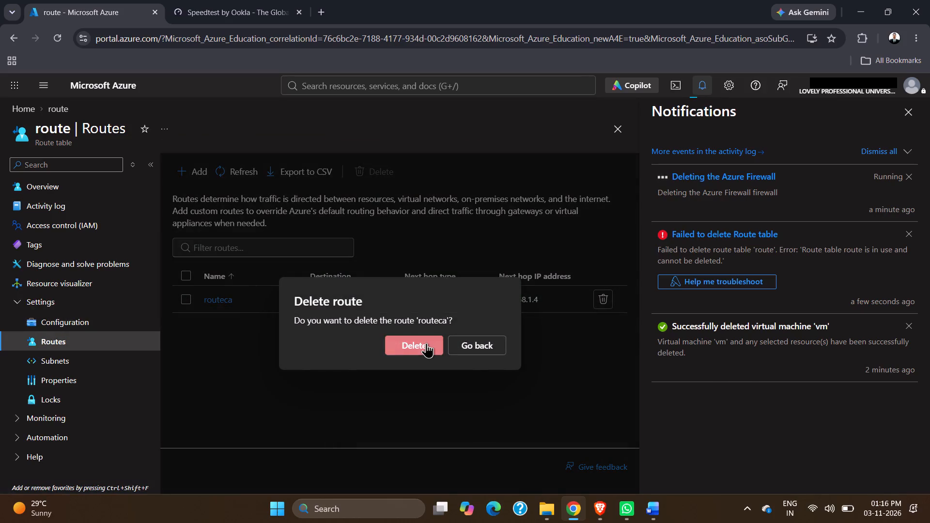
{"action": "left_click", "coordinate": [426, 343]}
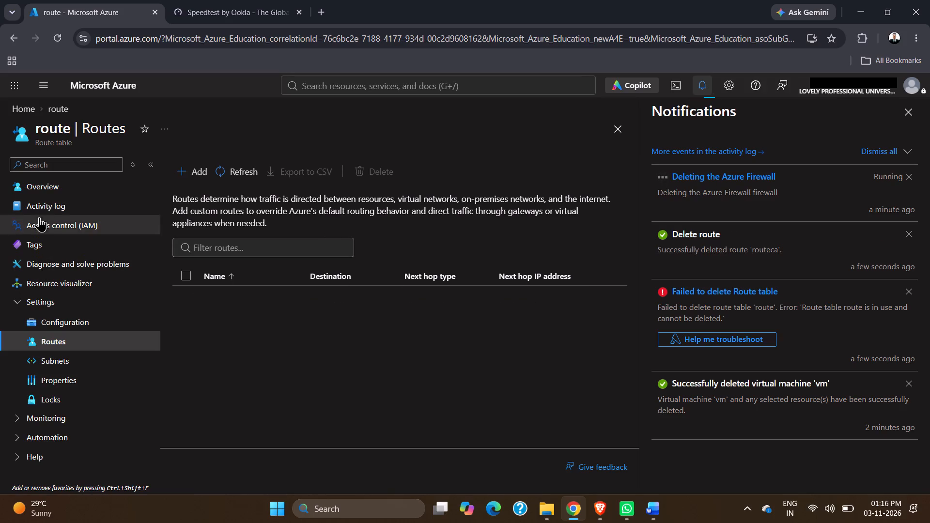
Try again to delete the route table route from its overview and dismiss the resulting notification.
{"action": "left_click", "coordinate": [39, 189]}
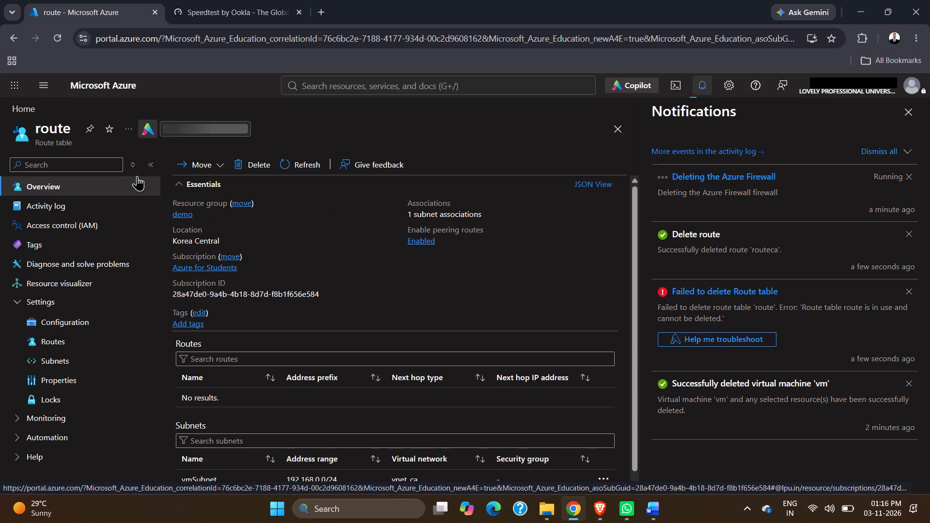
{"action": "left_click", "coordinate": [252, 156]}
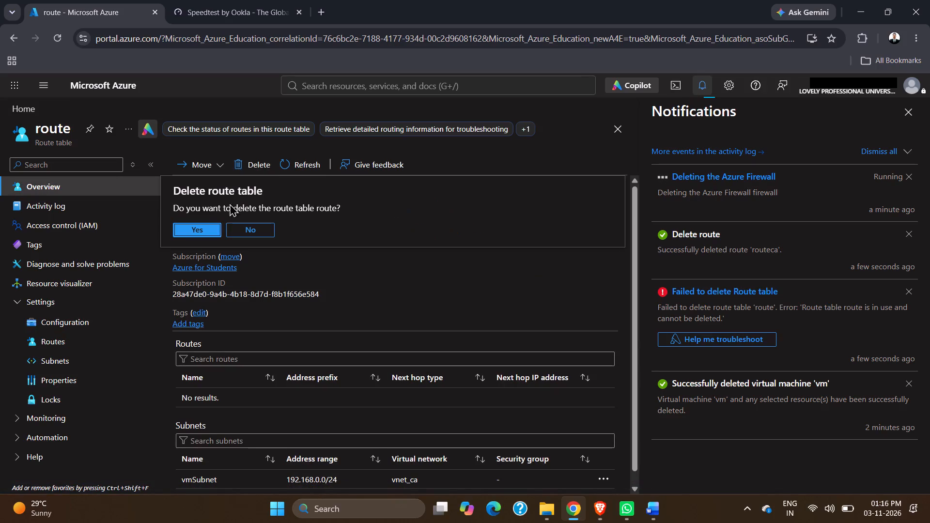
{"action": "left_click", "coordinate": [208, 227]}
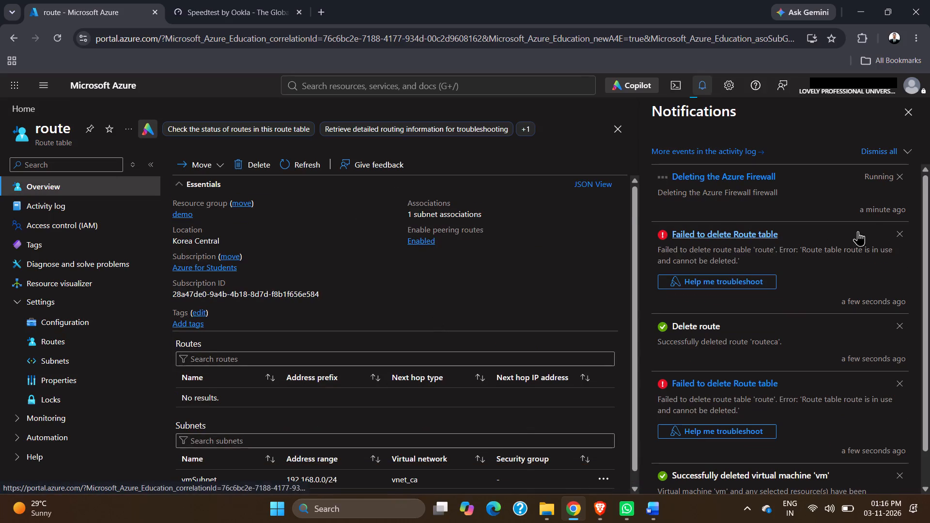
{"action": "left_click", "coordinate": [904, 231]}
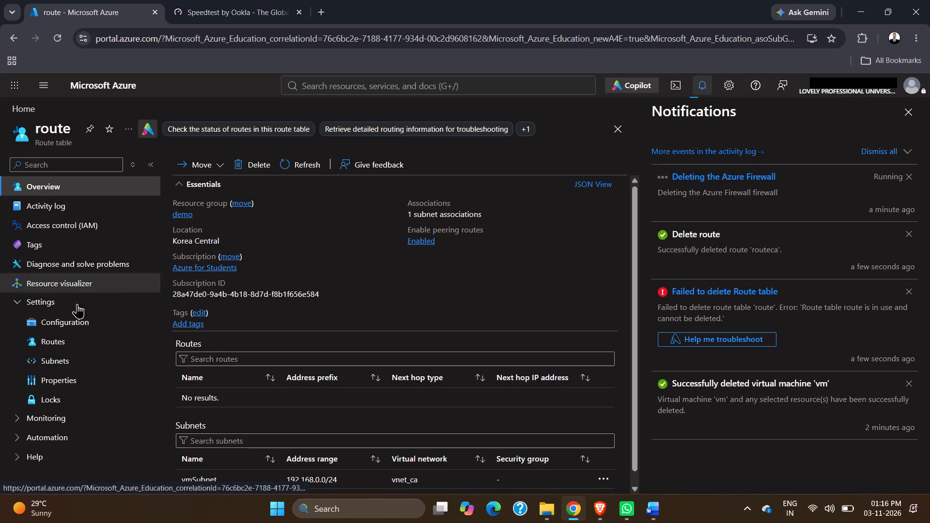
Dissociate the subnet vmSubnet of vnet_ca from the route table.
{"action": "left_click", "coordinate": [48, 357]}
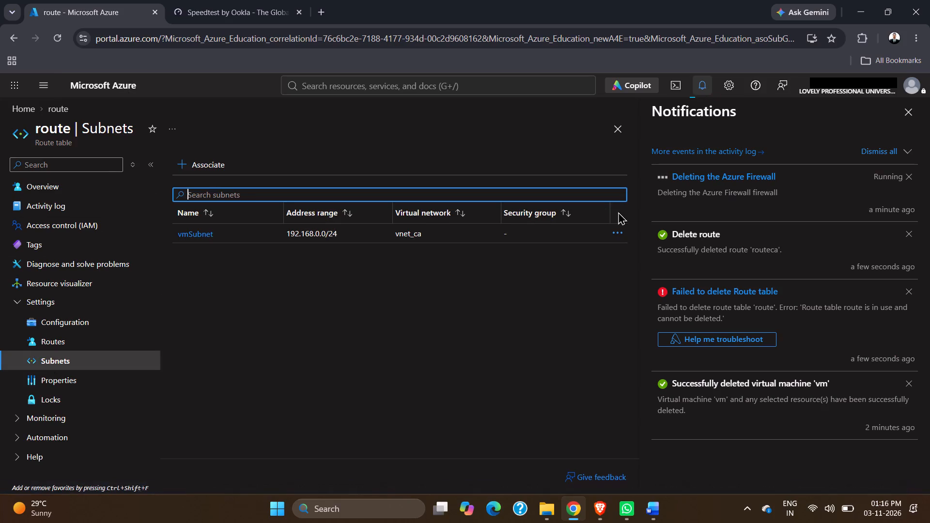
{"action": "left_click", "coordinate": [623, 239]}
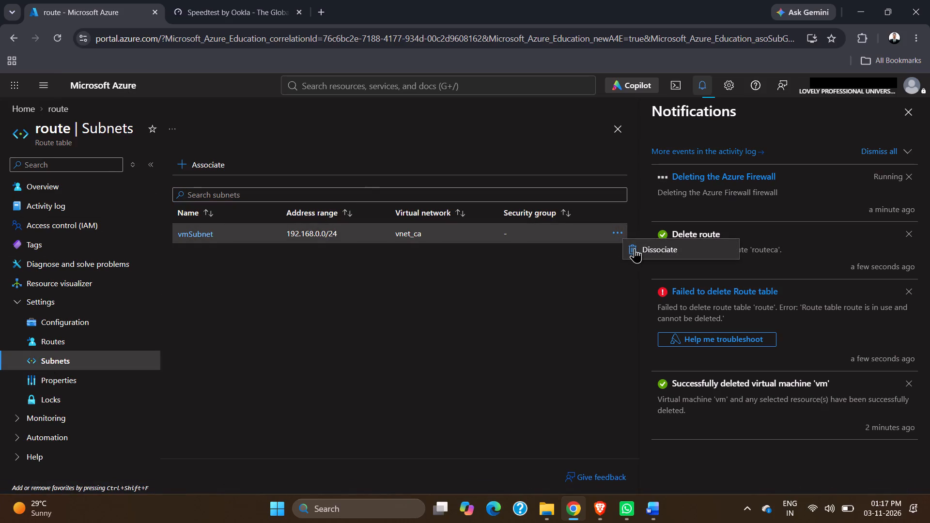
{"action": "left_click", "coordinate": [635, 248]}
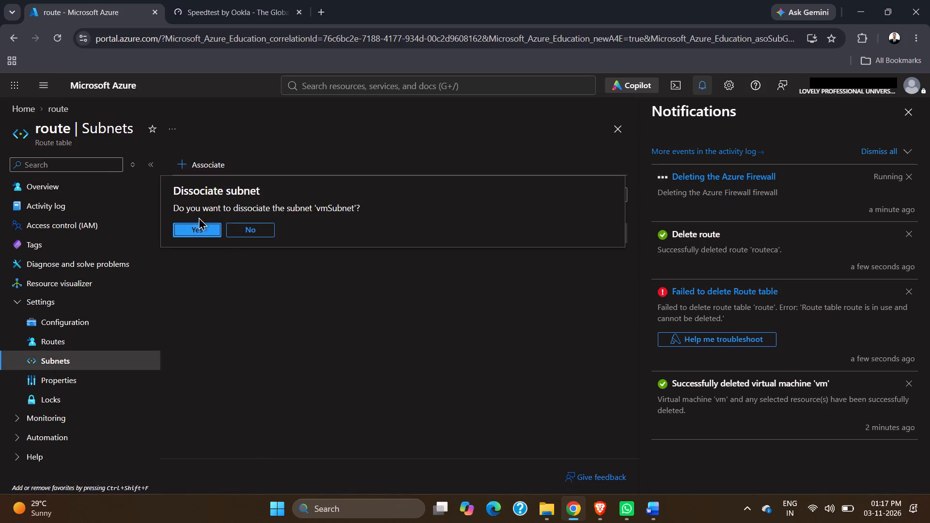
{"action": "left_click", "coordinate": [191, 224]}
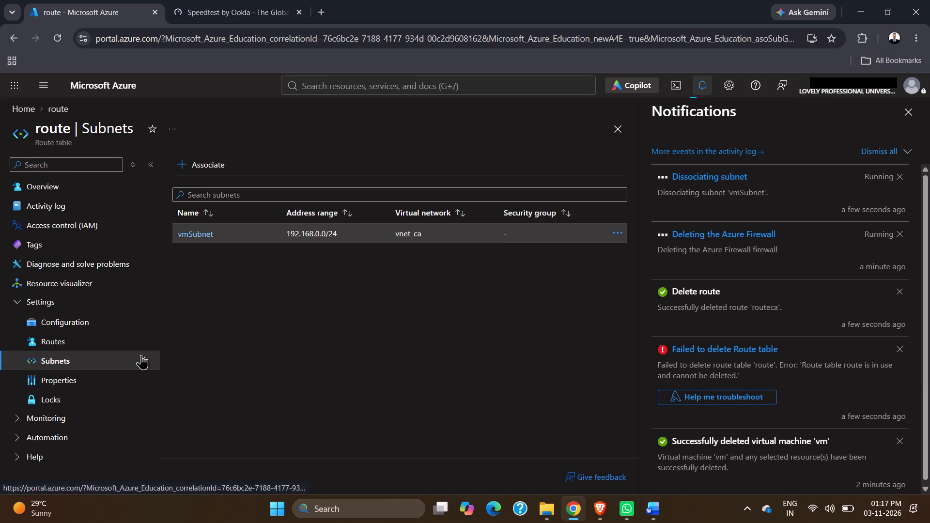
Delete the route table route from its overview and confirm the deletion.
{"action": "left_click", "coordinate": [53, 337]}
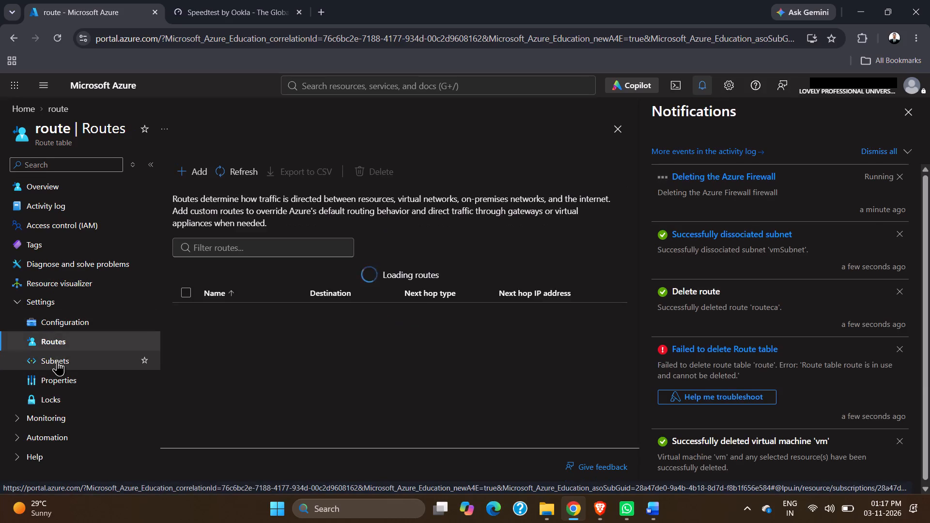
{"action": "left_click", "coordinate": [55, 190]}
{"action": "left_click", "coordinate": [243, 170]}
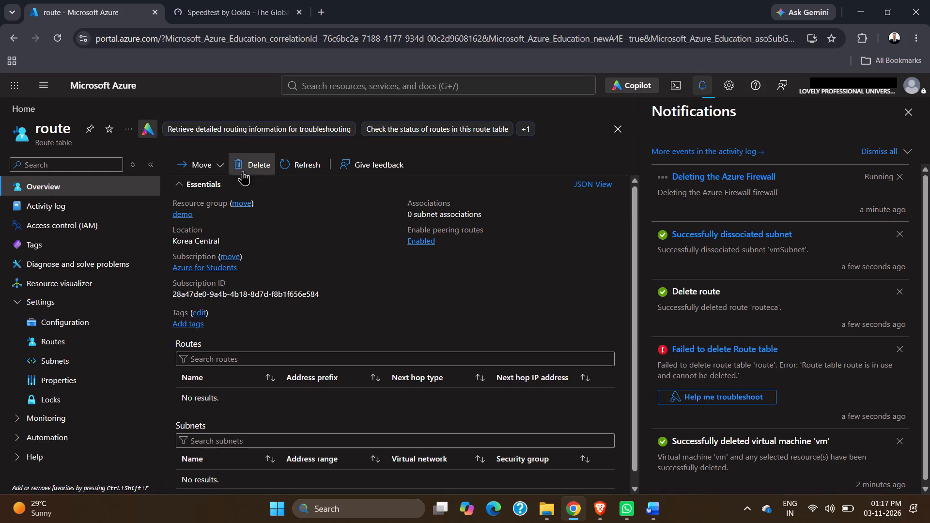
{"action": "left_click", "coordinate": [190, 229]}
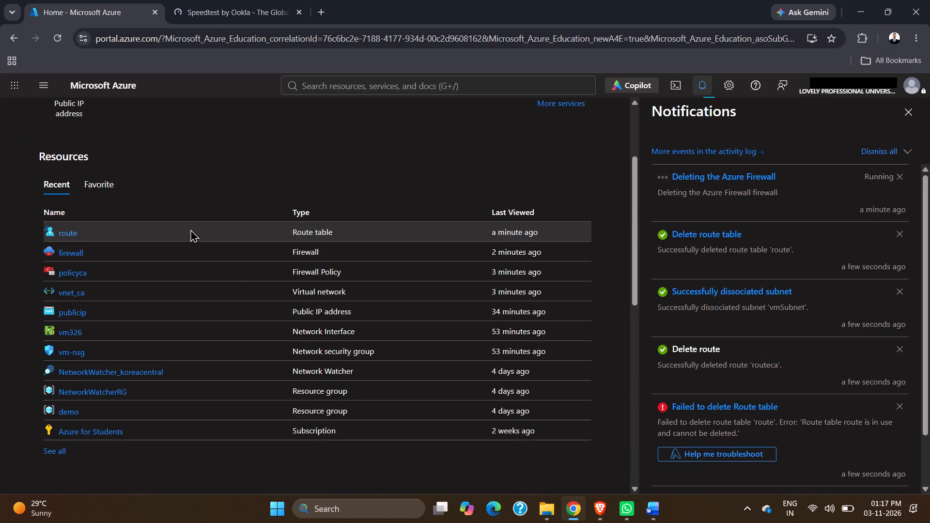
Open firewall from the Azure Firewalls list to check its provisioning state, and return to the list.
{"action": "scroll", "coordinate": [190, 229], "scroll_direction": "up", "scroll_amount": 2}
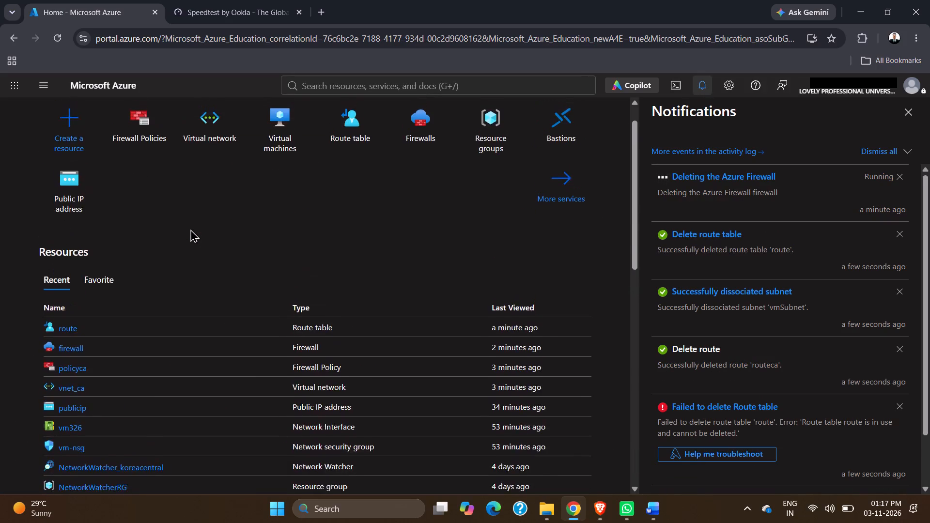
{"action": "scroll", "coordinate": [190, 229], "scroll_direction": "up", "scroll_amount": 3}
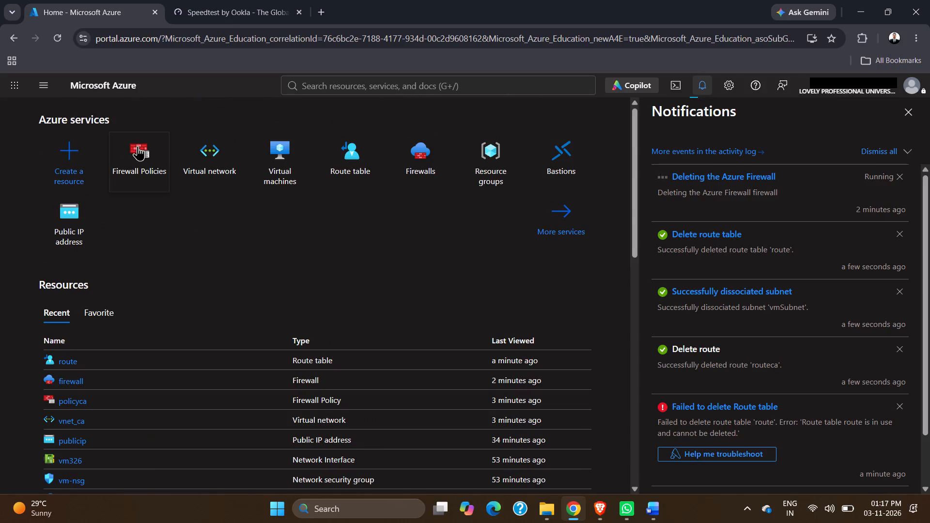
{"action": "left_click", "coordinate": [411, 156]}
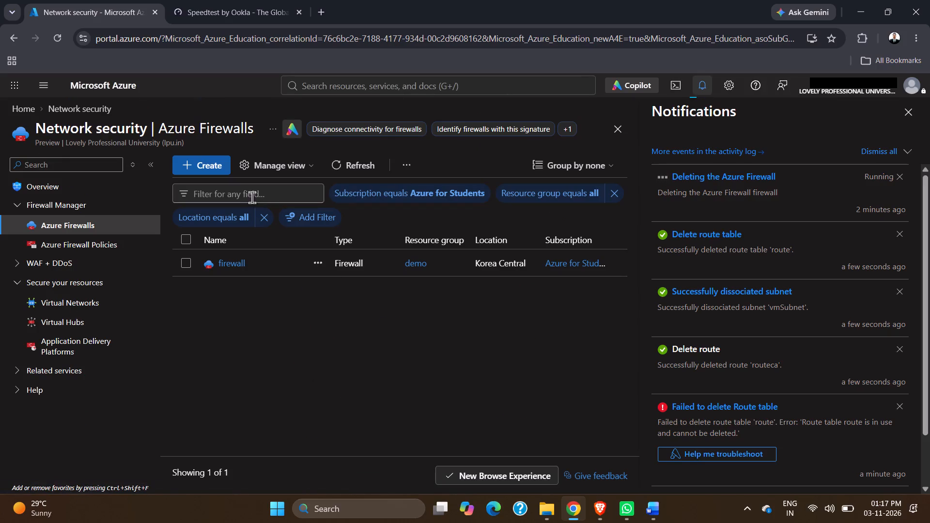
{"action": "left_click", "coordinate": [223, 261]}
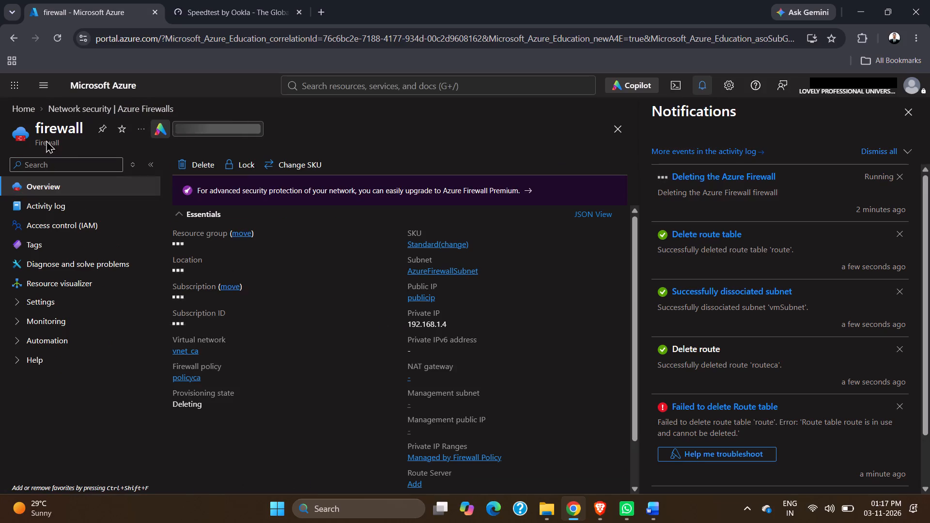
{"action": "left_click", "coordinate": [87, 110]}
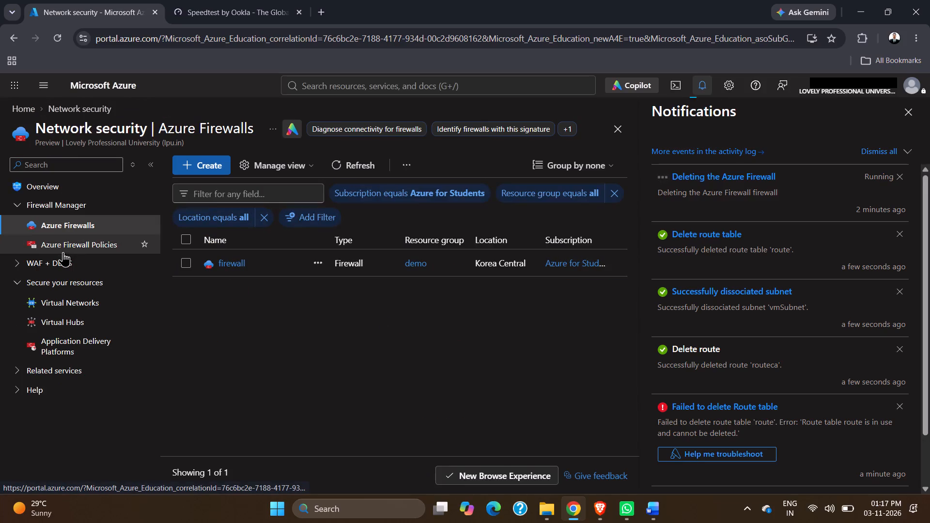
Open the firewall policy policyca from the Azure Firewall Policies list and try again to delete it.
{"action": "left_click", "coordinate": [63, 252]}
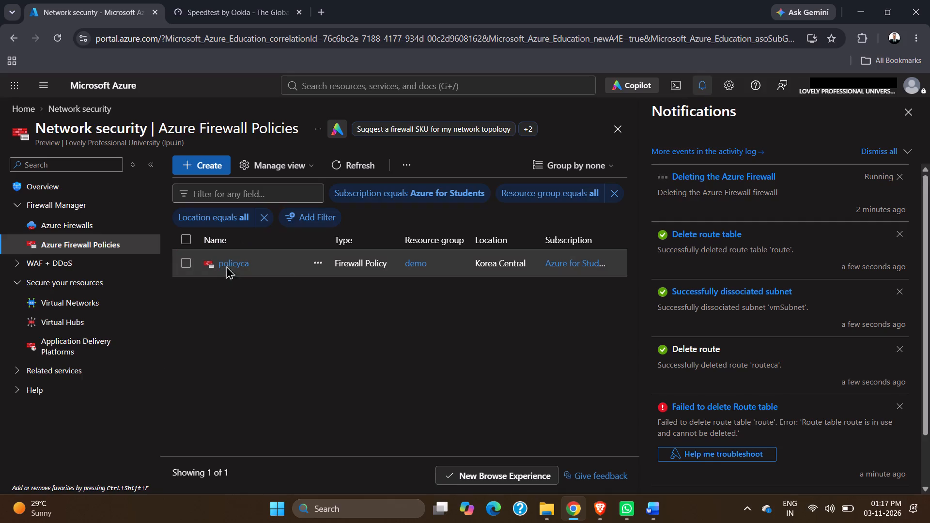
{"action": "left_click", "coordinate": [319, 259]}
{"action": "left_click", "coordinate": [264, 317]}
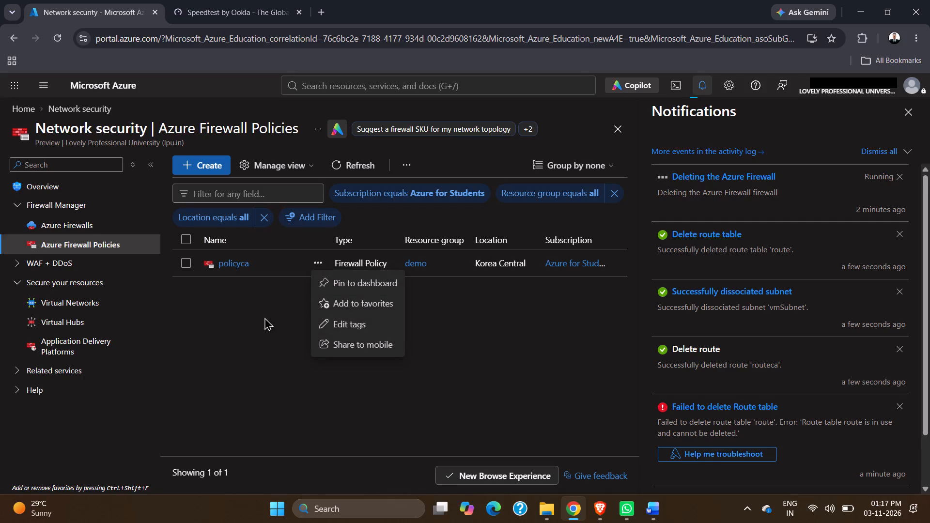
{"action": "left_click", "coordinate": [228, 265]}
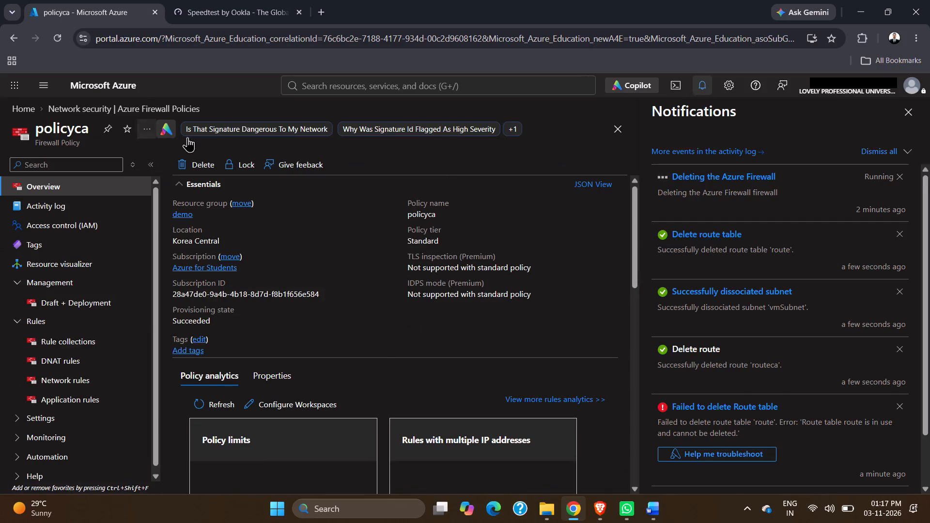
{"action": "left_click", "coordinate": [201, 155]}
{"action": "left_click", "coordinate": [198, 232]}
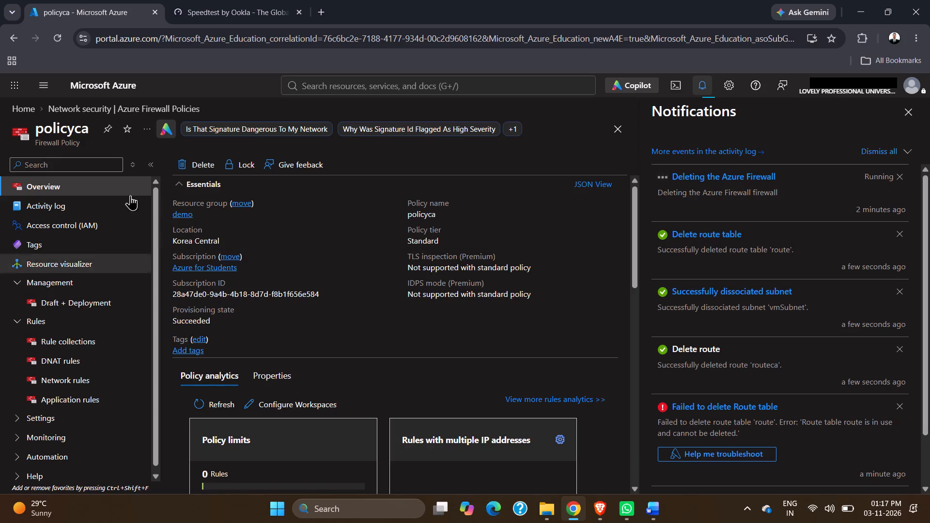
Try to delete the rule collection group ruleca from policyca's rule collections.
{"action": "left_click", "coordinate": [56, 345]}
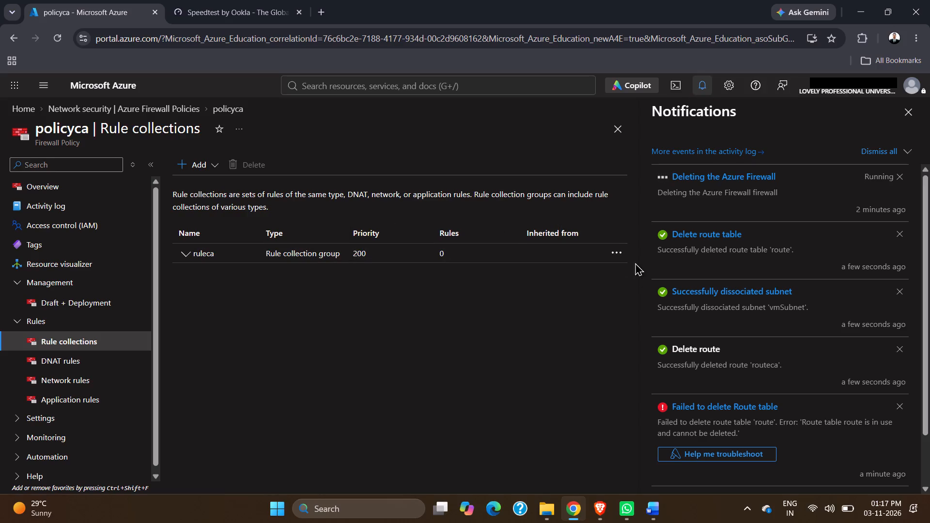
{"action": "left_click", "coordinate": [620, 255]}
{"action": "left_click", "coordinate": [627, 278]}
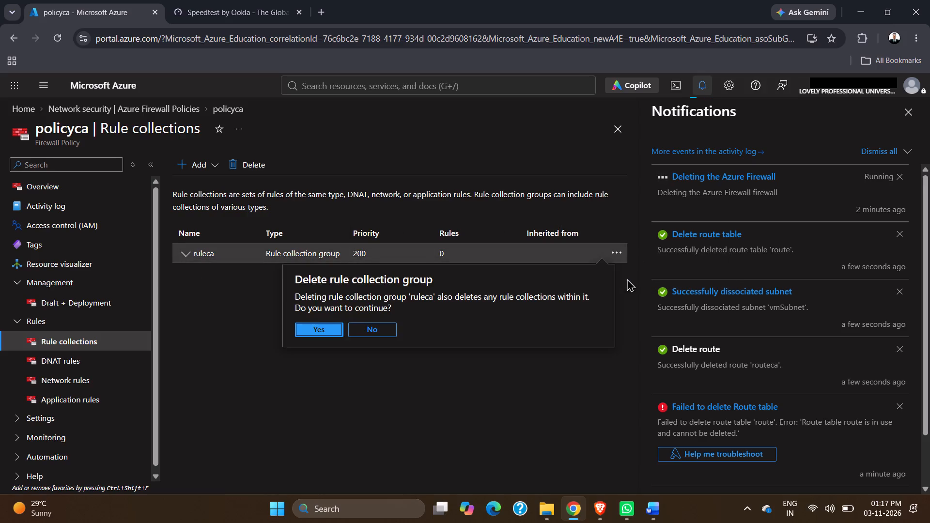
{"action": "left_click", "coordinate": [333, 325]}
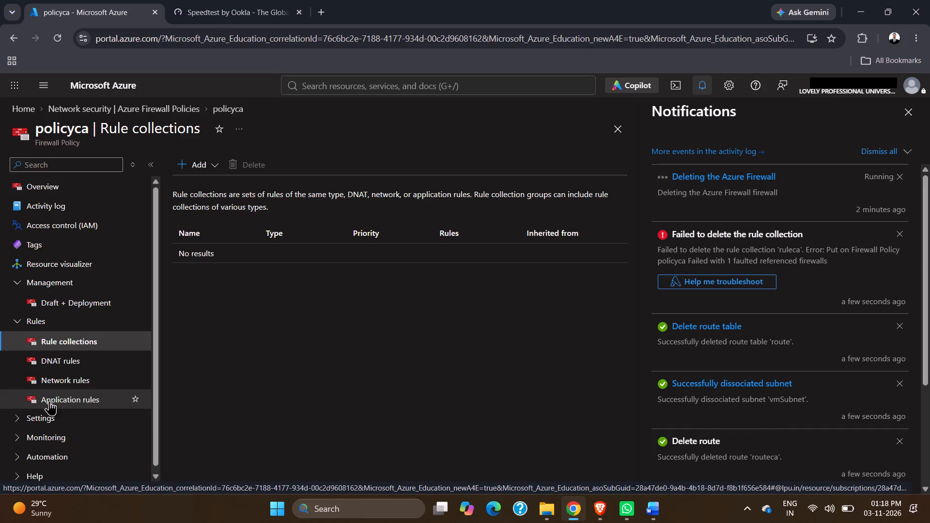
Review policyca's DNAT, network and application rules and its rule collections for any remaining entries.
{"action": "left_click", "coordinate": [57, 364]}
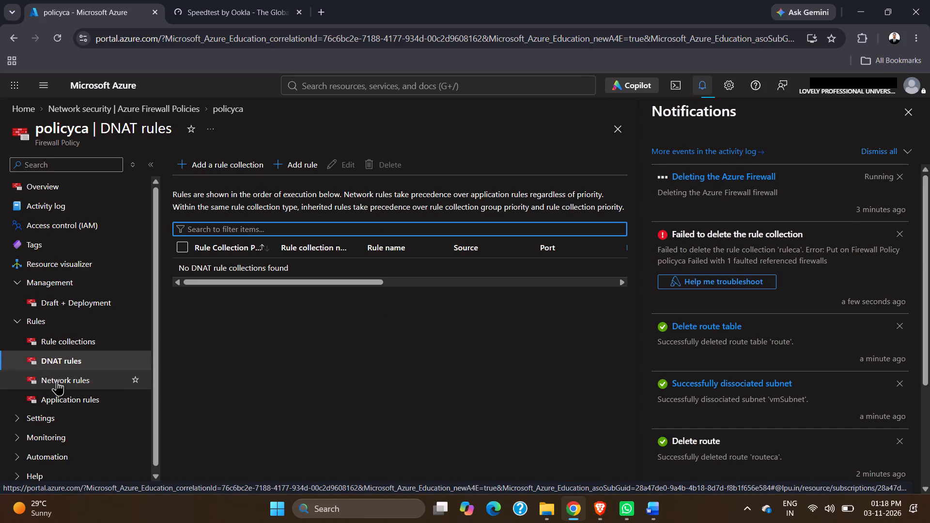
{"action": "left_click", "coordinate": [57, 381]}
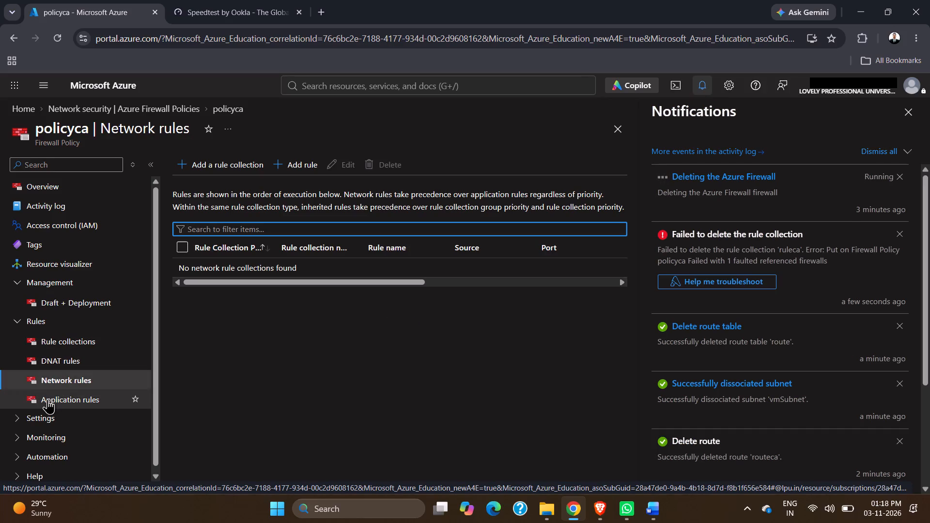
{"action": "left_click", "coordinate": [47, 399]}
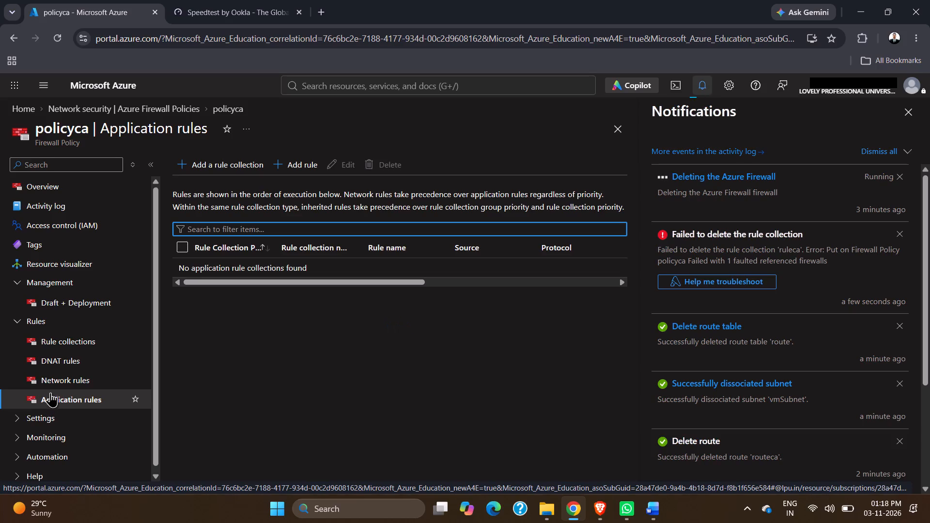
{"action": "left_click", "coordinate": [51, 391]}
{"action": "left_click", "coordinate": [51, 386]}
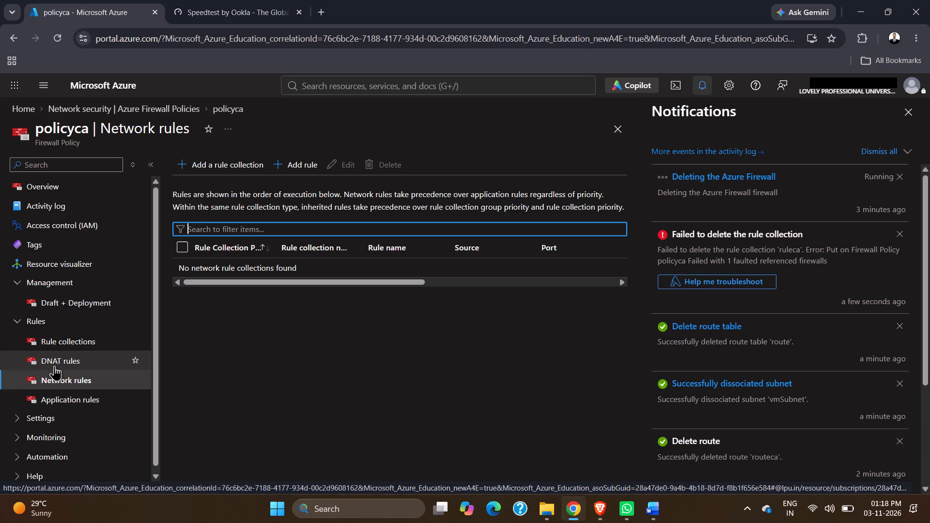
{"action": "left_click", "coordinate": [54, 366]}
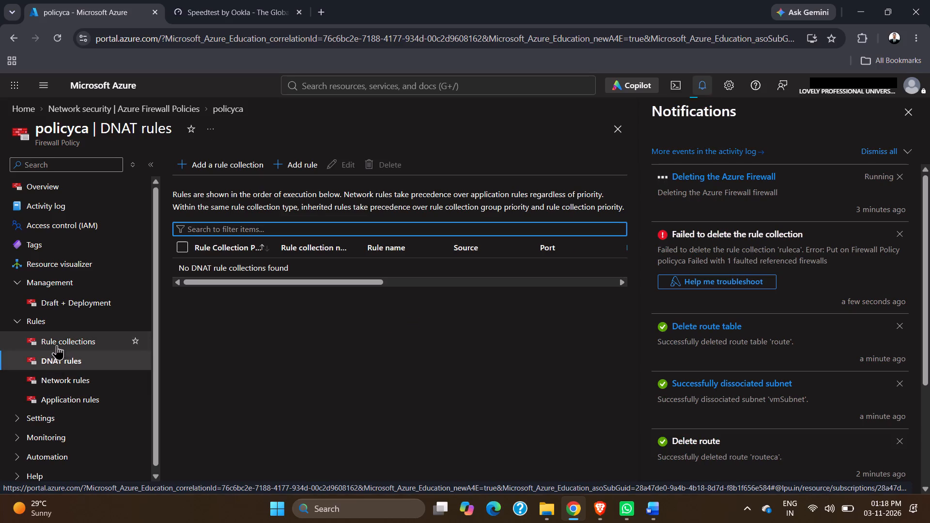
{"action": "left_click", "coordinate": [58, 343]}
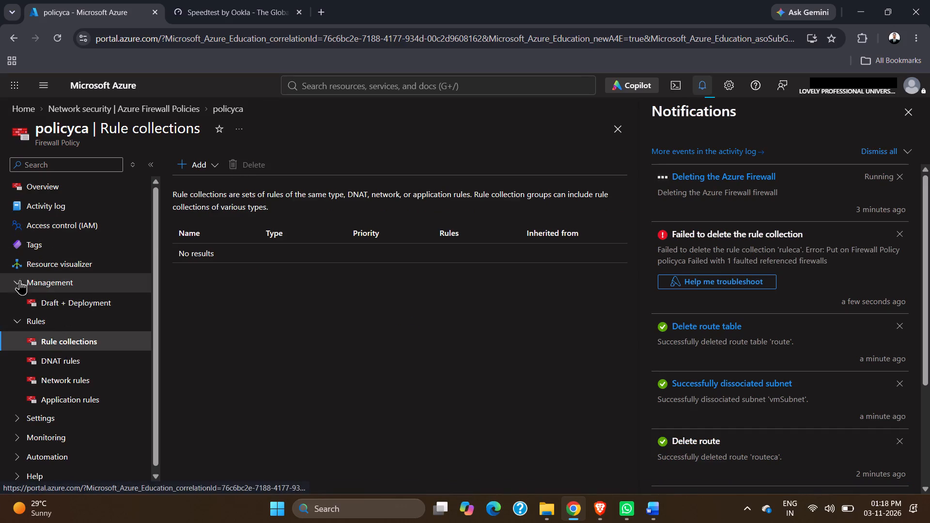
{"action": "left_click", "coordinate": [8, 420]}
{"action": "scroll", "coordinate": [8, 420], "scroll_direction": "down", "scroll_amount": 1}
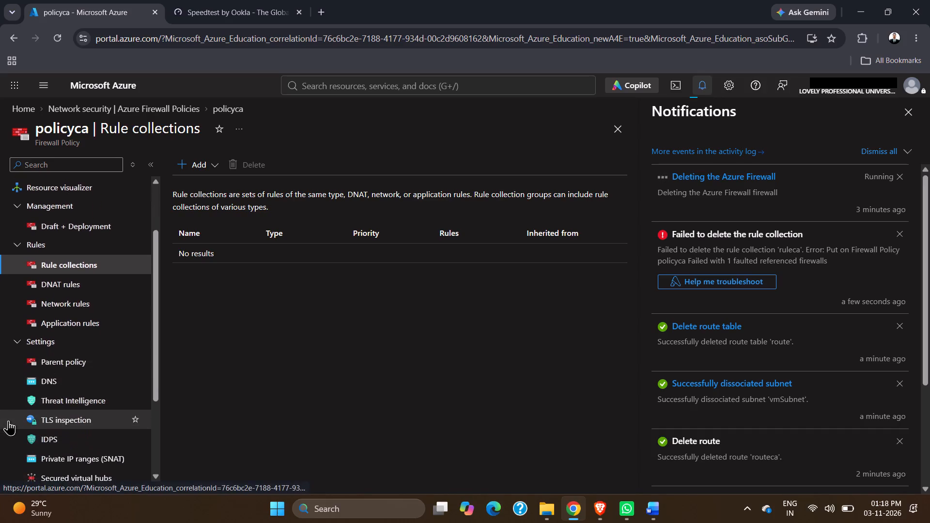
{"action": "scroll", "coordinate": [58, 183], "scroll_direction": "up", "scroll_amount": 1}
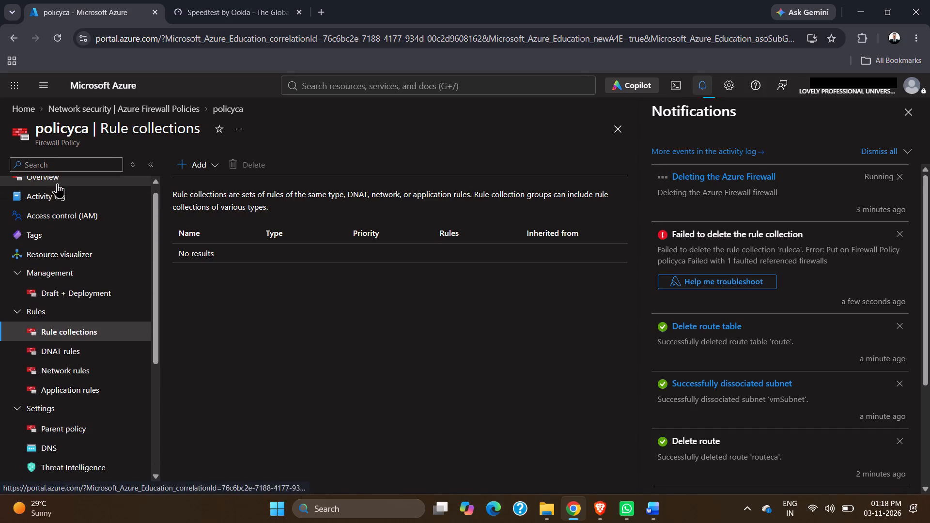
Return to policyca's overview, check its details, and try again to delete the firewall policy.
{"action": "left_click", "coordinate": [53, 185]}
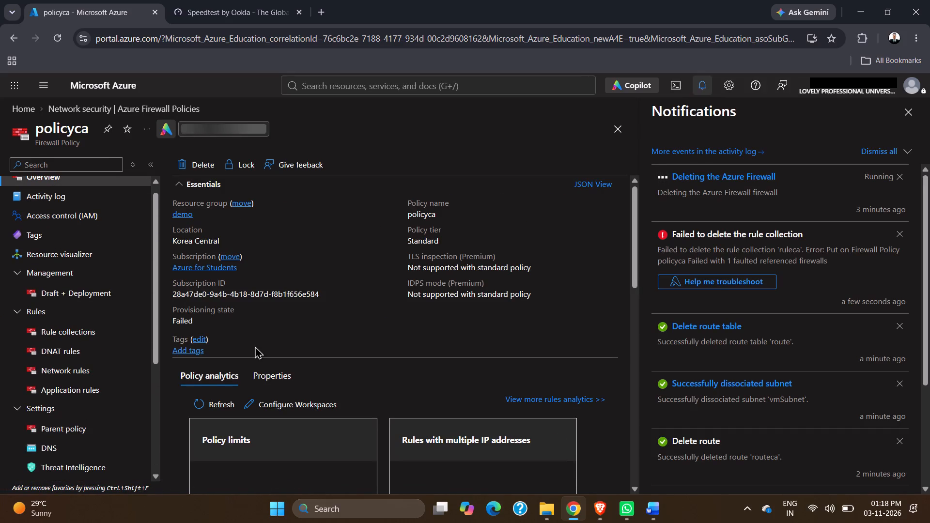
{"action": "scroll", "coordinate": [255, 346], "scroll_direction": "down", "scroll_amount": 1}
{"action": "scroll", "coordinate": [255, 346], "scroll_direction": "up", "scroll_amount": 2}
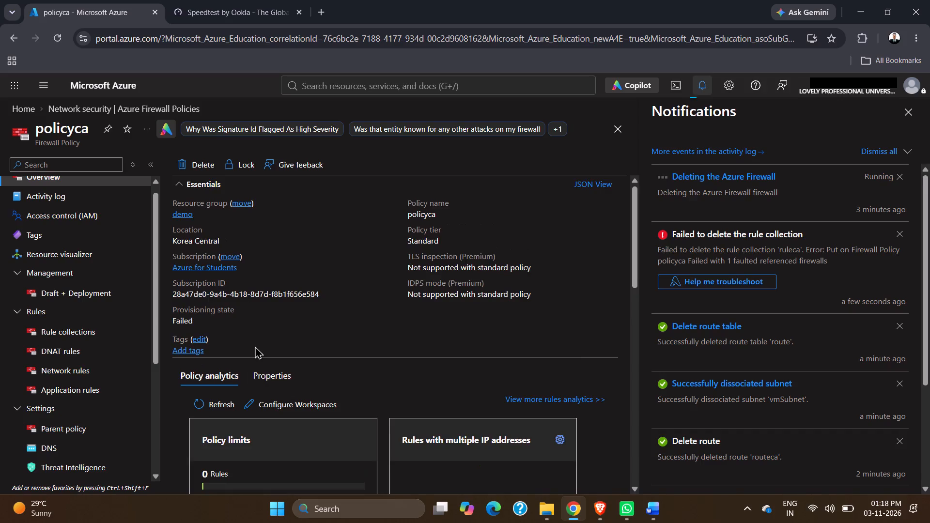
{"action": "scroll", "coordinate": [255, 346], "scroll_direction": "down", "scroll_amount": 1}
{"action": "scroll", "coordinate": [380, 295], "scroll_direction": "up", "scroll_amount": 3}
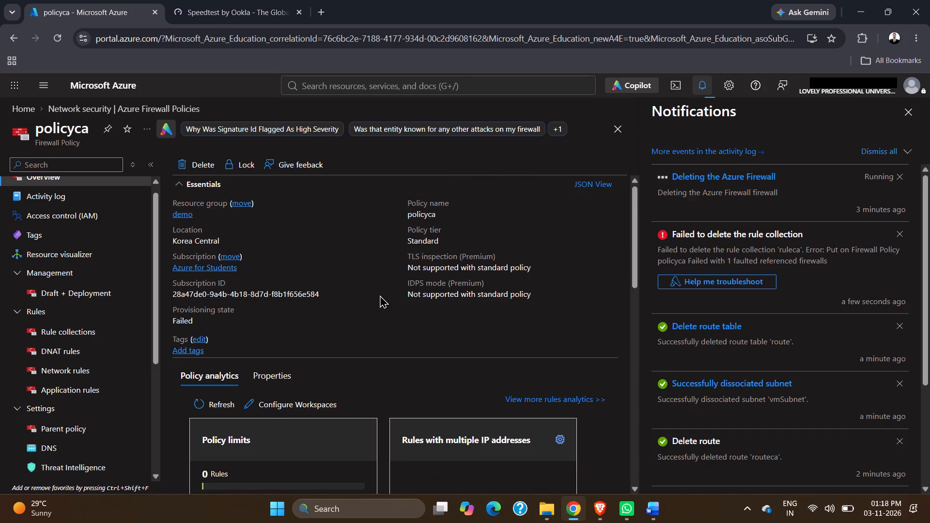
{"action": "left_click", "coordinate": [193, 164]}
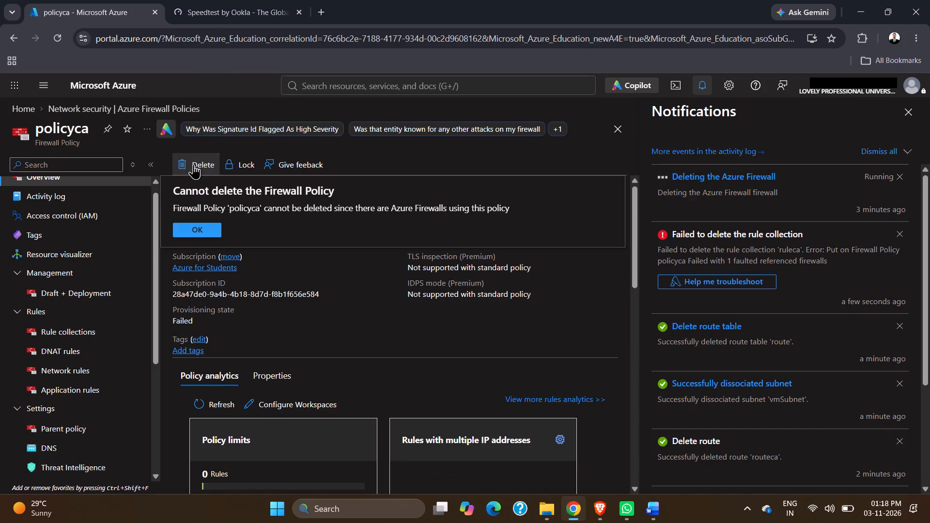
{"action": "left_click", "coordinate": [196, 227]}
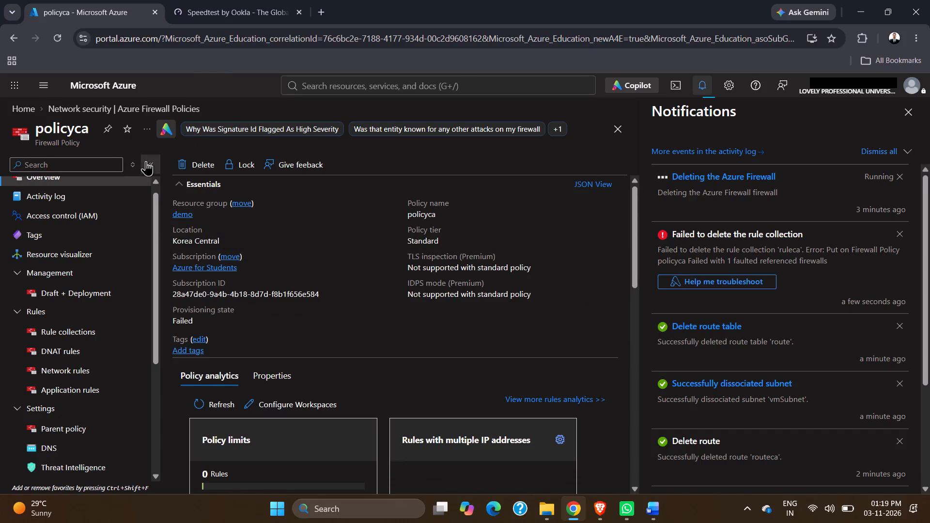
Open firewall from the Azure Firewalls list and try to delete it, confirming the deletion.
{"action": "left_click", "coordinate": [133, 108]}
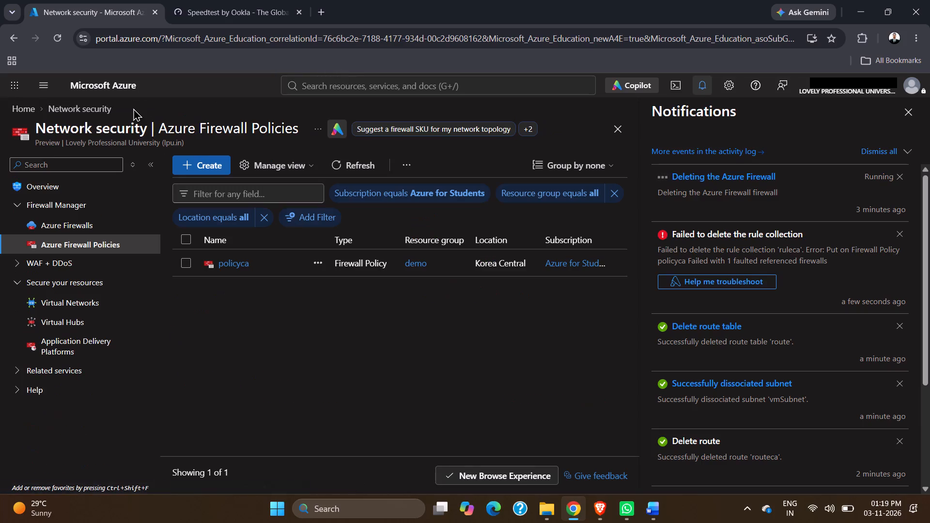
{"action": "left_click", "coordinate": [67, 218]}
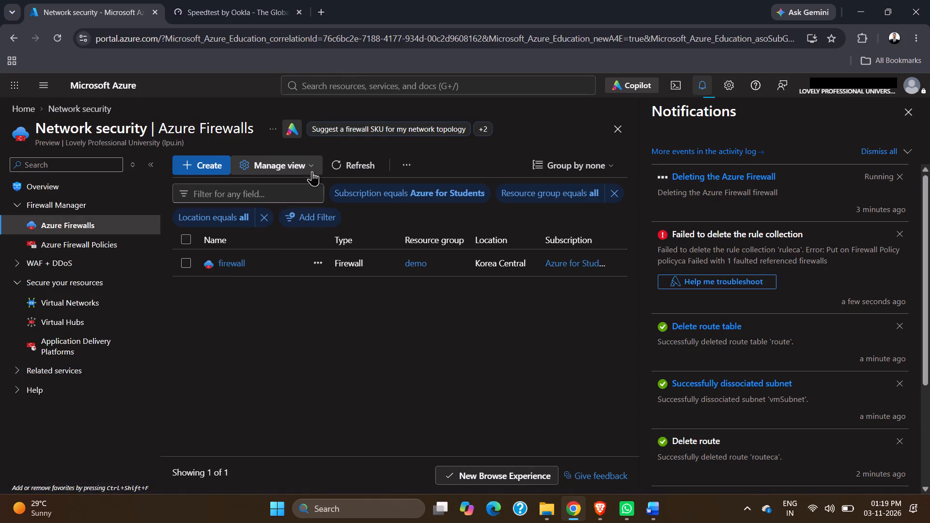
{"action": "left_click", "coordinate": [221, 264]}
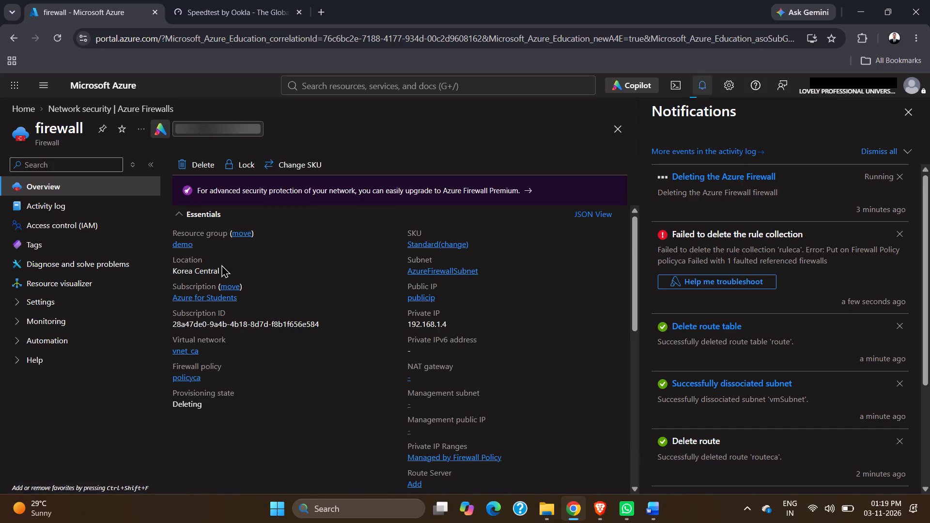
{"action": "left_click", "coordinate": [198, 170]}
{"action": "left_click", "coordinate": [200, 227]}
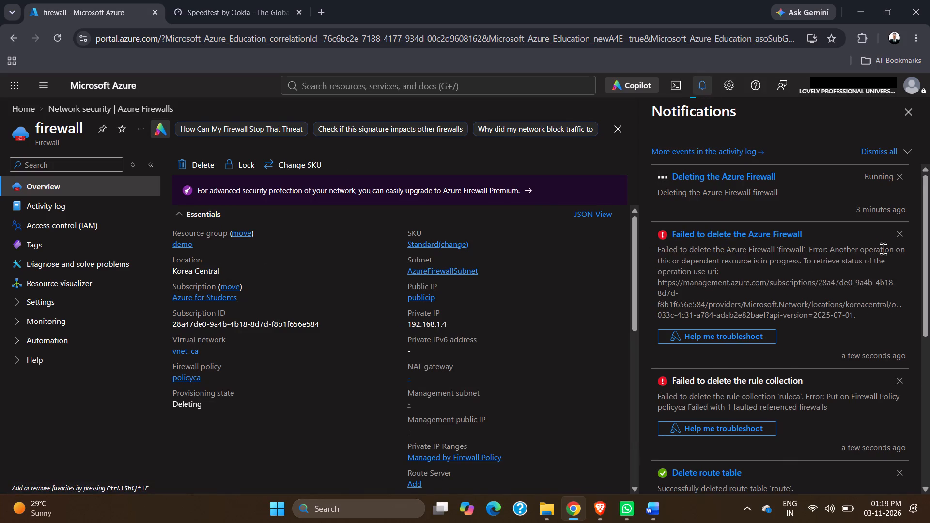
Dismiss the firewall and rule collection deletion failure notifications and the running Azure Firewall deletion notification.
{"action": "left_click", "coordinate": [905, 235]}
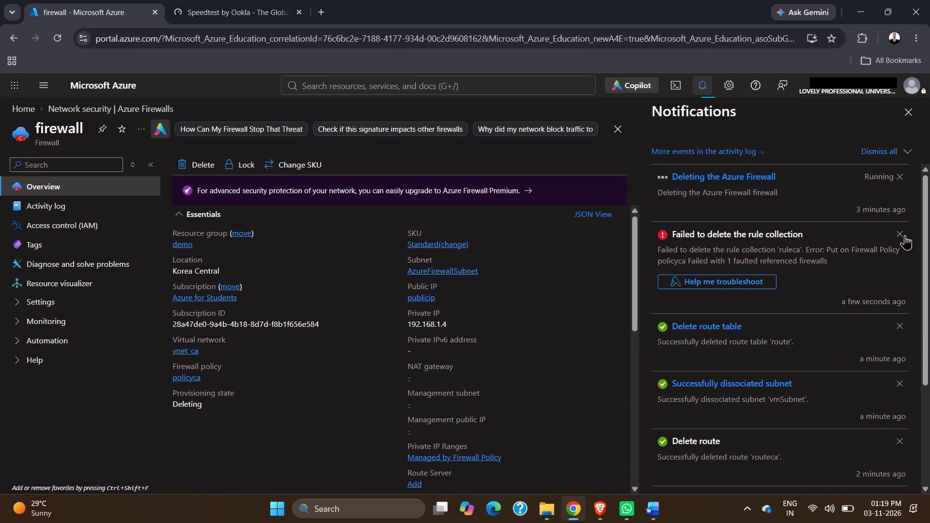
{"action": "left_click", "coordinate": [905, 235]}
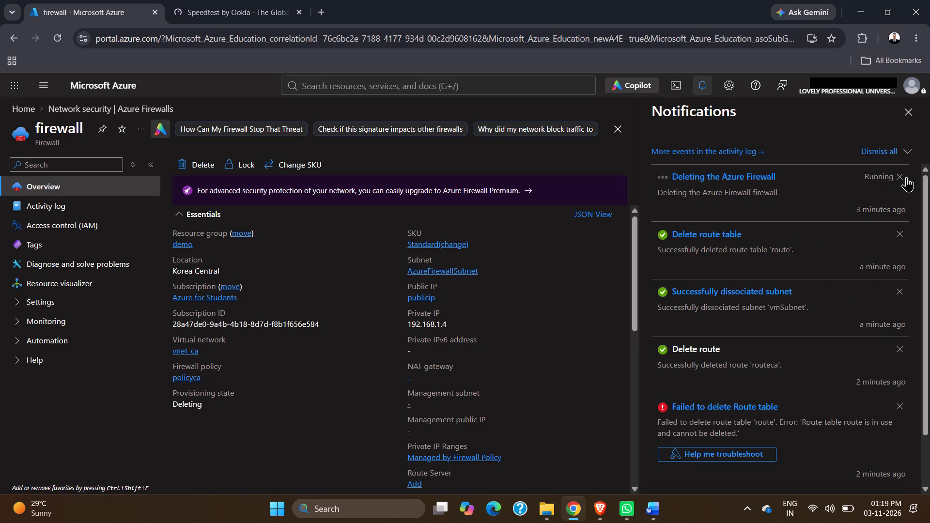
{"action": "left_click", "coordinate": [901, 177]}
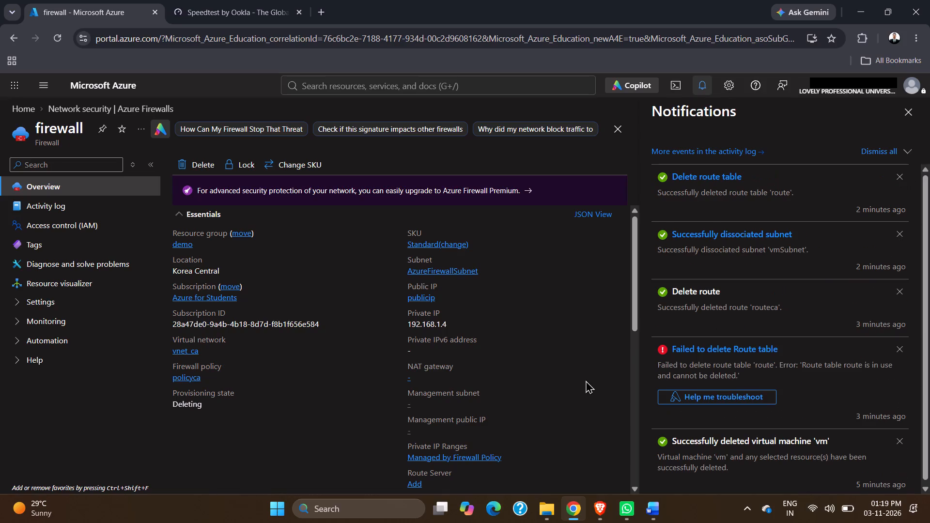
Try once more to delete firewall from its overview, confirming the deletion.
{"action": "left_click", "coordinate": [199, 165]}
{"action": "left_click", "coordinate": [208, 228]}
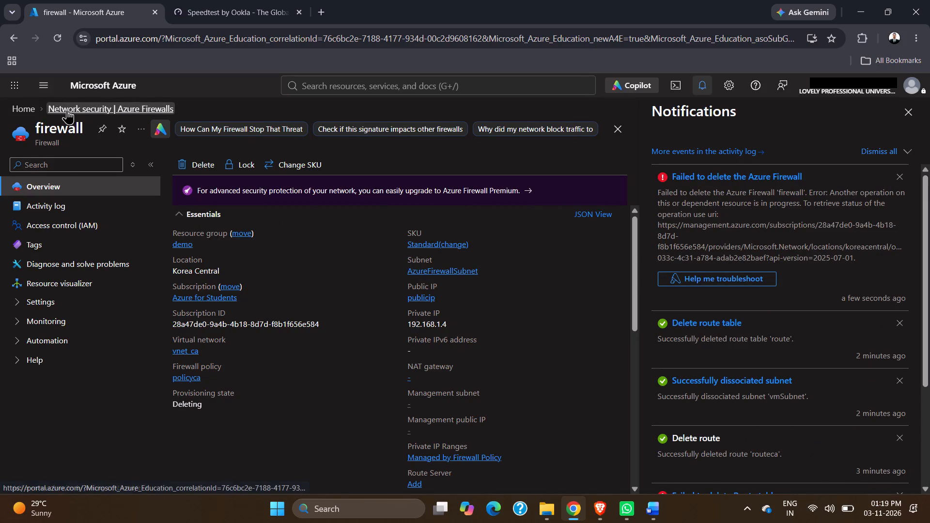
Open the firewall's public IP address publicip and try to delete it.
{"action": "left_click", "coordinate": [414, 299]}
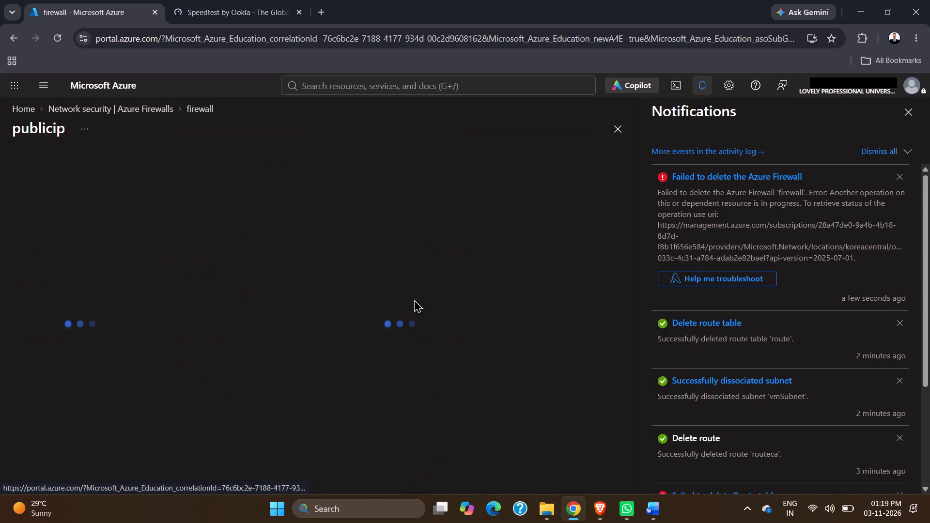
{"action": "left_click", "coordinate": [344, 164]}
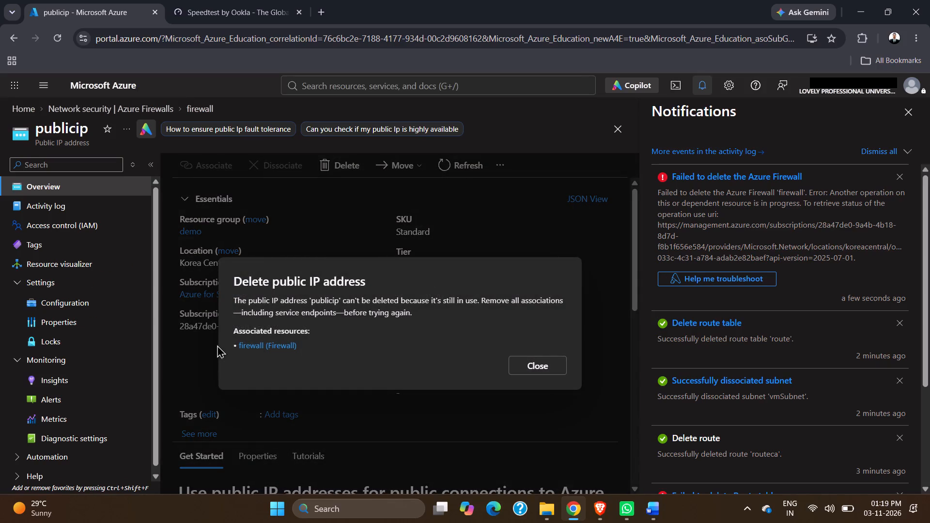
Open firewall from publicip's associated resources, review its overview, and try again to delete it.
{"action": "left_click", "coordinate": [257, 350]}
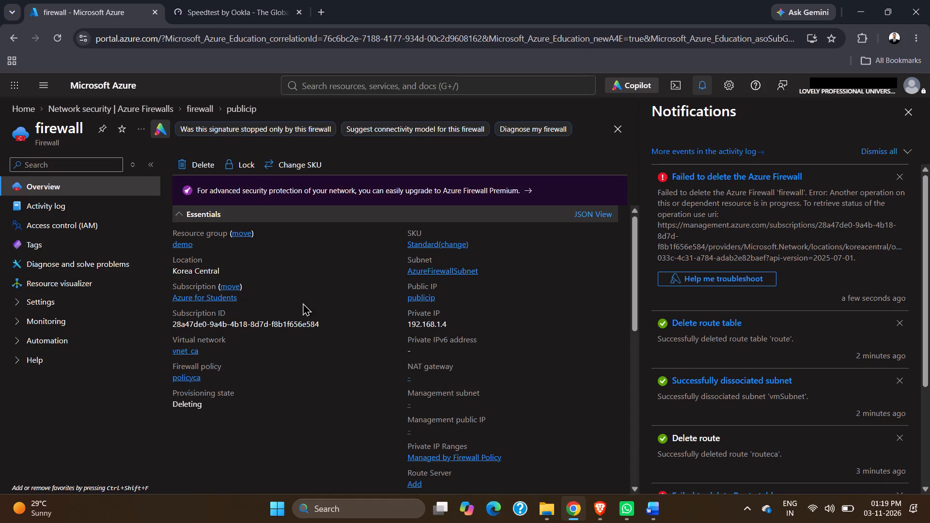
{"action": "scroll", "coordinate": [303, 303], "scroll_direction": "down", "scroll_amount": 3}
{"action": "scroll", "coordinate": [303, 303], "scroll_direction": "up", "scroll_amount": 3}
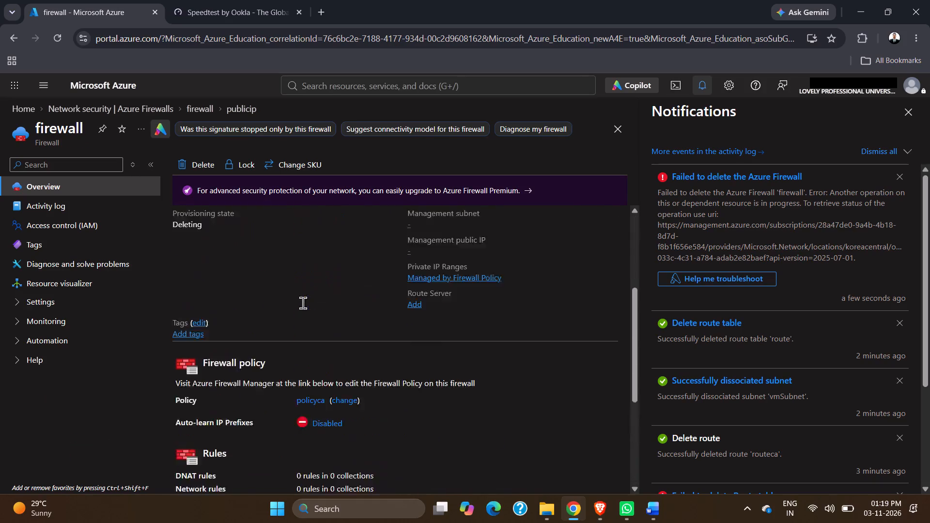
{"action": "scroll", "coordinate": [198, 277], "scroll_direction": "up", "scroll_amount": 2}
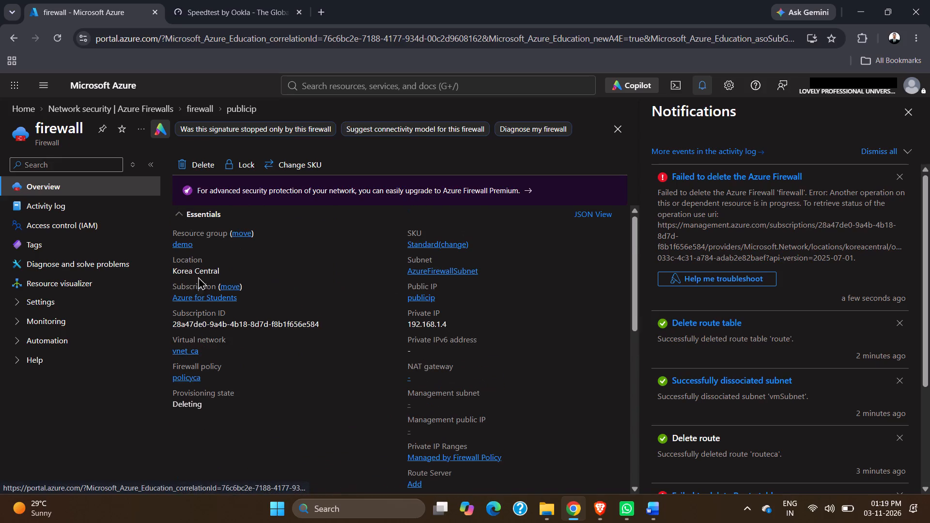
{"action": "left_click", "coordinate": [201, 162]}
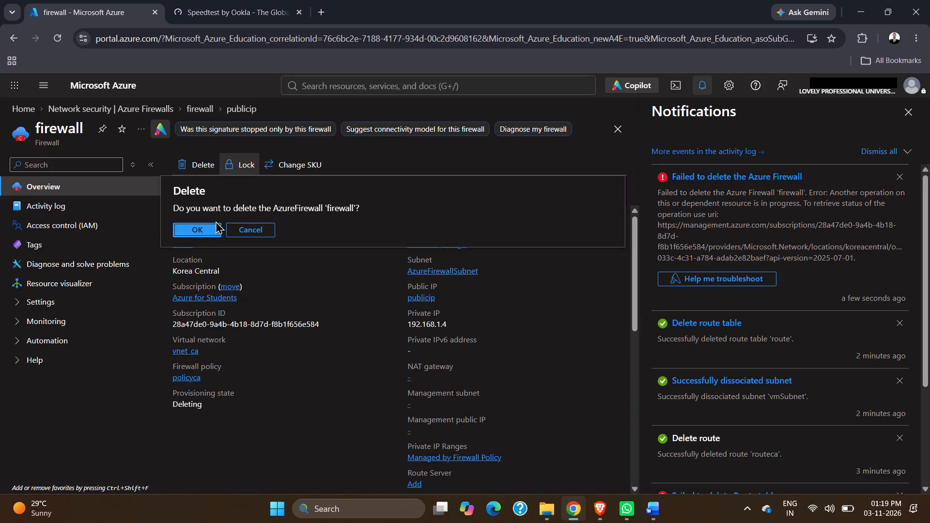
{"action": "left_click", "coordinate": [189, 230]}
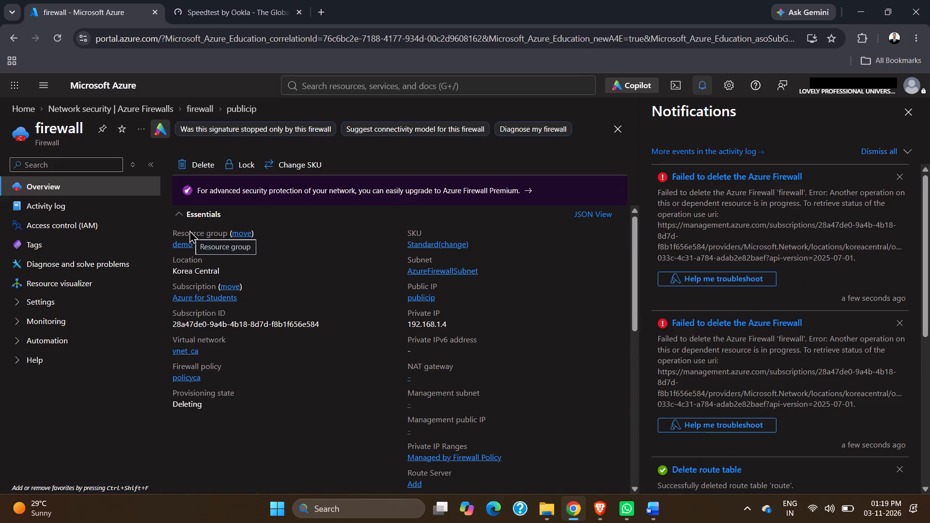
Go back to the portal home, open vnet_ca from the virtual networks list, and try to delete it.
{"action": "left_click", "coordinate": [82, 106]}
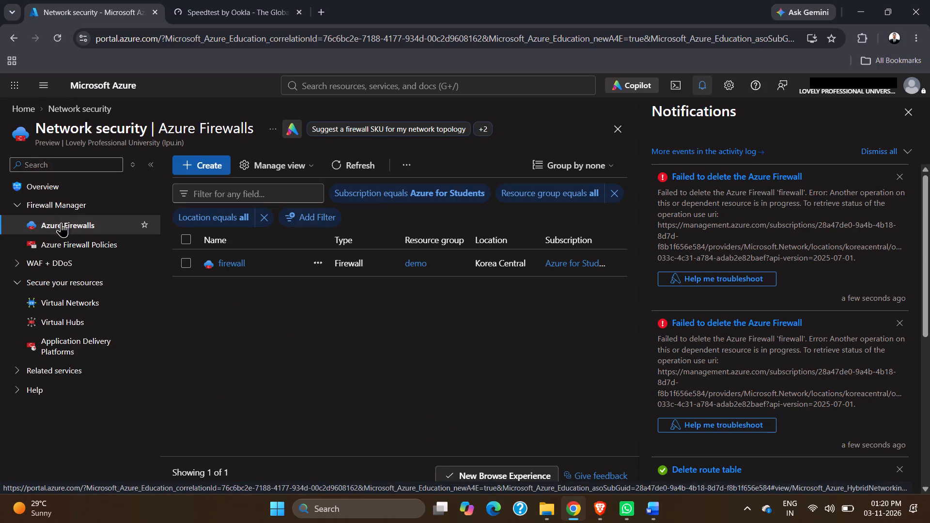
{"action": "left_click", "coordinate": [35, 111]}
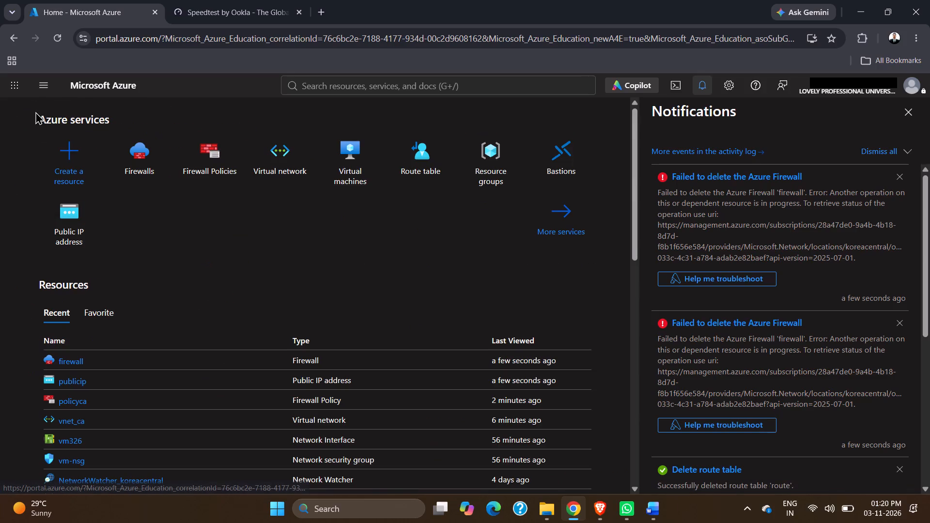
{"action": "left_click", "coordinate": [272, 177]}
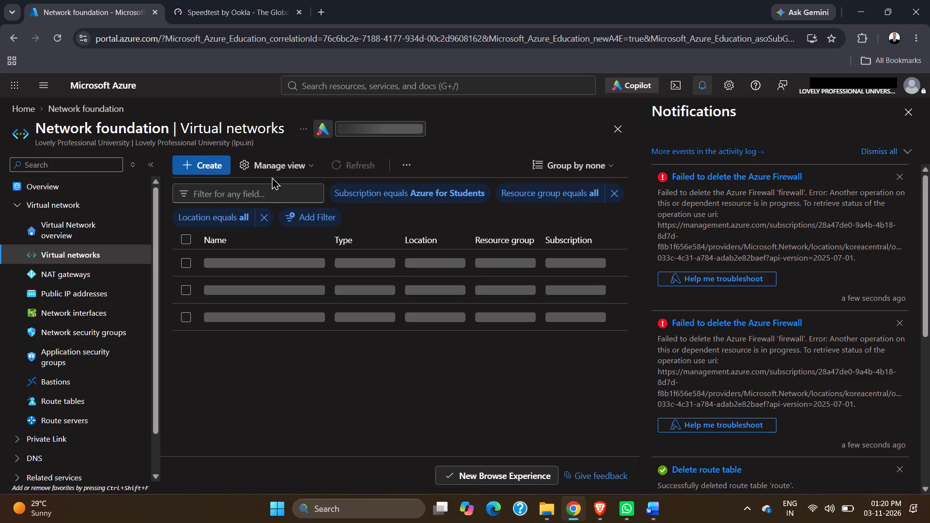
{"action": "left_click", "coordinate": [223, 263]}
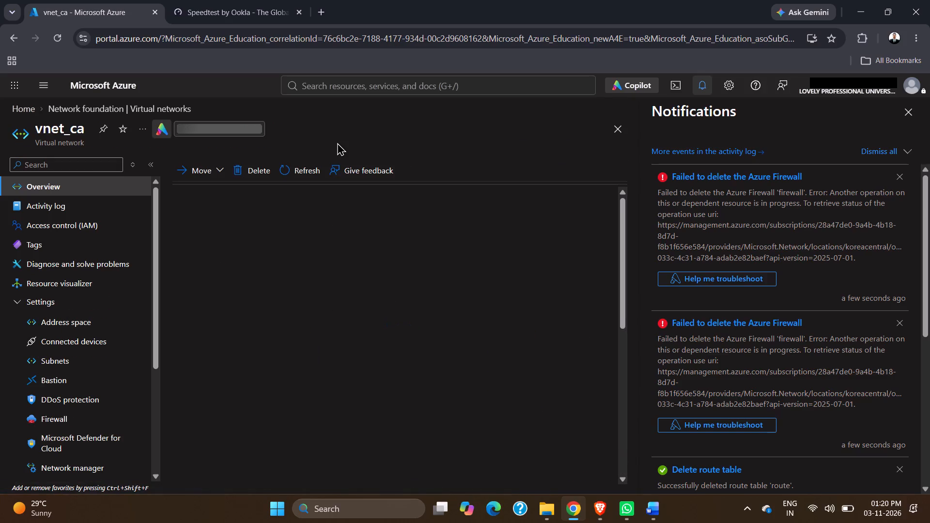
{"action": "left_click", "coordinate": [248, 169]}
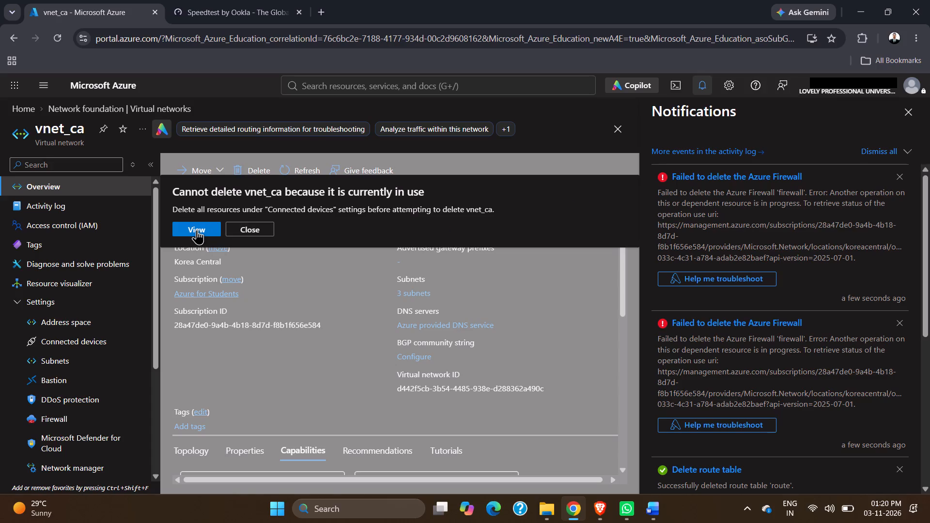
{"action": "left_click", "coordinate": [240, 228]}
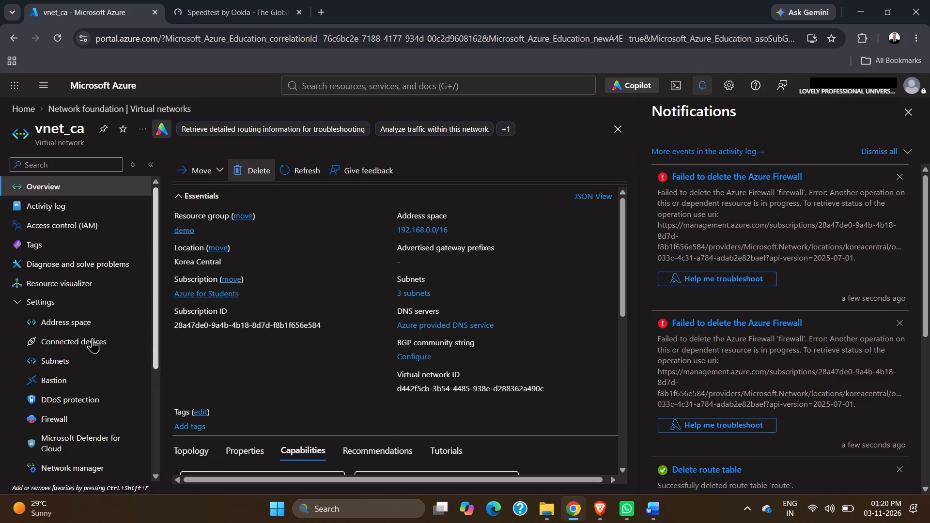
Open vnet_ca's connected devices to check which resources still use the virtual network.
{"action": "left_click", "coordinate": [73, 343]}
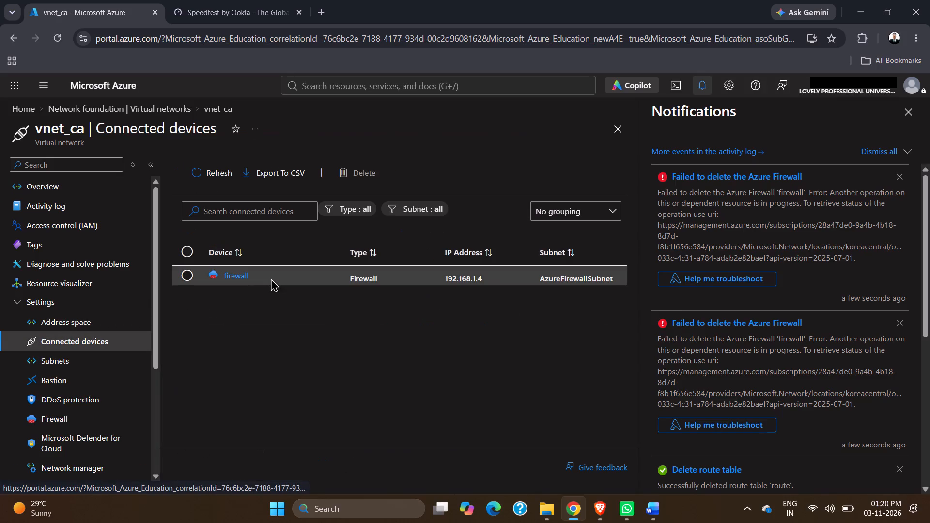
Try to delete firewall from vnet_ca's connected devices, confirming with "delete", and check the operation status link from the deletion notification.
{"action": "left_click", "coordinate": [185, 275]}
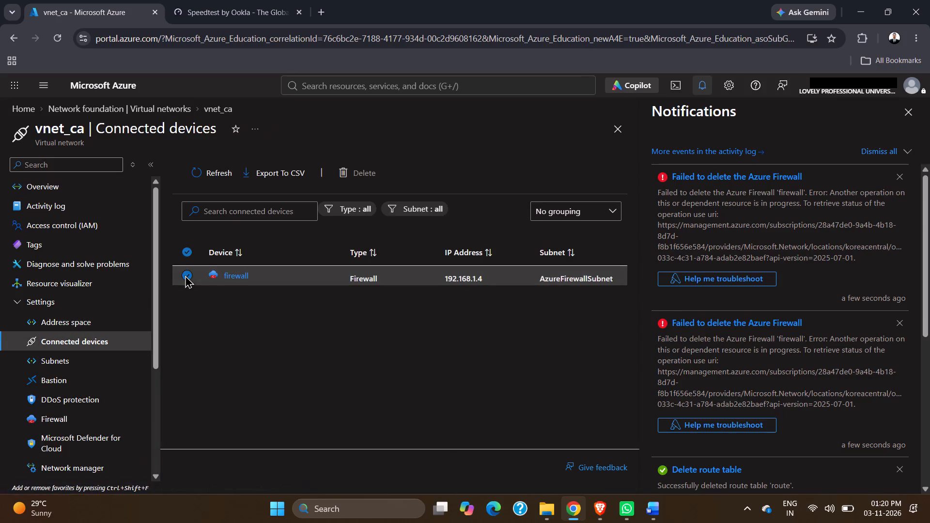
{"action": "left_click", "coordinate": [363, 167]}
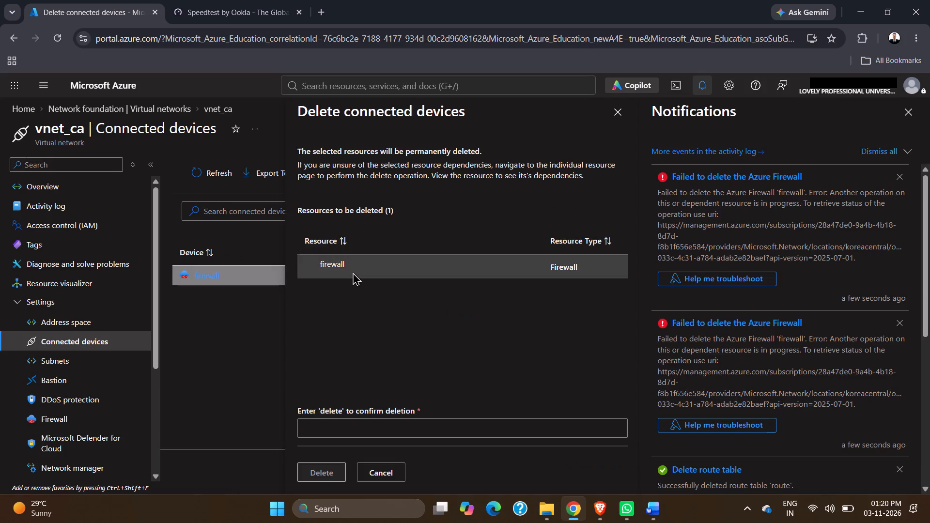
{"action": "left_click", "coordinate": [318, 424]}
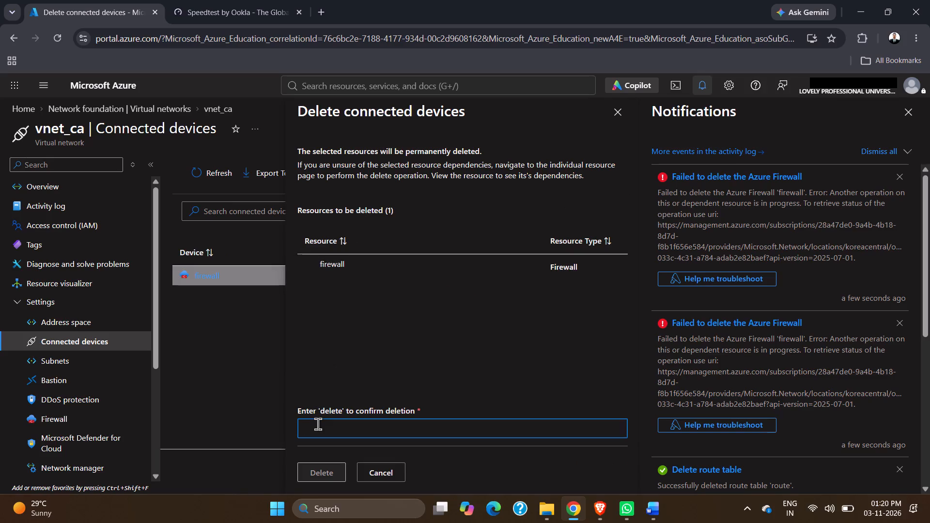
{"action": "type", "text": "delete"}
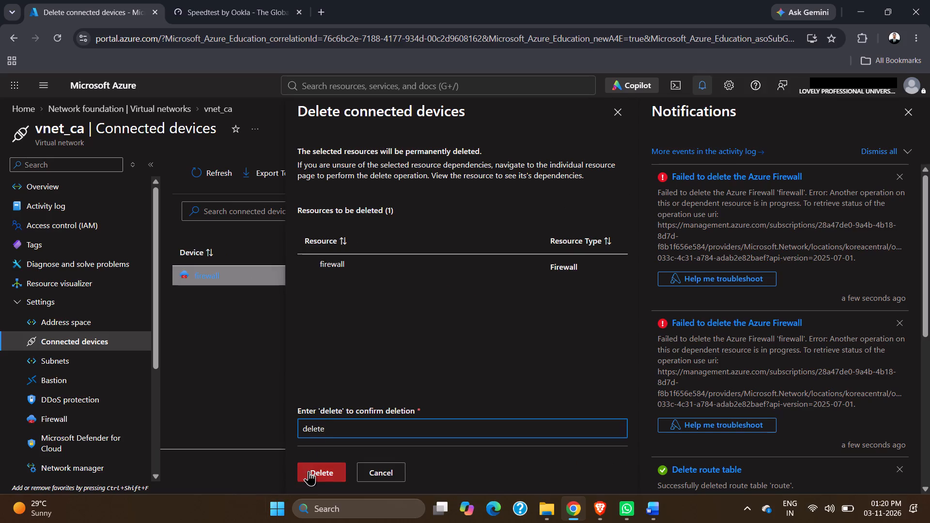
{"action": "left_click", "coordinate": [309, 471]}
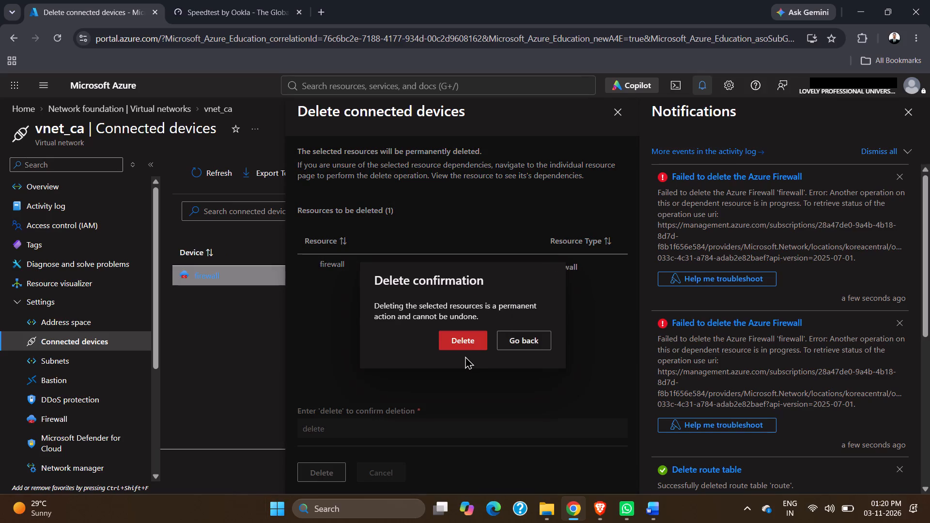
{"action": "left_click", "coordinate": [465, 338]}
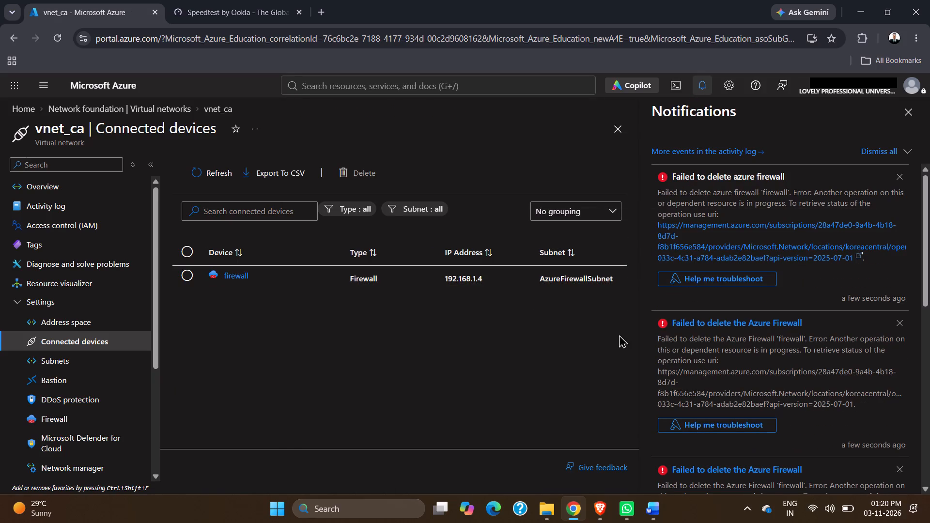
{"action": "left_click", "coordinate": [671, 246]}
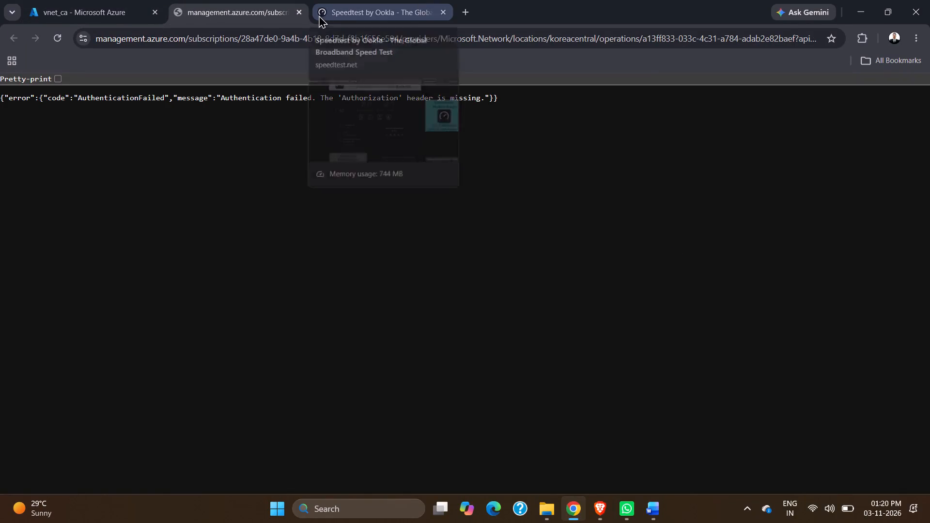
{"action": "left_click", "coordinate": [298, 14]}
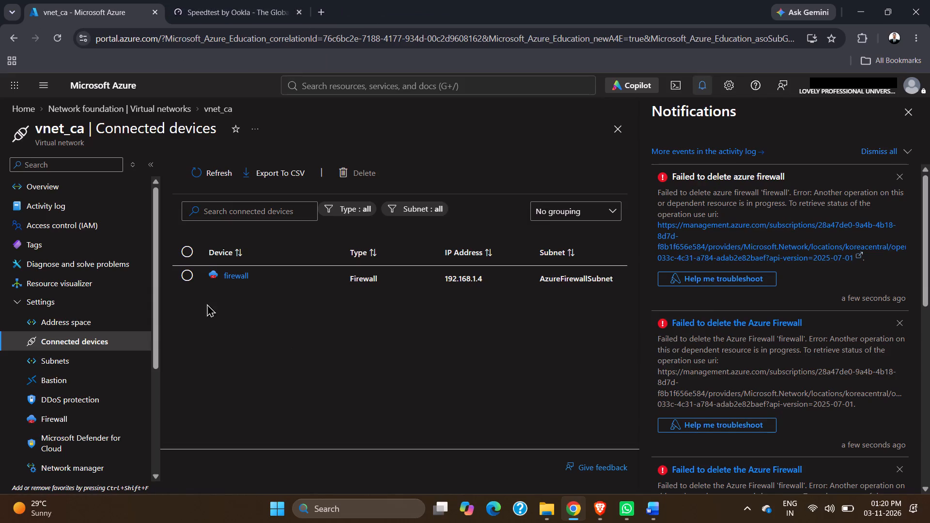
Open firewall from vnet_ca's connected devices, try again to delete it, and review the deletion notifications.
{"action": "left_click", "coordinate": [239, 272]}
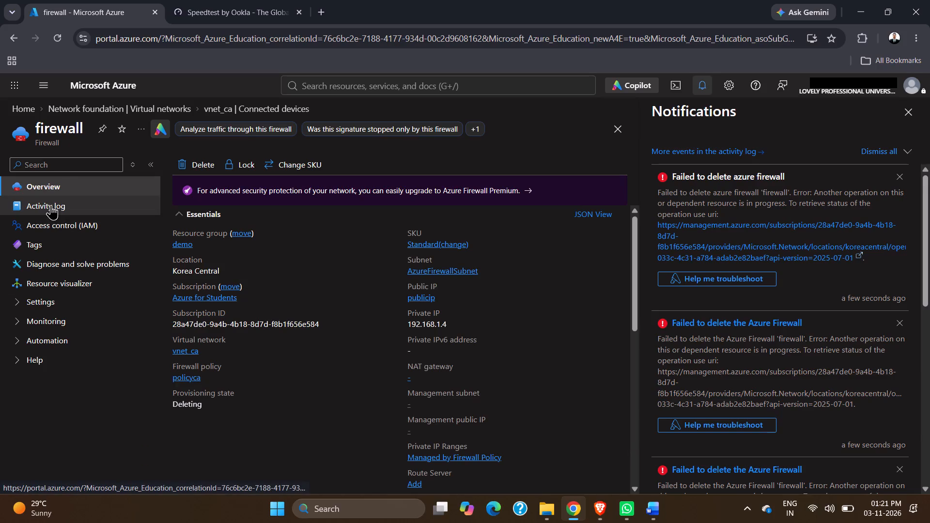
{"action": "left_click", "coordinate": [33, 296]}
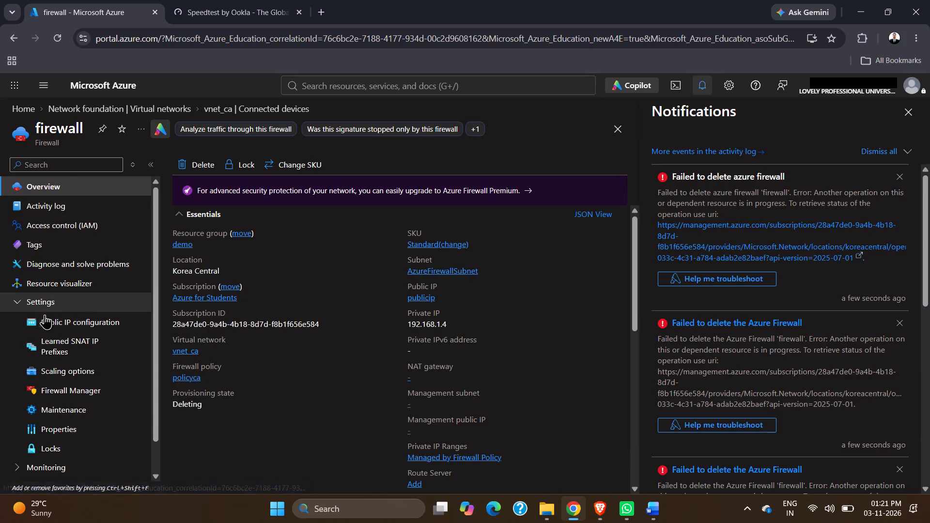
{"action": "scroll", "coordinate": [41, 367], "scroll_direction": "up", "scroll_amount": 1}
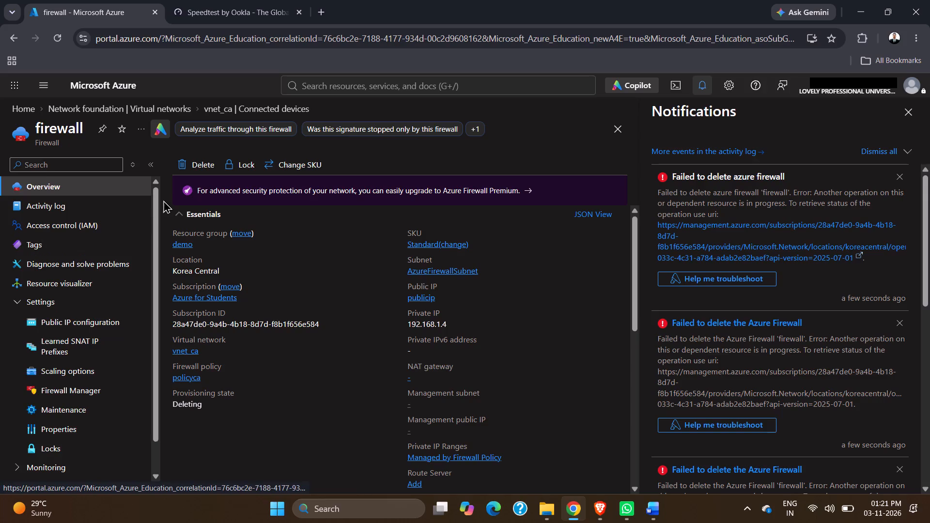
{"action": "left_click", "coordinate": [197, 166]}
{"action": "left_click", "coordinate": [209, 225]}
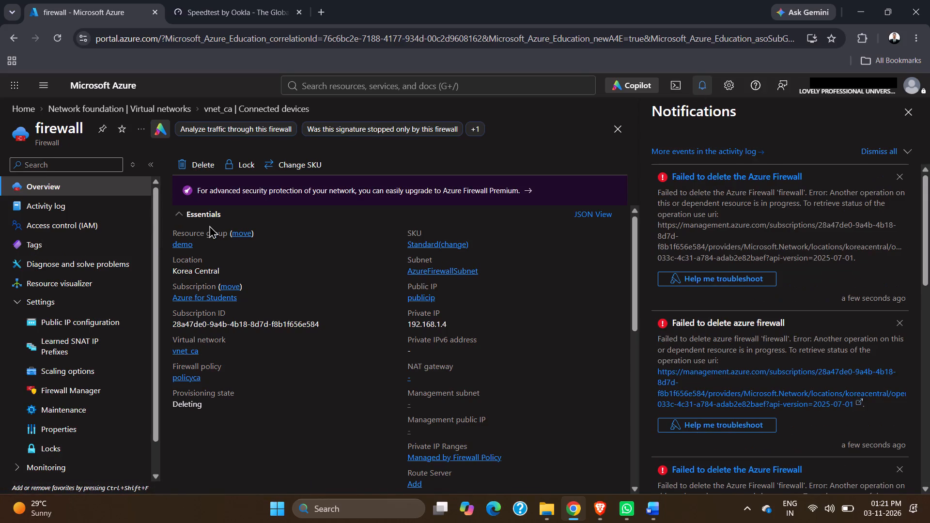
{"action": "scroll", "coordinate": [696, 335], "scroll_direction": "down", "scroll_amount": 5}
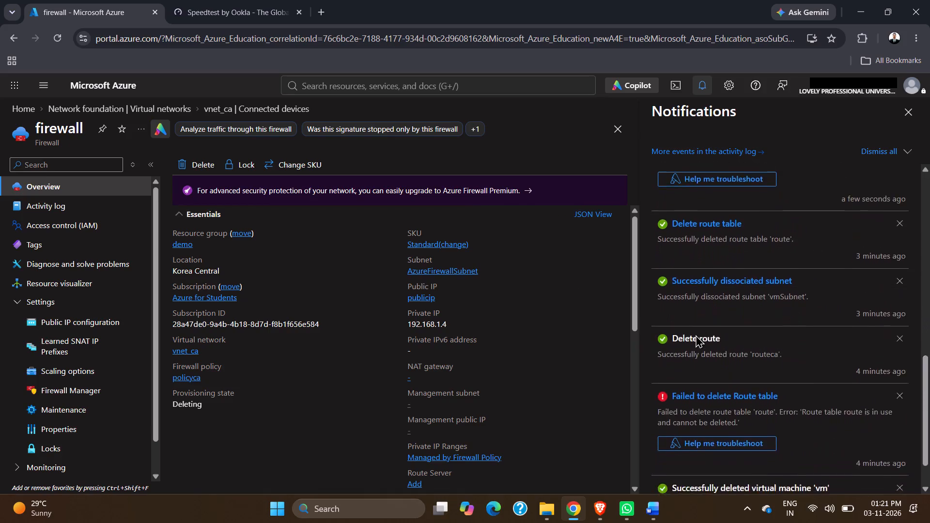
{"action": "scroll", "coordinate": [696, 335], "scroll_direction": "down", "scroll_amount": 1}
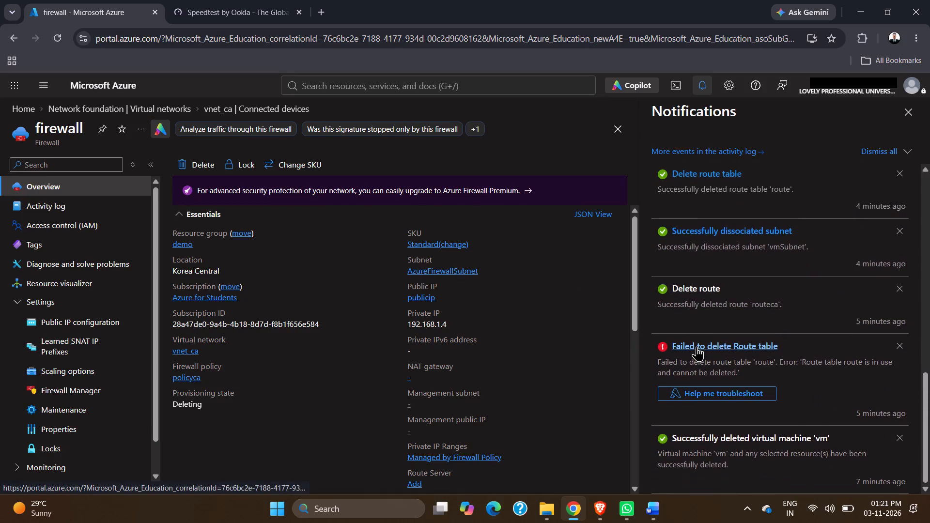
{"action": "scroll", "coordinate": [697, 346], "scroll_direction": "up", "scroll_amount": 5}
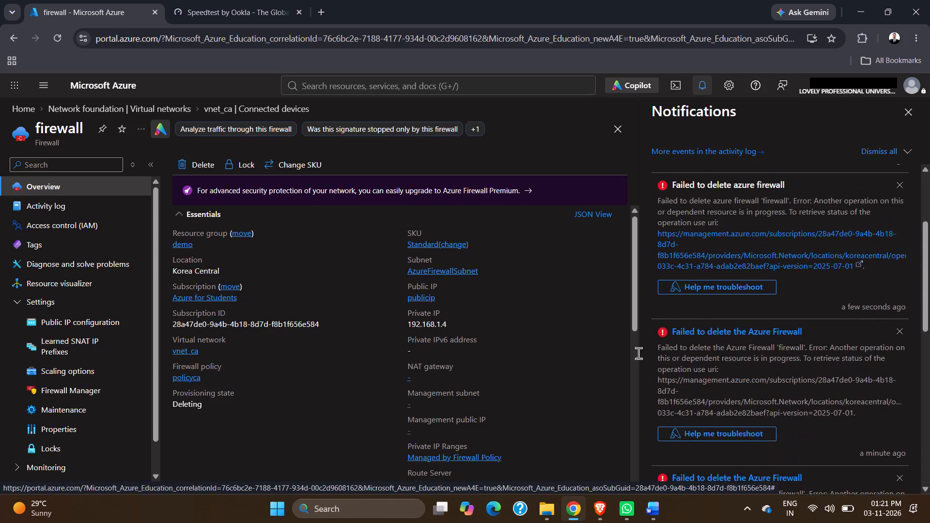
Open the firewall's subnet AzureFirewallSubnet and request its deletion from vnet_ca.
{"action": "left_click", "coordinate": [422, 272]}
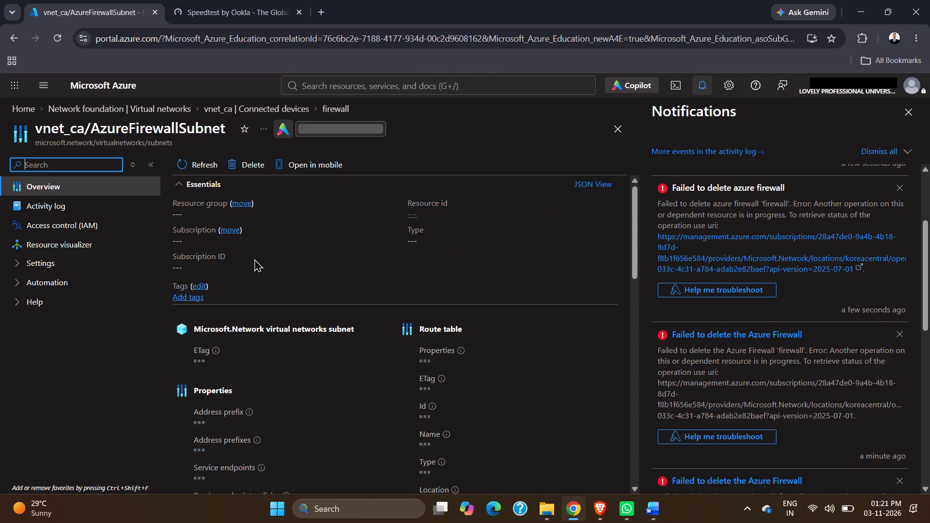
{"action": "left_click", "coordinate": [243, 162]}
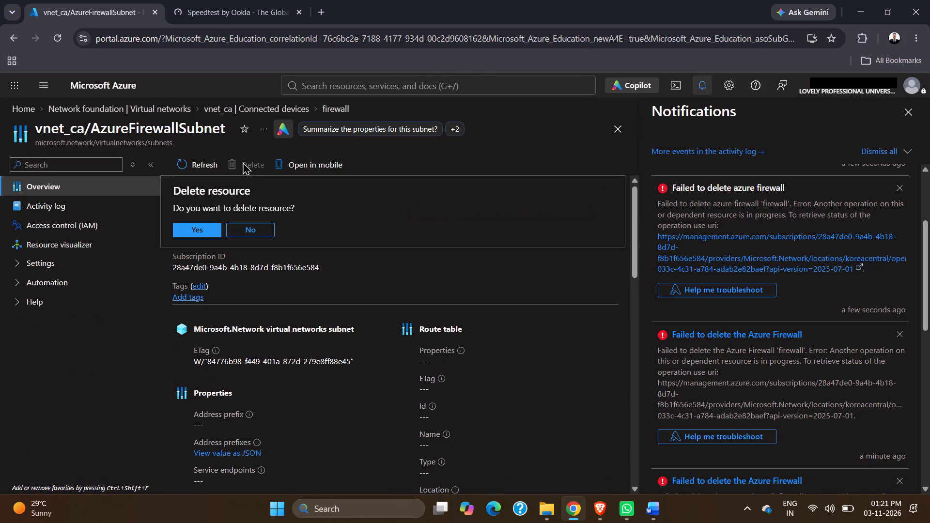
{"action": "left_click", "coordinate": [201, 231]}
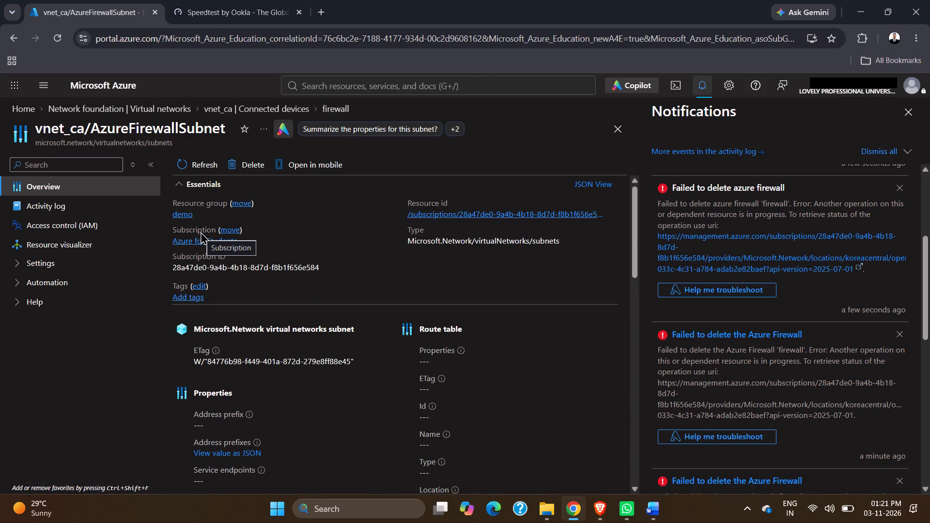
{"action": "scroll", "coordinate": [677, 249], "scroll_direction": "up", "scroll_amount": 5}
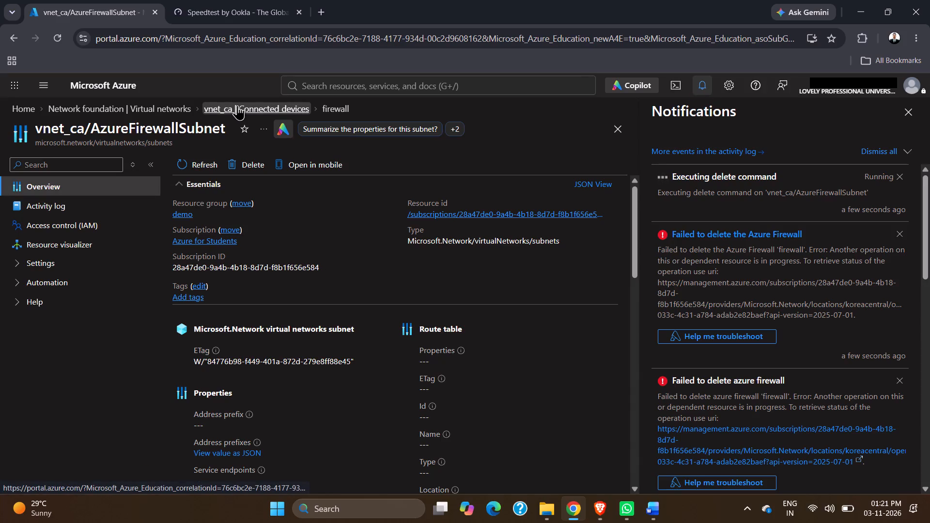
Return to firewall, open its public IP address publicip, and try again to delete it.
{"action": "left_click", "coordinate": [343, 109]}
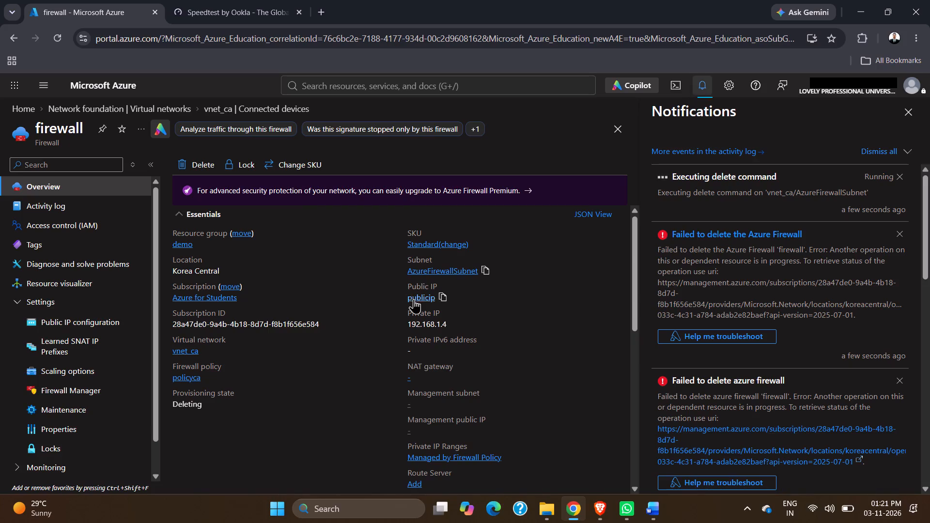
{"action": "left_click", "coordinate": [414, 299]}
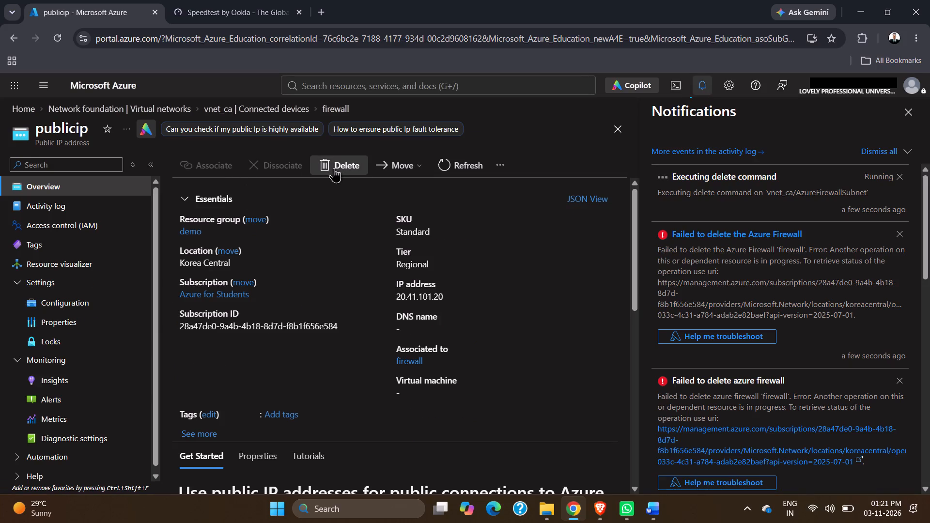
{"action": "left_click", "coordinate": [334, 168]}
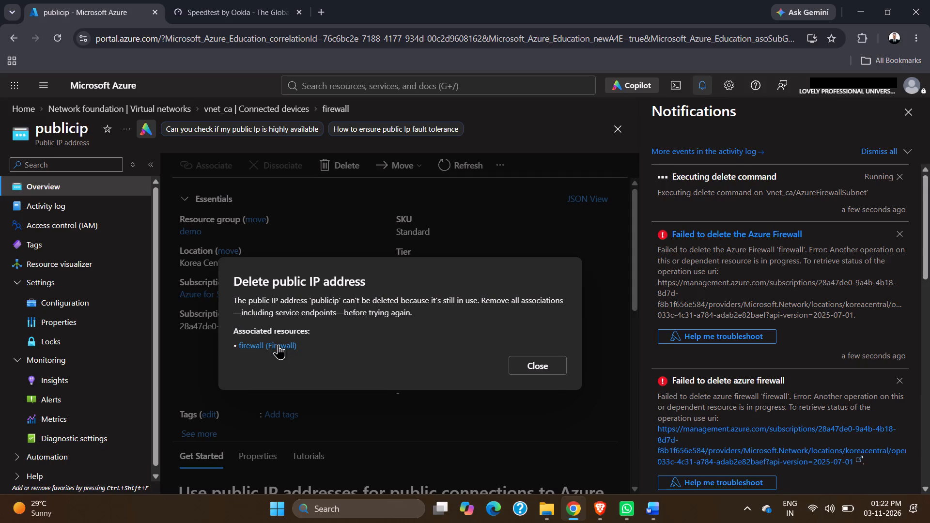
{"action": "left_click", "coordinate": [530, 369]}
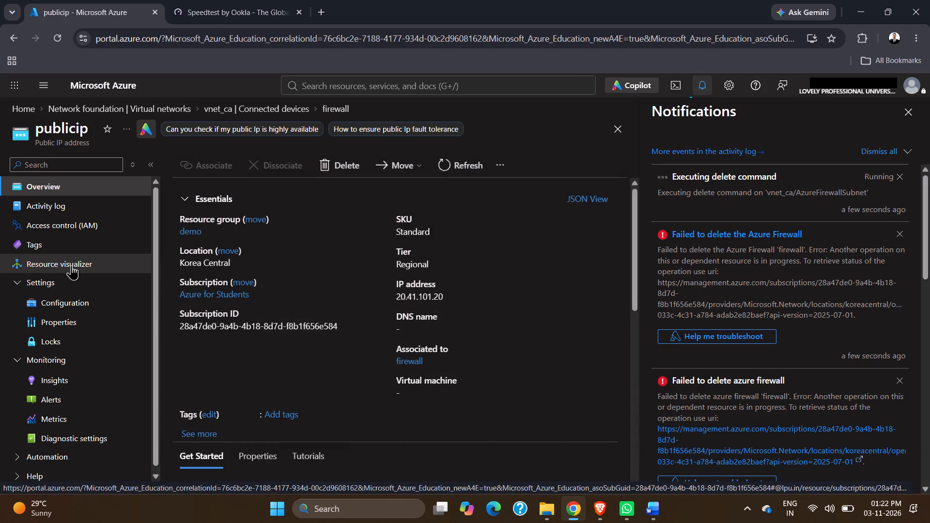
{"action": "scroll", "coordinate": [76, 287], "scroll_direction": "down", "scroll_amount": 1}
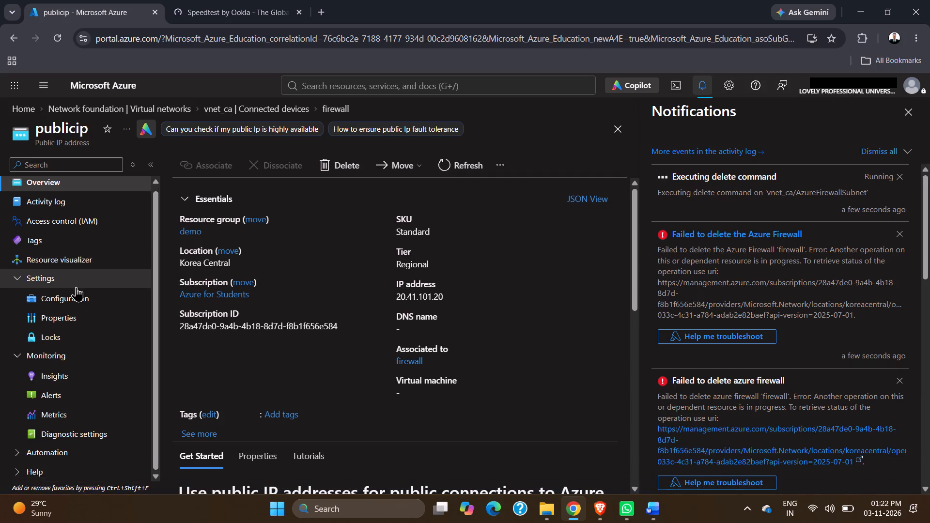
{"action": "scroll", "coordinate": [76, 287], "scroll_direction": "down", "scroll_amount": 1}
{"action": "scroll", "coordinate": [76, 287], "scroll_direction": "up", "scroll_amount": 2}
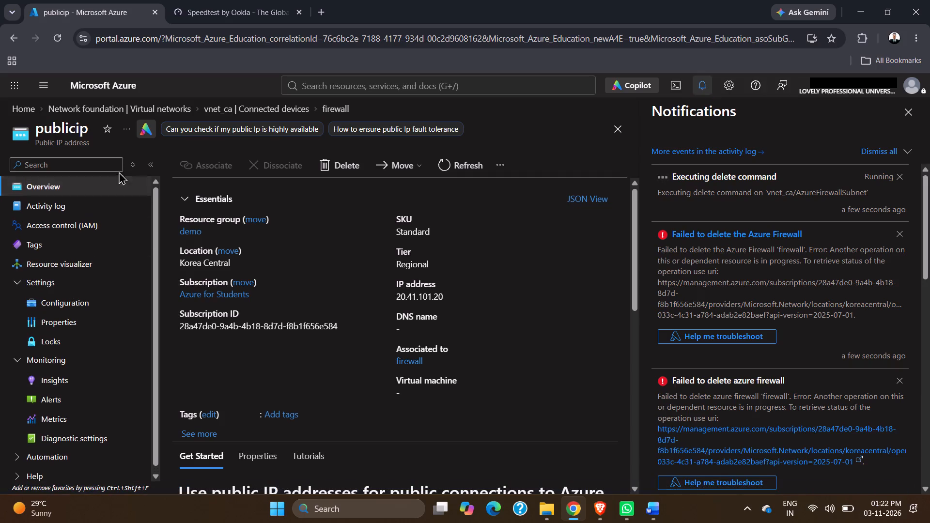
Look through Network foundation's virtual networks, overview, route tables, route servers and related services for remaining resources, ending on the virtual networks list.
{"action": "left_click", "coordinate": [163, 108]}
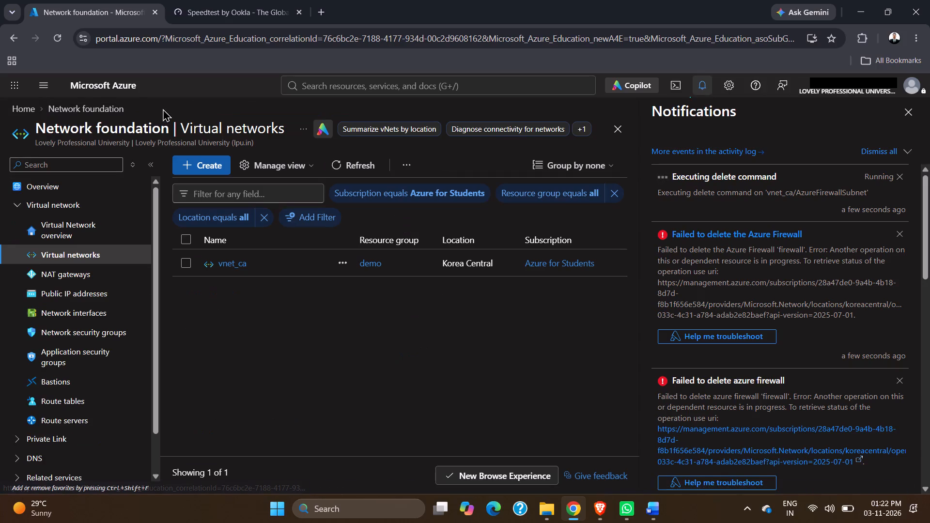
{"action": "scroll", "coordinate": [58, 321], "scroll_direction": "down", "scroll_amount": 1}
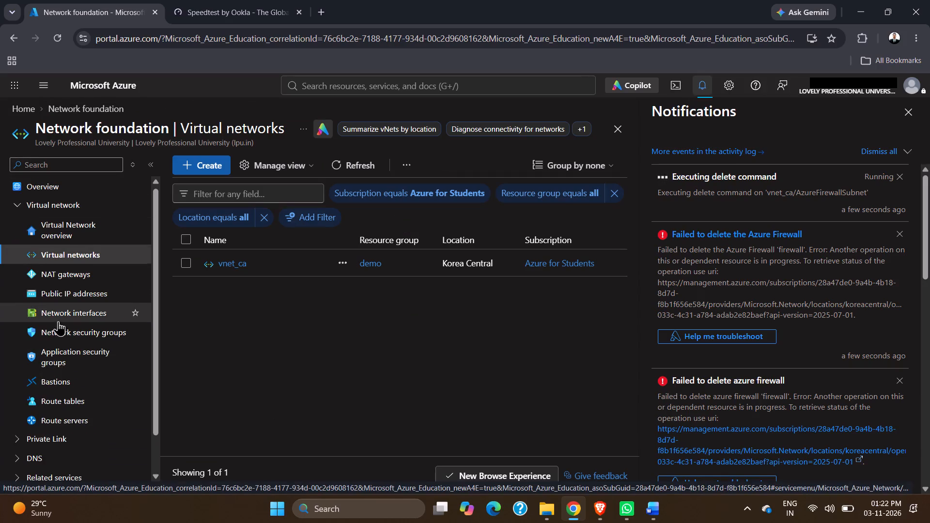
{"action": "scroll", "coordinate": [58, 321], "scroll_direction": "down", "scroll_amount": 1}
{"action": "scroll", "coordinate": [31, 392], "scroll_direction": "up", "scroll_amount": 1}
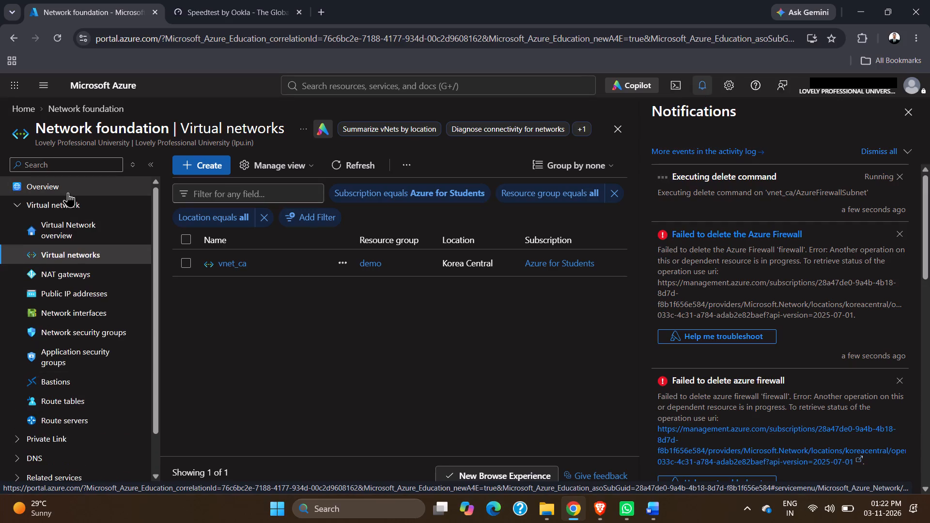
{"action": "left_click", "coordinate": [61, 231]}
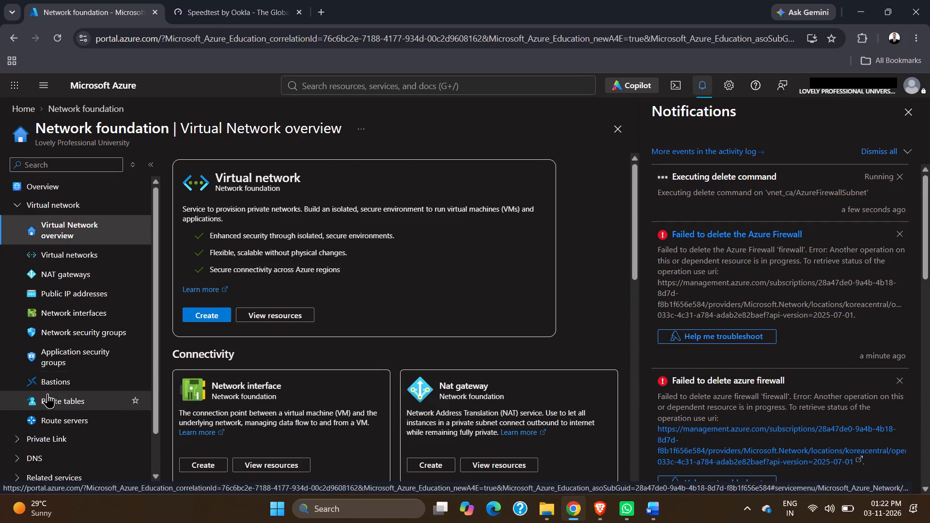
{"action": "left_click", "coordinate": [53, 393]}
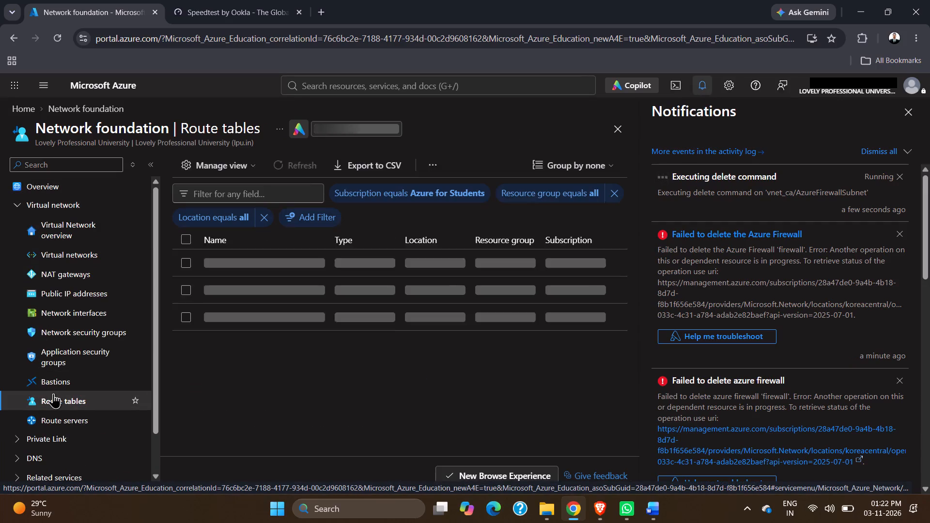
{"action": "left_click", "coordinate": [53, 421]}
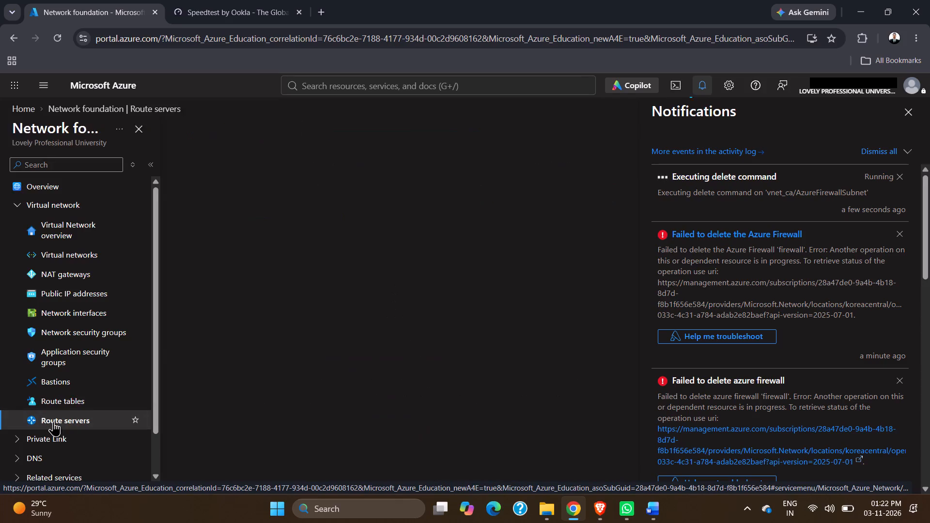
{"action": "scroll", "coordinate": [53, 421], "scroll_direction": "down", "scroll_amount": 2}
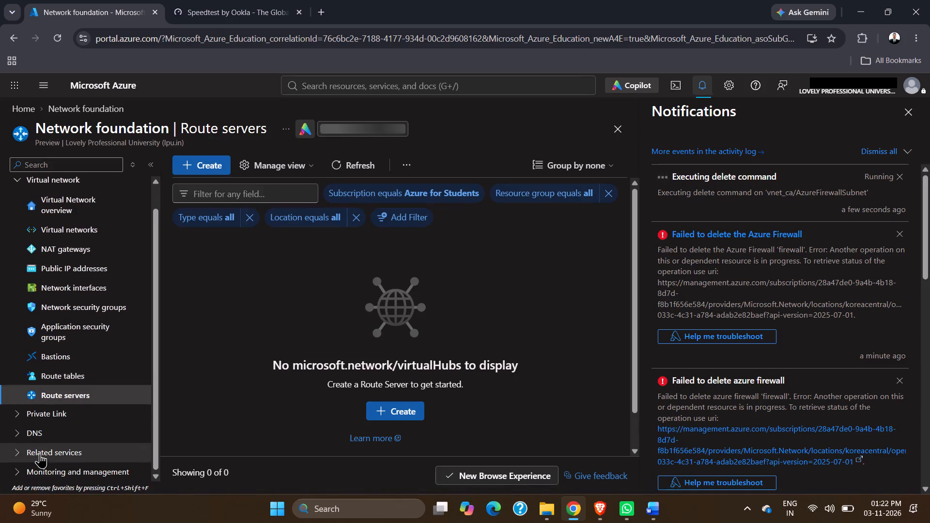
{"action": "left_click", "coordinate": [40, 453]}
{"action": "scroll", "coordinate": [40, 453], "scroll_direction": "down", "scroll_amount": 2}
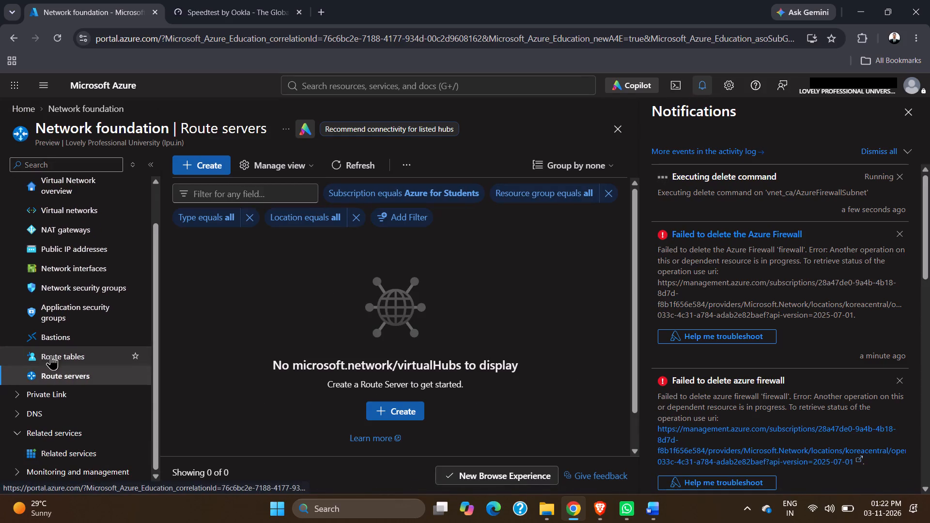
{"action": "scroll", "coordinate": [39, 397], "scroll_direction": "up", "scroll_amount": 2}
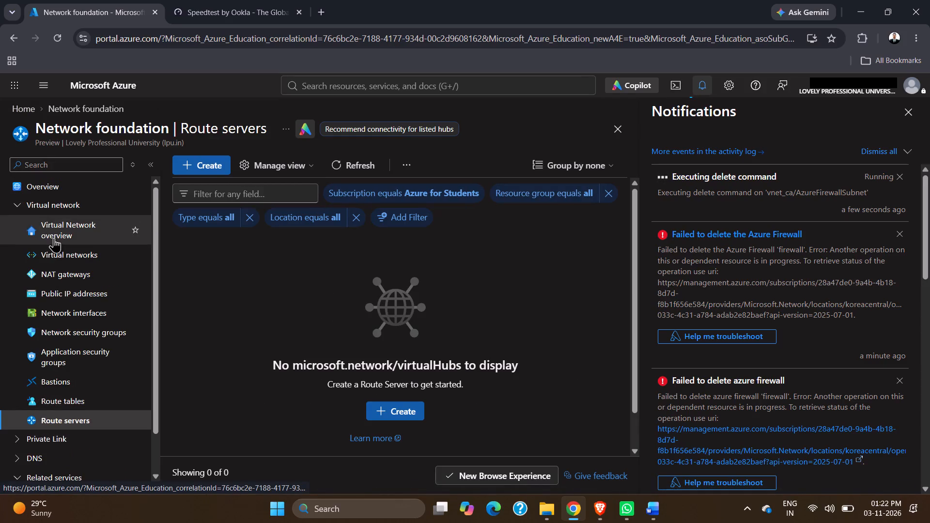
{"action": "left_click", "coordinate": [48, 250]}
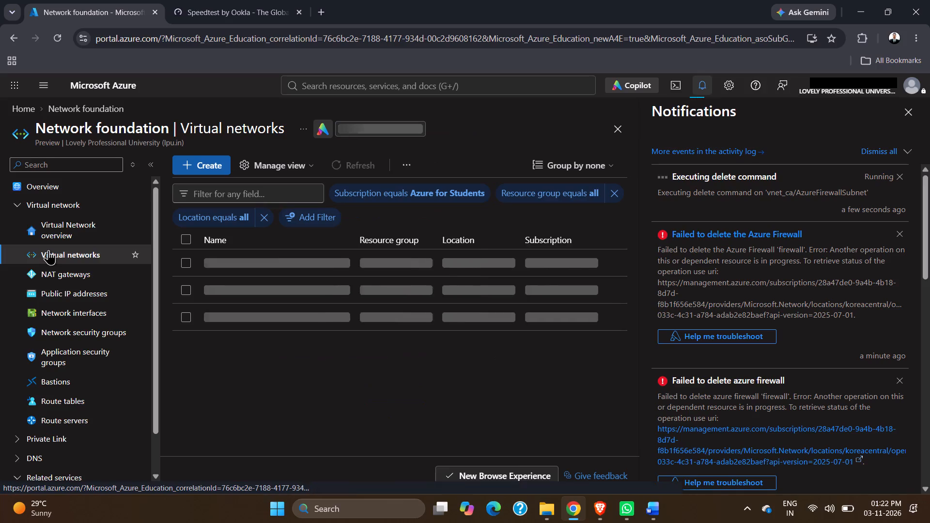
Open vnet_ca, go to its connected devices and delete firewall, entering delete as the confirmation text.
{"action": "left_click", "coordinate": [226, 263]}
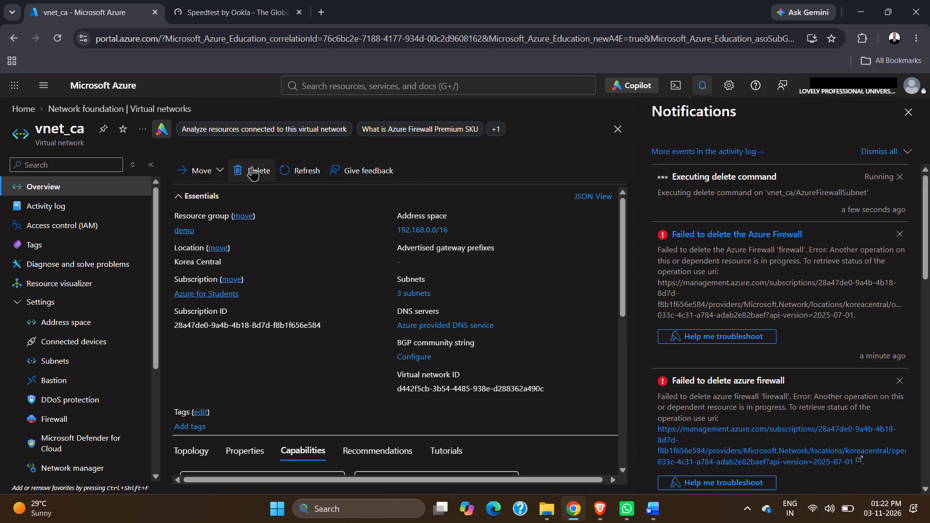
{"action": "left_click", "coordinate": [252, 166]}
{"action": "left_click", "coordinate": [199, 228]}
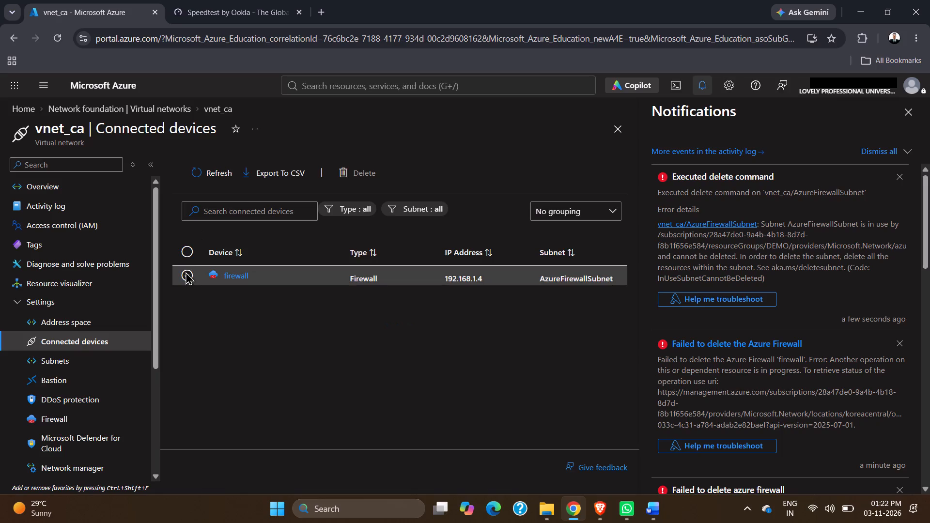
{"action": "left_click", "coordinate": [186, 272]}
{"action": "left_click", "coordinate": [359, 171]}
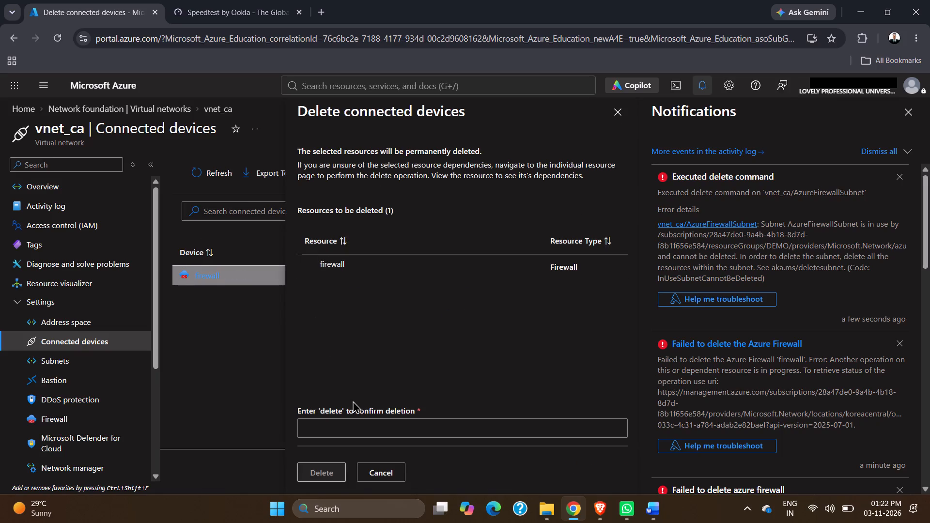
{"action": "left_click", "coordinate": [349, 426]}
{"action": "type", "text": "delete"}
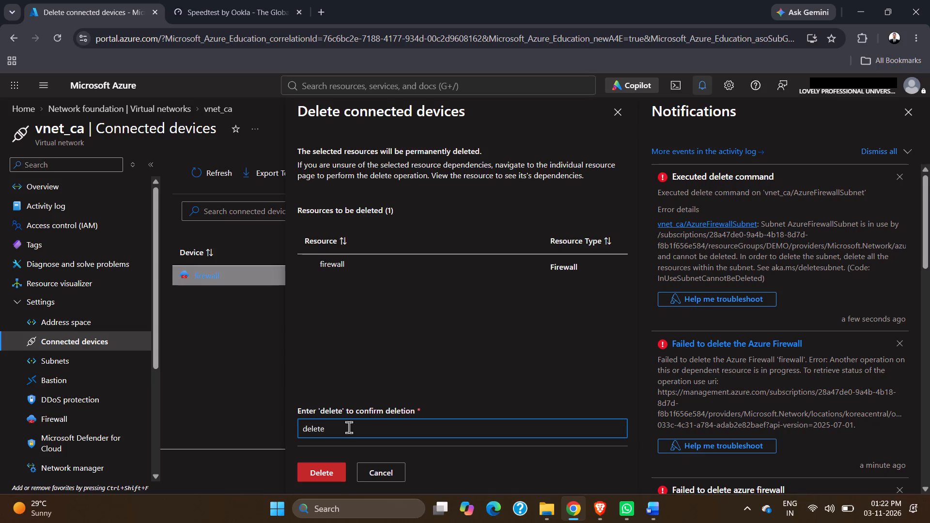
{"action": "left_click", "coordinate": [326, 475]}
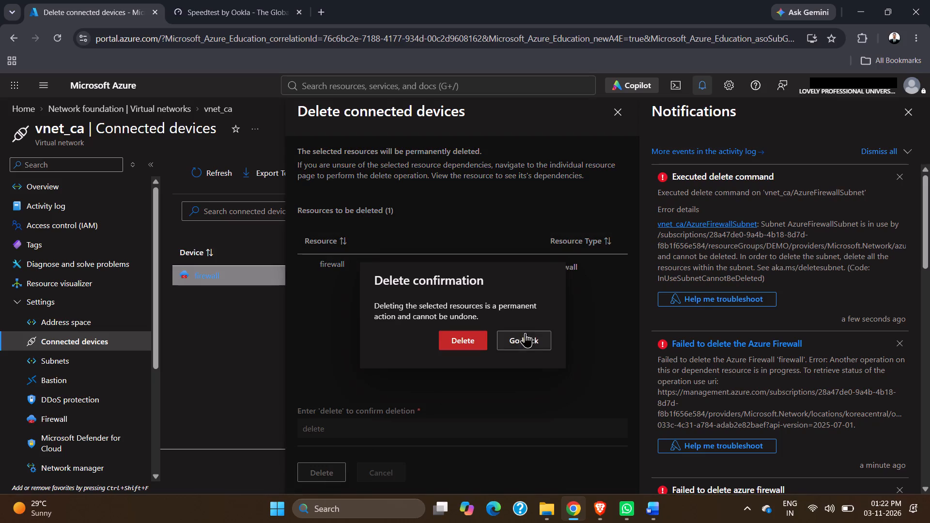
{"action": "left_click", "coordinate": [462, 338]}
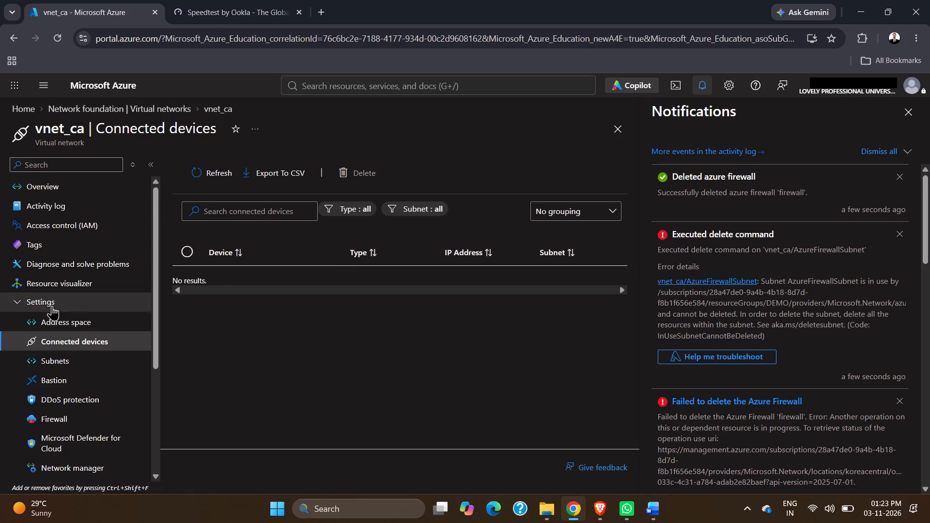
Reopen vnet_ca from the virtual networks list, check its connected devices, and delete the virtual network.
{"action": "left_click", "coordinate": [157, 103]}
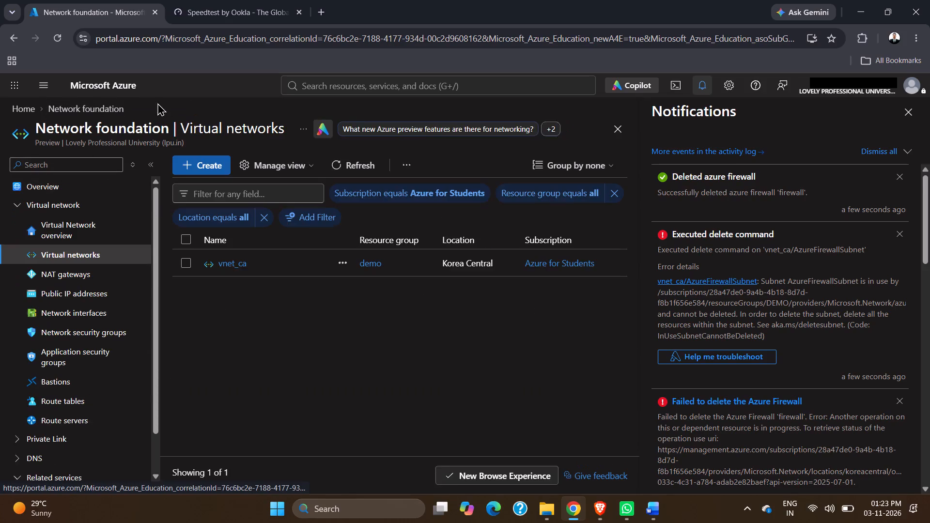
{"action": "left_click", "coordinate": [225, 263]}
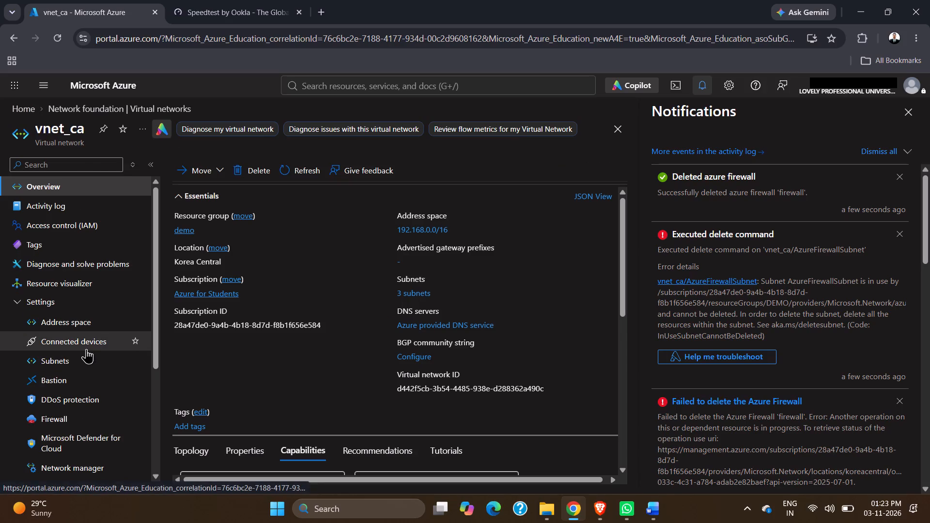
{"action": "left_click", "coordinate": [86, 349]}
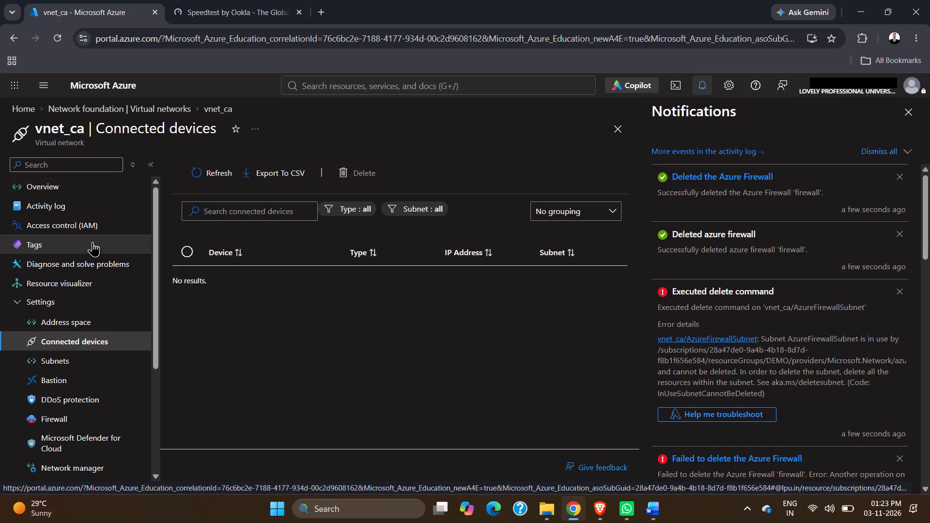
{"action": "left_click", "coordinate": [60, 188]}
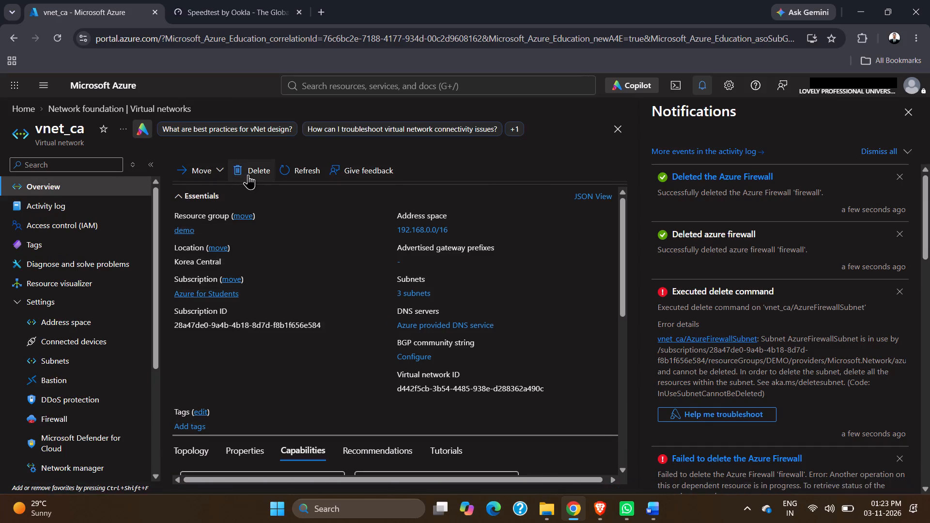
{"action": "left_click", "coordinate": [248, 174]}
{"action": "left_click", "coordinate": [403, 349]}
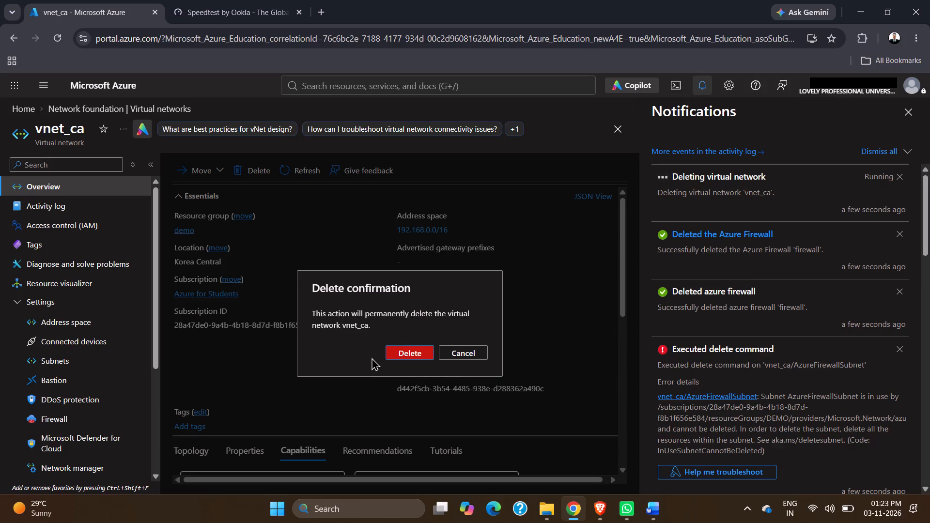
{"action": "left_click", "coordinate": [415, 349]}
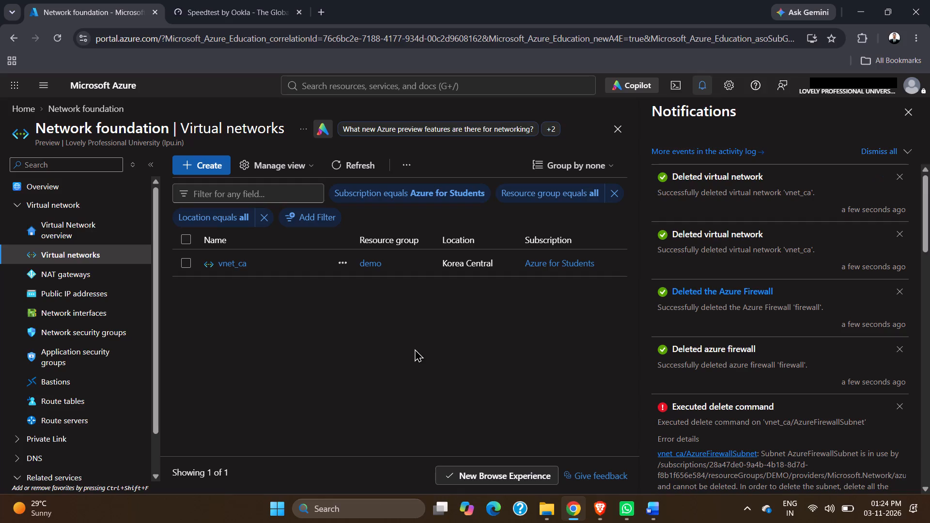
Check the virtual networks, Azure Firewalls and virtual machines lists for remaining resources, returning to the portal home page.
{"action": "left_click", "coordinate": [64, 104]}
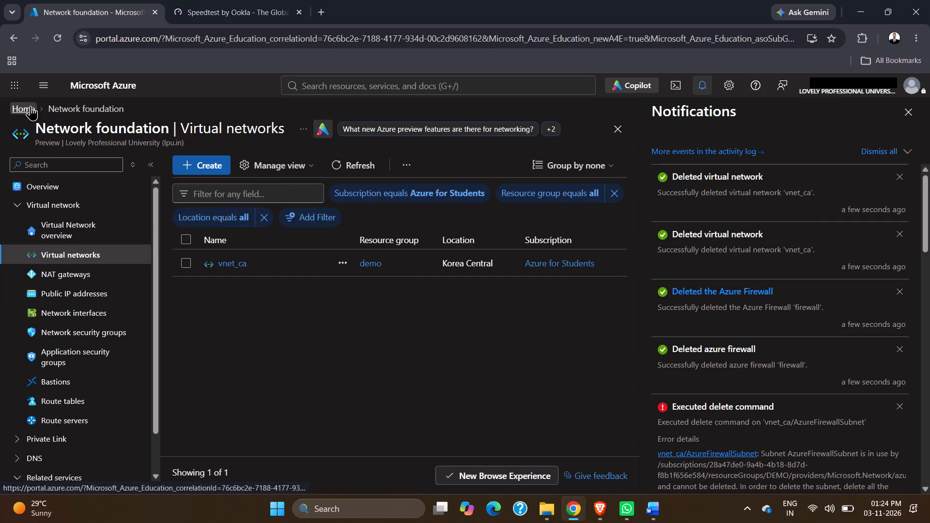
{"action": "left_click", "coordinate": [31, 106]}
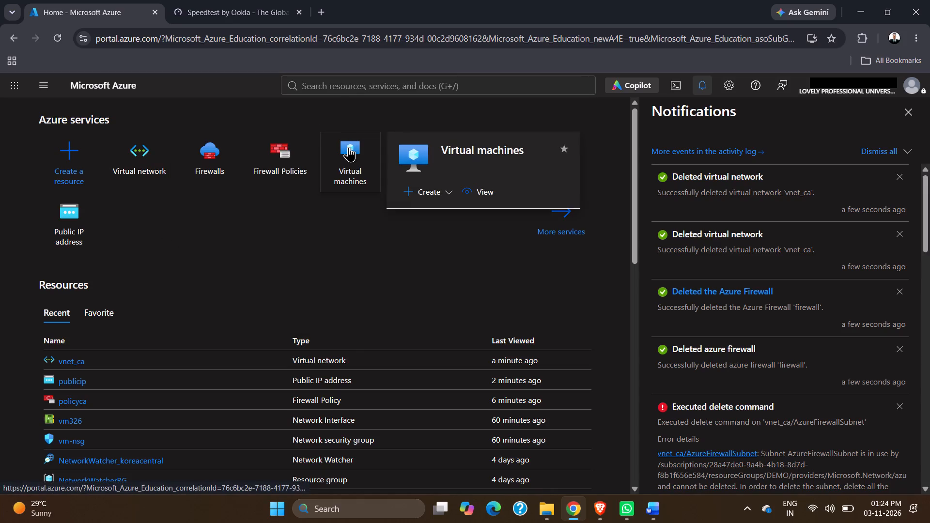
{"action": "left_click", "coordinate": [127, 138]}
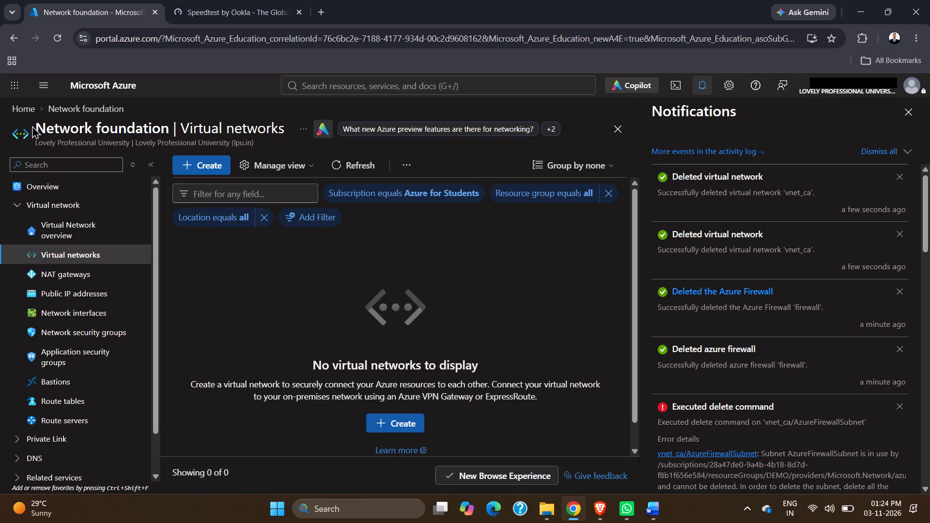
{"action": "left_click", "coordinate": [28, 106]}
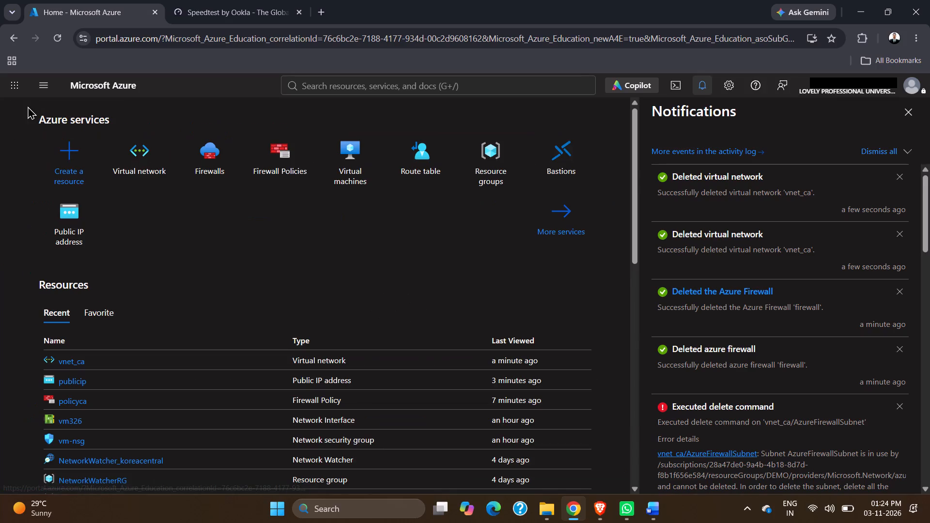
{"action": "left_click", "coordinate": [194, 155]}
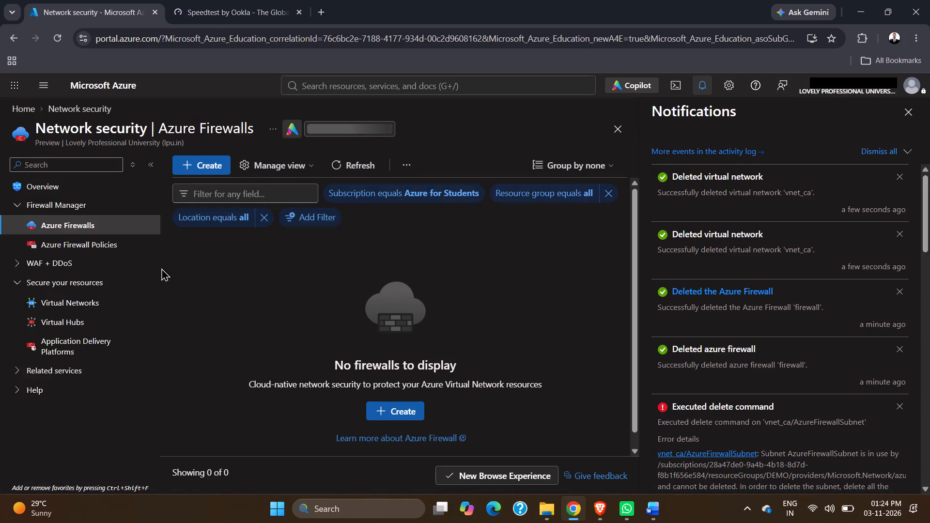
{"action": "left_click", "coordinate": [29, 108]}
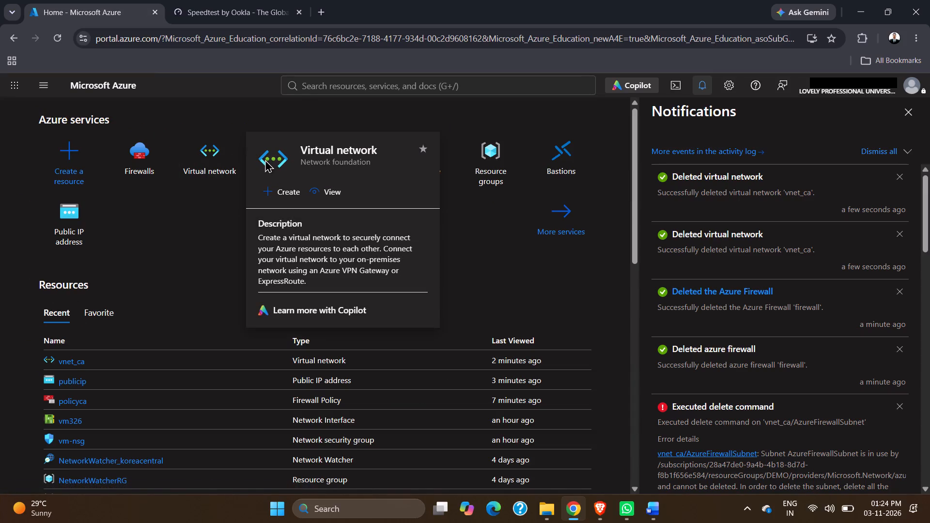
{"action": "left_click", "coordinate": [232, 252]}
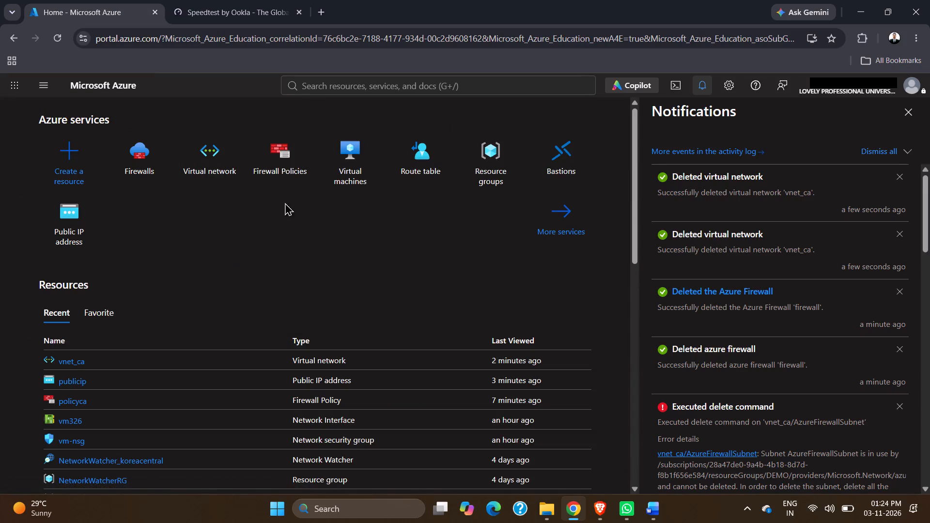
{"action": "left_click", "coordinate": [359, 173]}
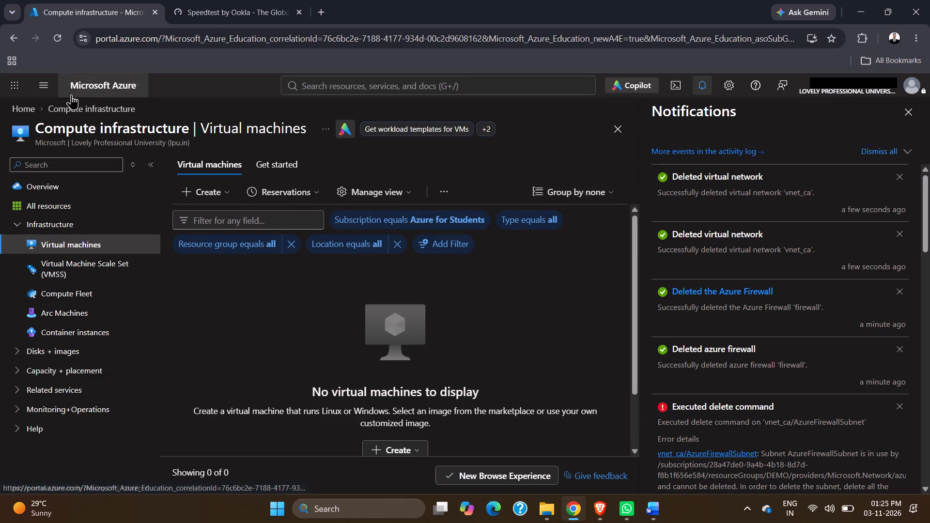
{"action": "left_click", "coordinate": [18, 113]}
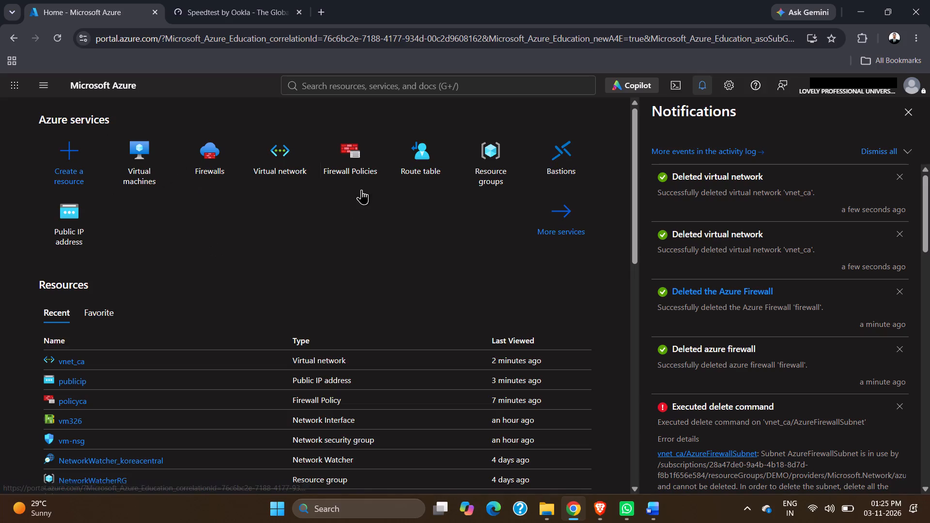
Open the demo resource group from the list of resource groups.
{"action": "left_click", "coordinate": [484, 151]}
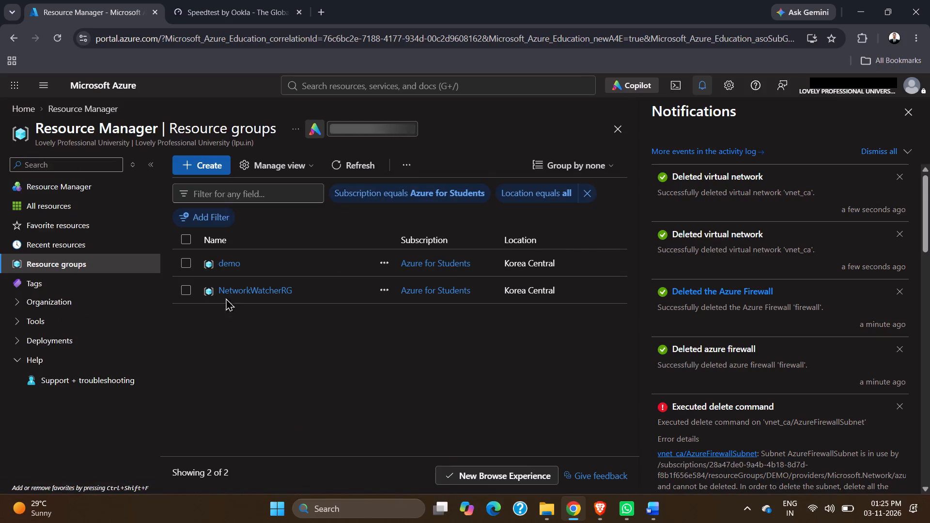
{"action": "left_click", "coordinate": [230, 263]}
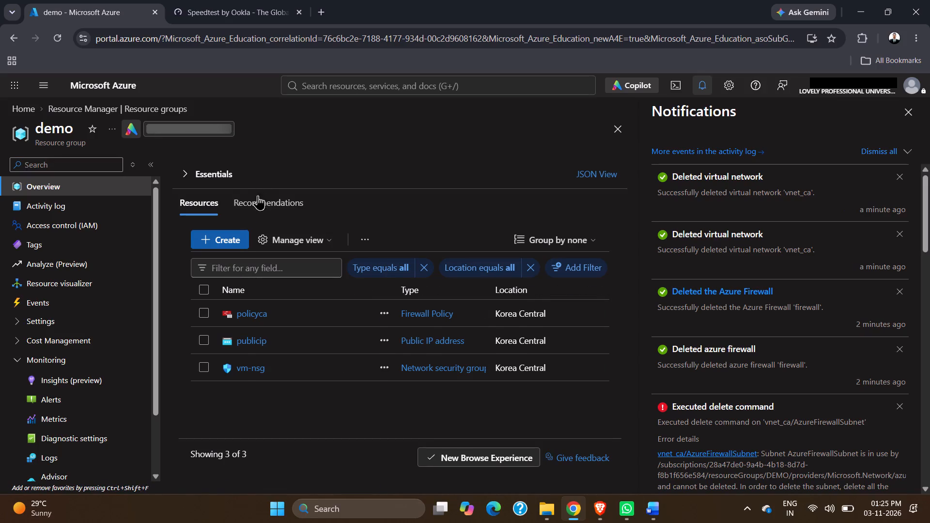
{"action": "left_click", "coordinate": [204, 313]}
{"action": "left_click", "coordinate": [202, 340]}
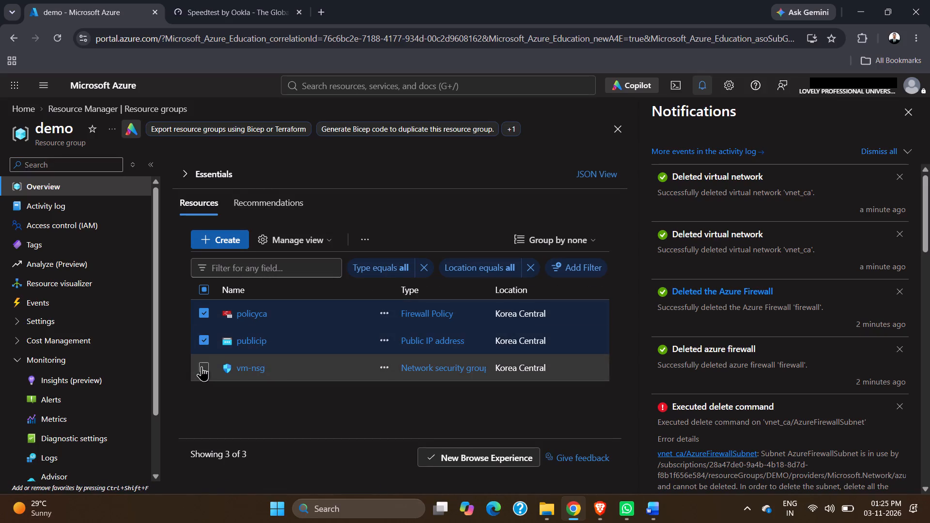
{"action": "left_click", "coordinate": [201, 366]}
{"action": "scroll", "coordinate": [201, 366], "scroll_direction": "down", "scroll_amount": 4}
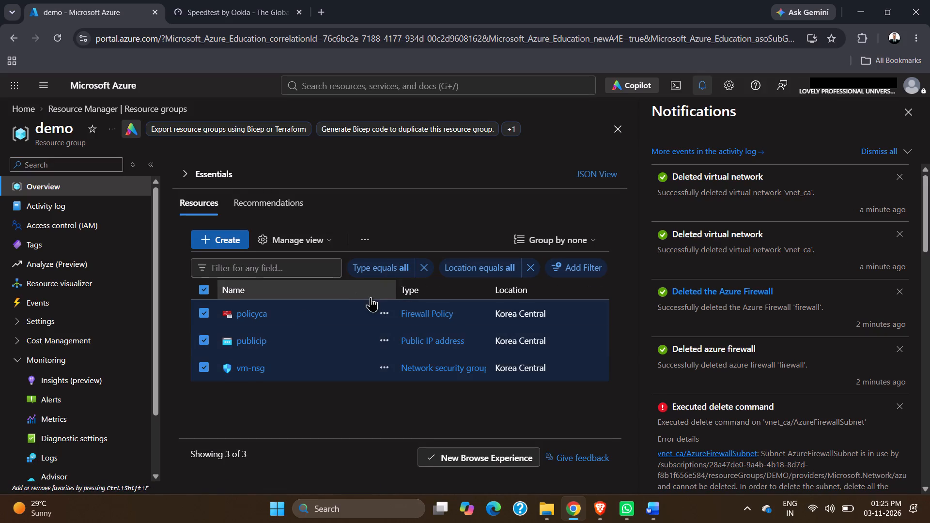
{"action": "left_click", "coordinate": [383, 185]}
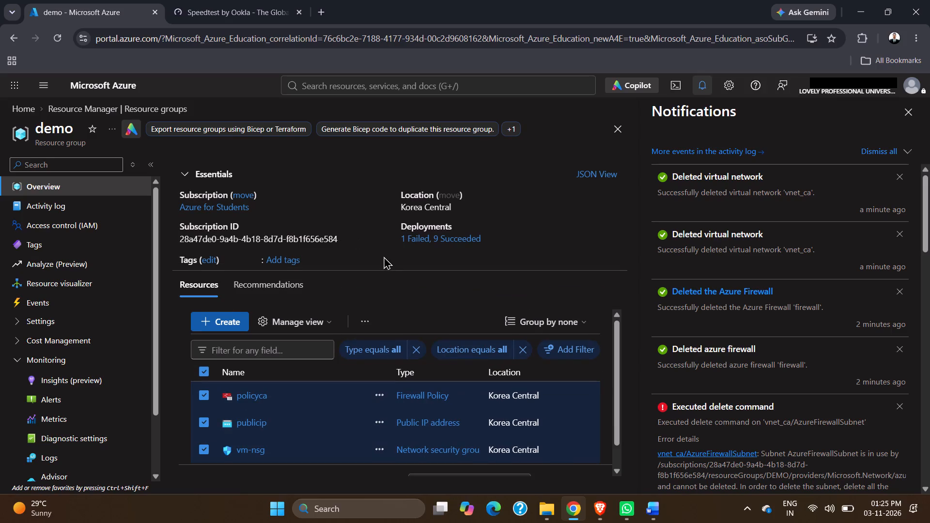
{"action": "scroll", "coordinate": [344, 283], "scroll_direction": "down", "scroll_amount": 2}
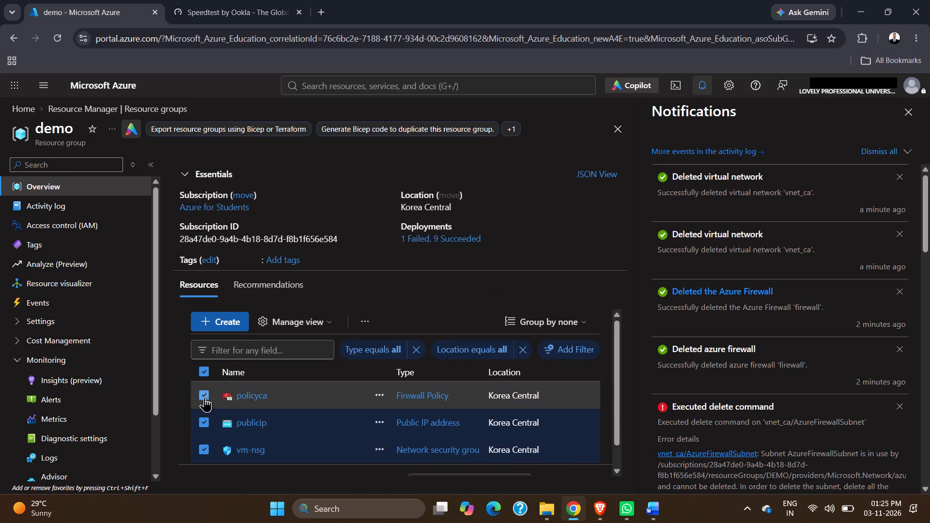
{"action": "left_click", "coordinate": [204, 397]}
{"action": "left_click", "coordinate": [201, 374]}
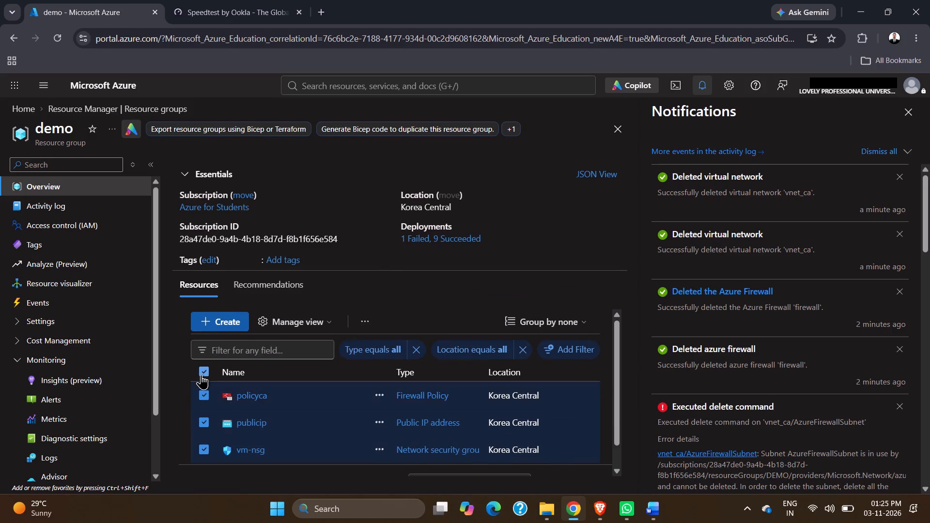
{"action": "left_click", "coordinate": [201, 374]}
Open the firewall policy policyca from the demo resource group and delete it.
{"action": "scroll", "coordinate": [201, 374], "scroll_direction": "down", "scroll_amount": 3}
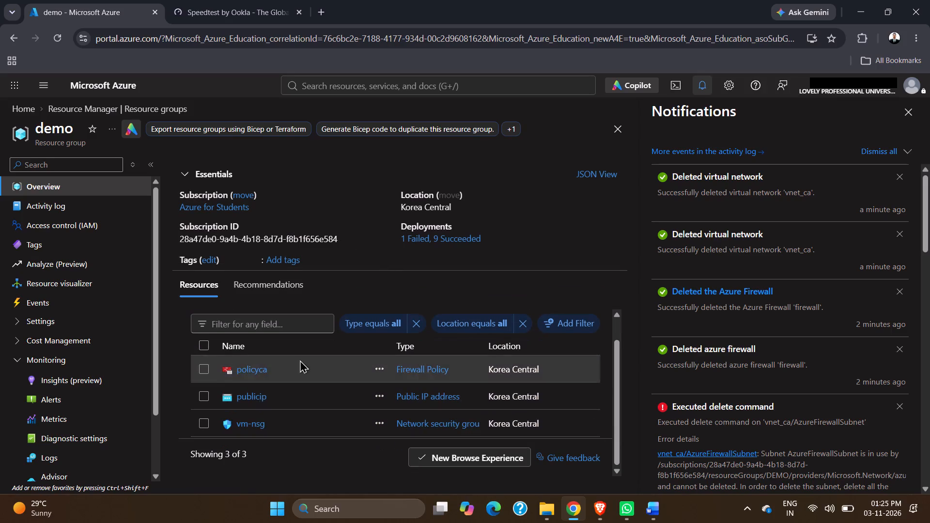
{"action": "left_click", "coordinate": [255, 365]}
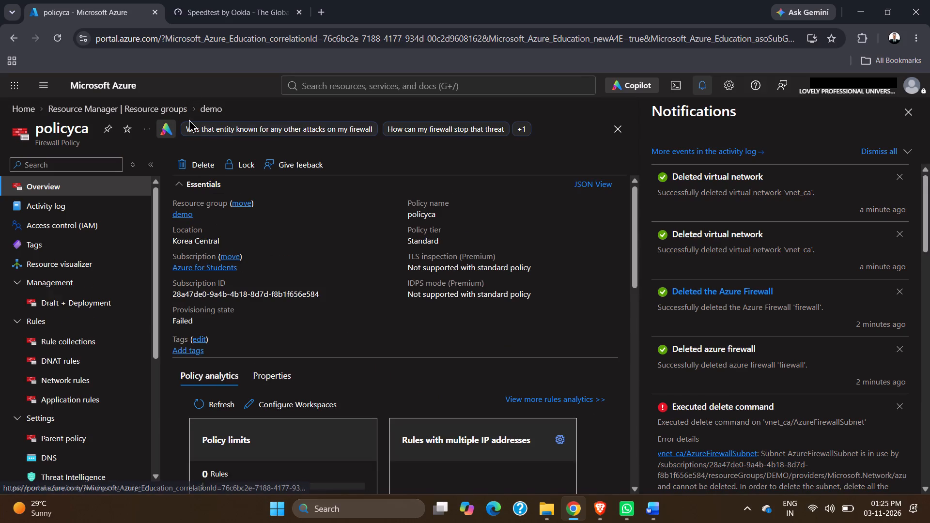
{"action": "left_click", "coordinate": [191, 160]}
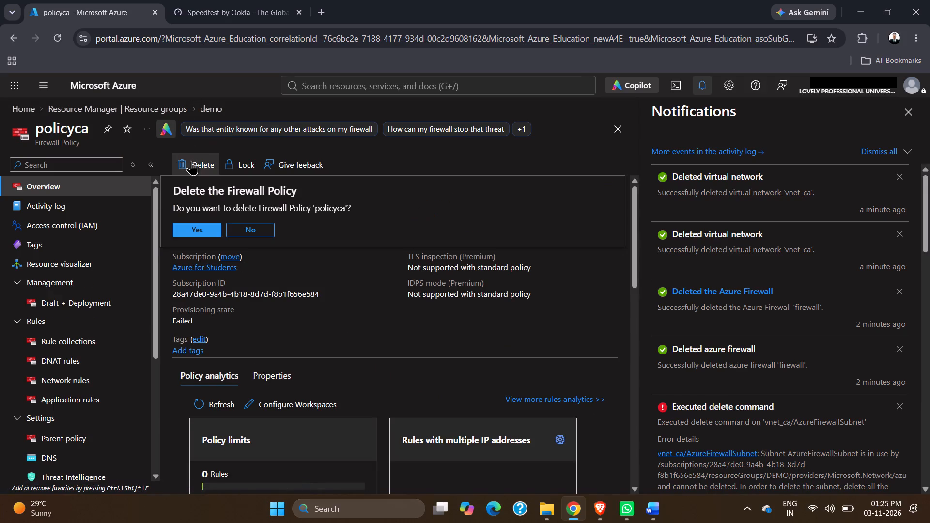
{"action": "left_click", "coordinate": [203, 225]}
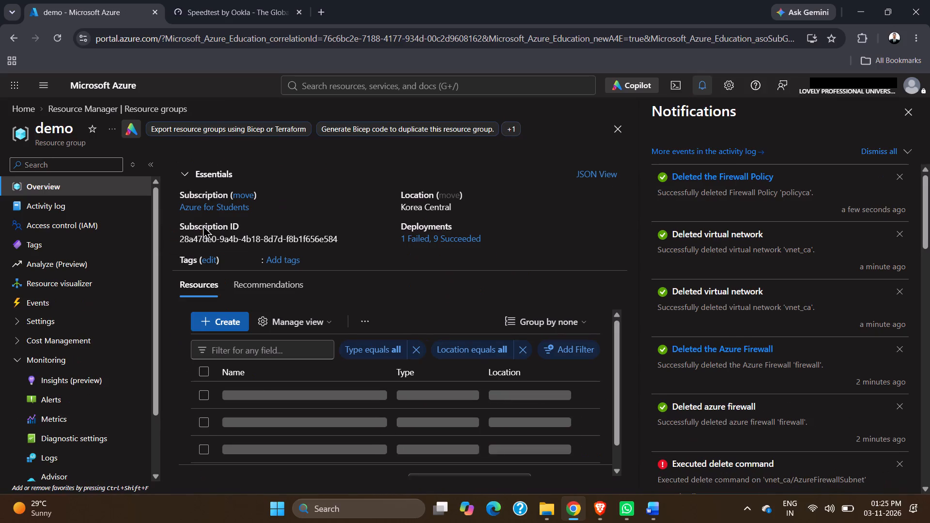
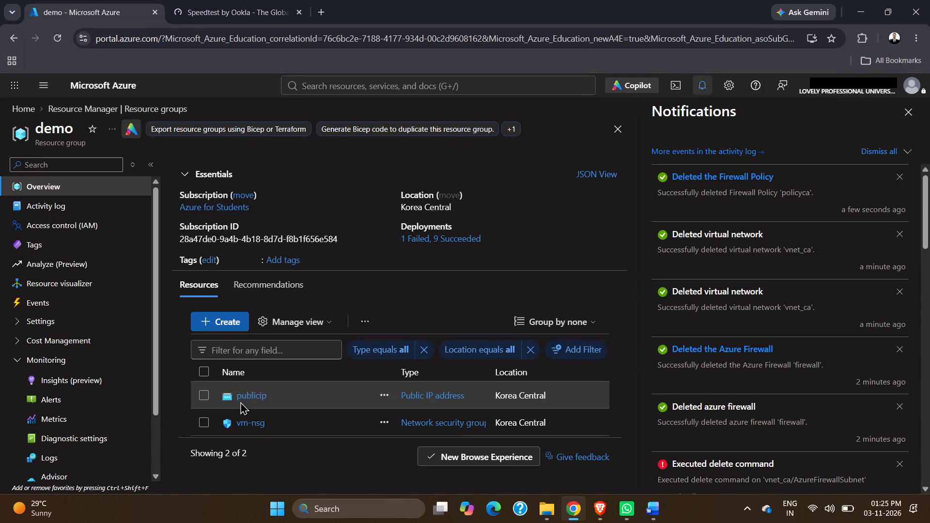
Open the network security group vm-nsg from the demo resource group and delete it.
{"action": "left_click", "coordinate": [247, 419]}
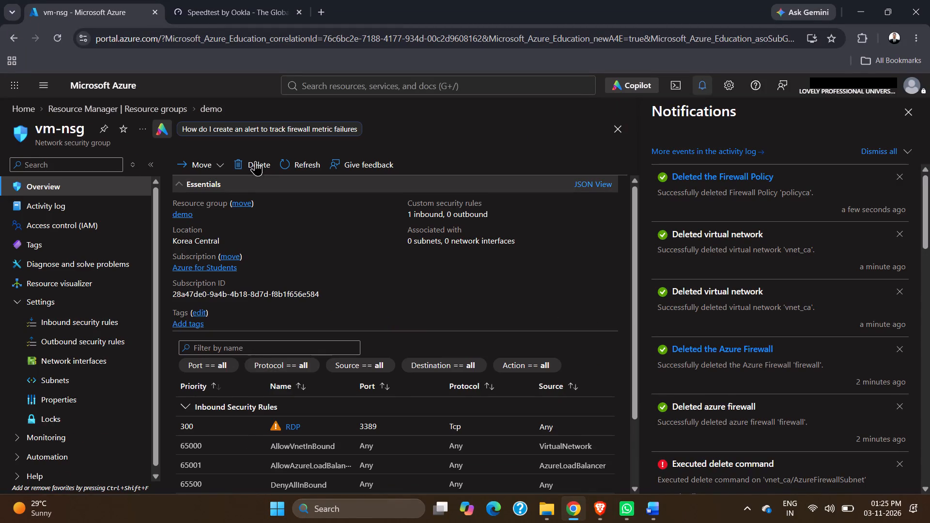
{"action": "left_click", "coordinate": [252, 165]}
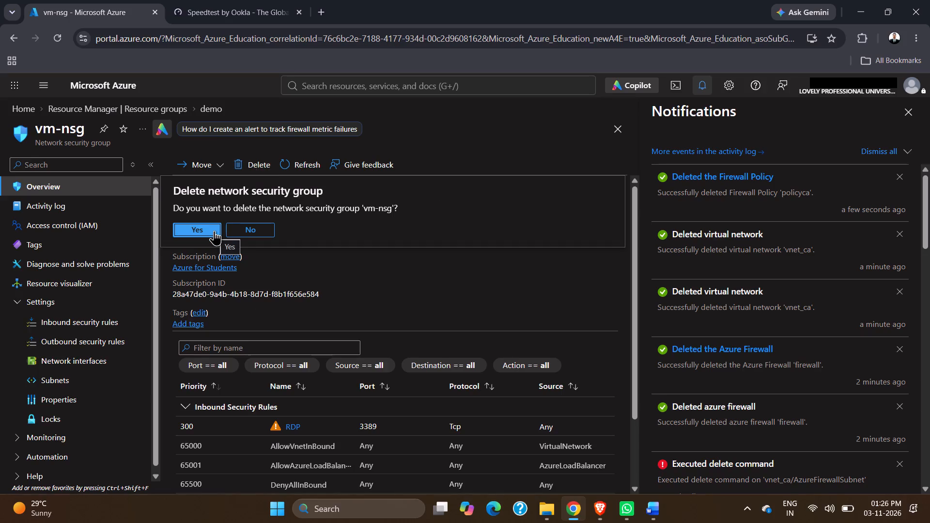
{"action": "left_click", "coordinate": [214, 231]}
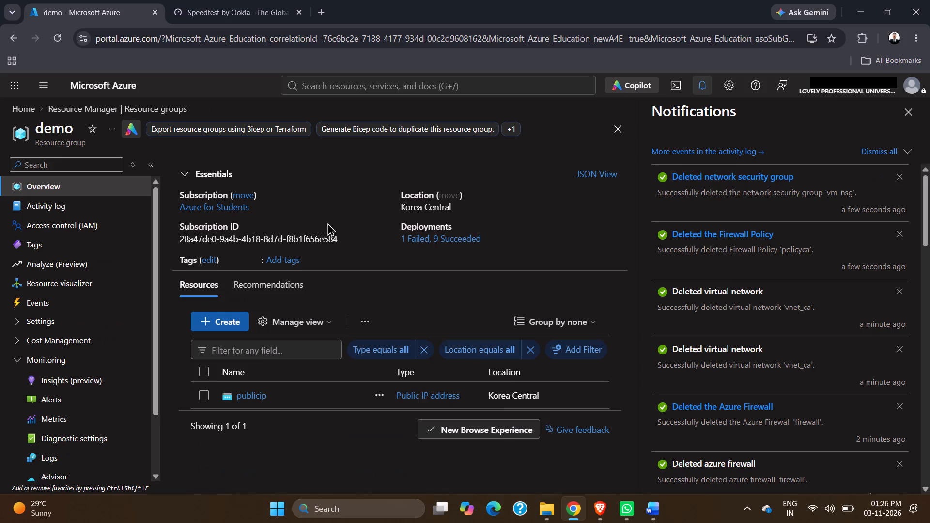
Open the public IP address publicip from the demo resource group and delete it.
{"action": "left_click", "coordinate": [249, 393]}
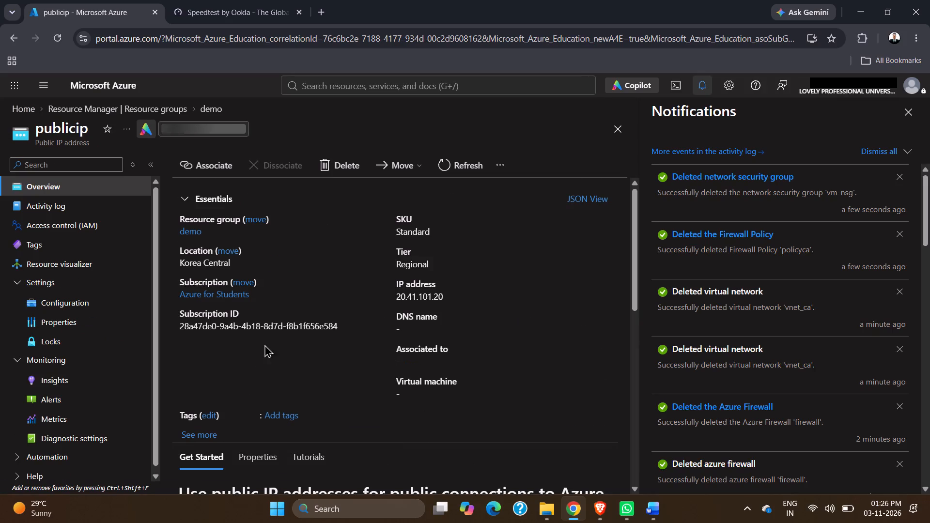
{"action": "left_click", "coordinate": [338, 172]}
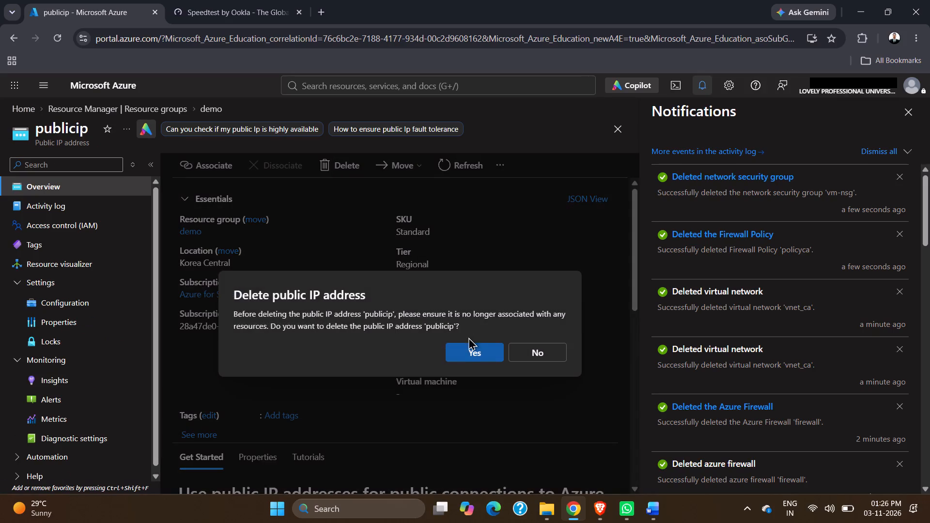
{"action": "left_click", "coordinate": [468, 360]}
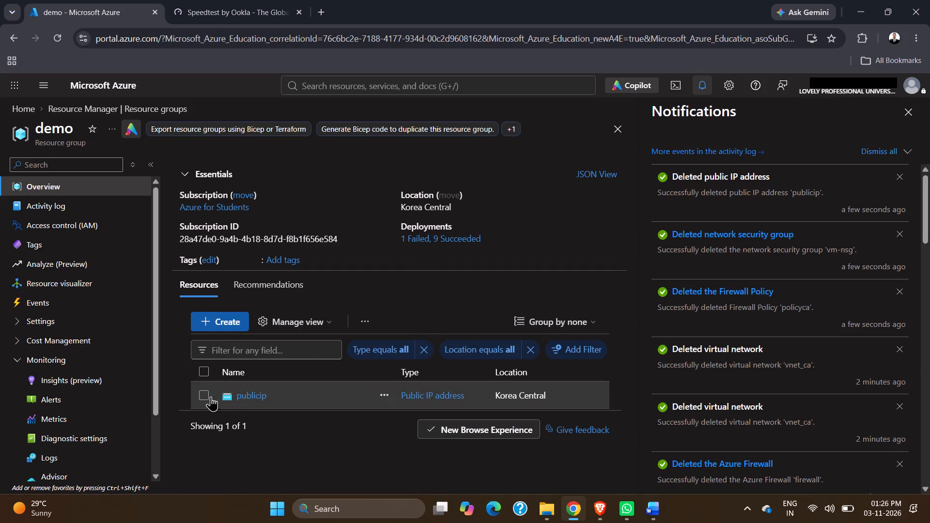
Check the demo overview and the list of resource groups for leftover items, returning to the portal home page.
{"action": "scroll", "coordinate": [339, 359], "scroll_direction": "down", "scroll_amount": 4}
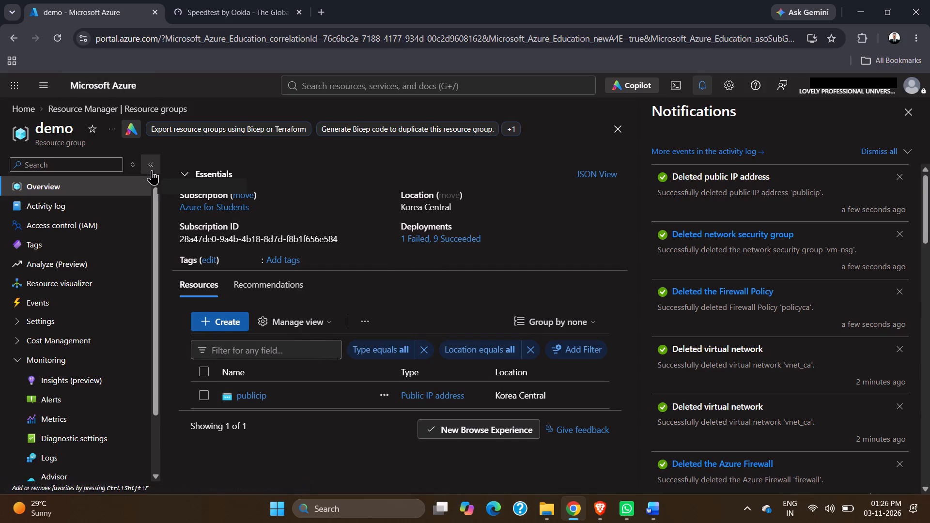
{"action": "scroll", "coordinate": [156, 264], "scroll_direction": "up", "scroll_amount": 4}
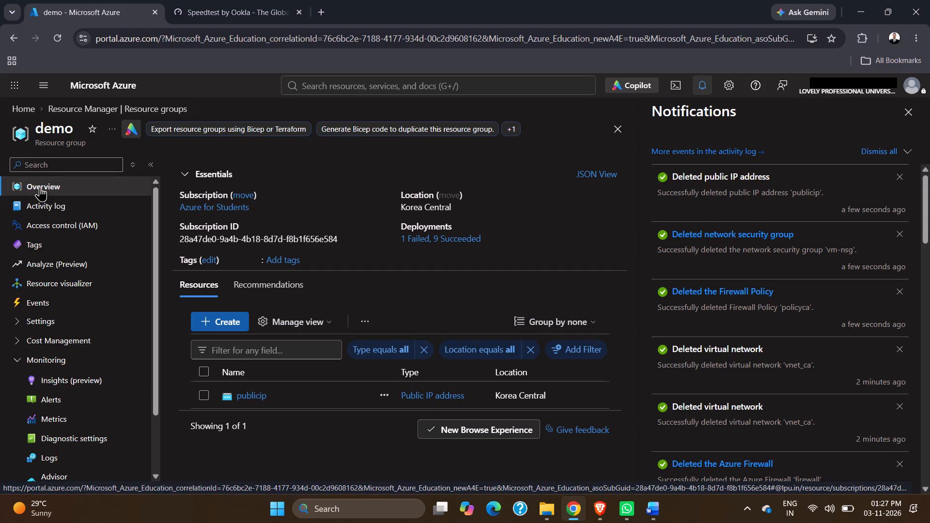
{"action": "left_click", "coordinate": [40, 186]}
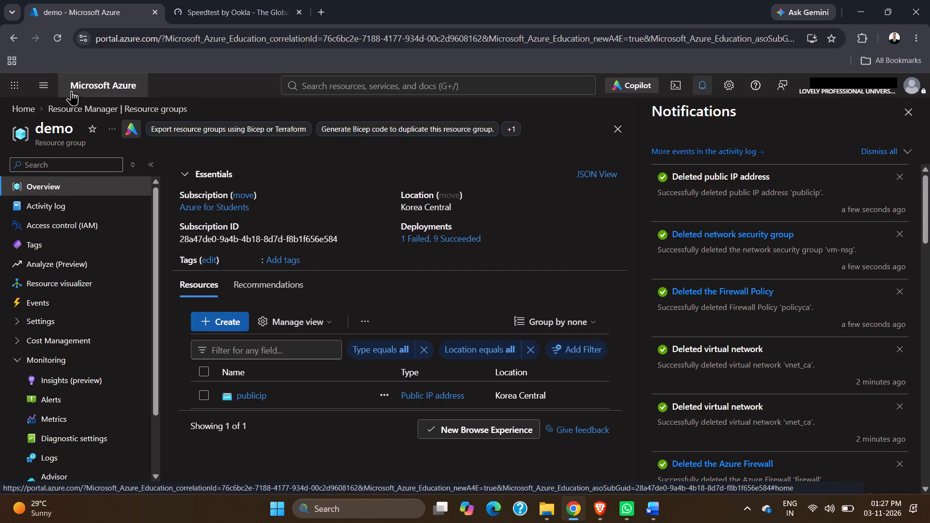
{"action": "left_click", "coordinate": [68, 110]}
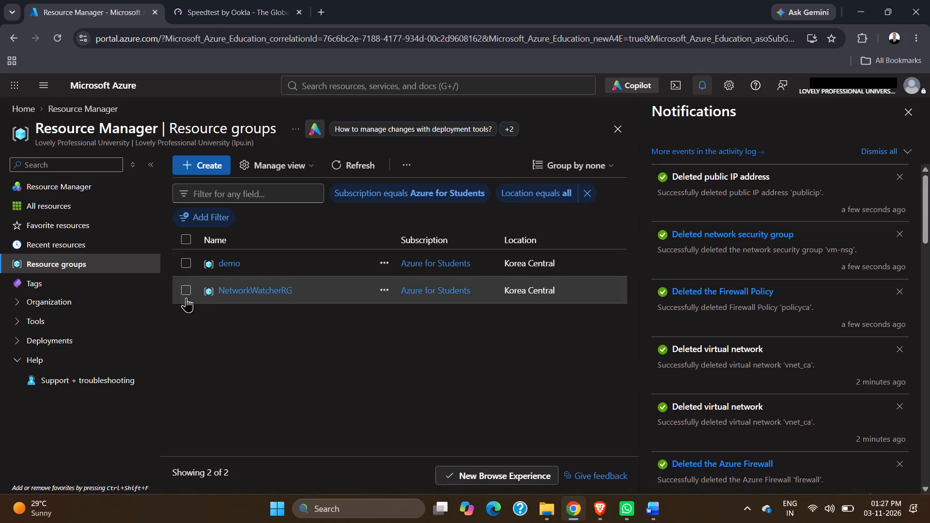
{"action": "scroll", "coordinate": [686, 290], "scroll_direction": "down", "scroll_amount": 5}
{"action": "scroll", "coordinate": [686, 290], "scroll_direction": "up", "scroll_amount": 7}
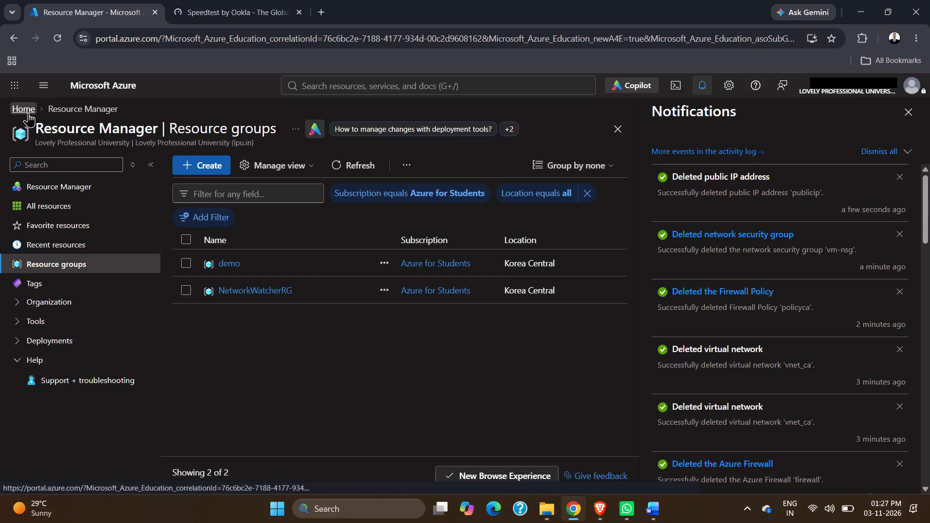
{"action": "left_click", "coordinate": [65, 107]}
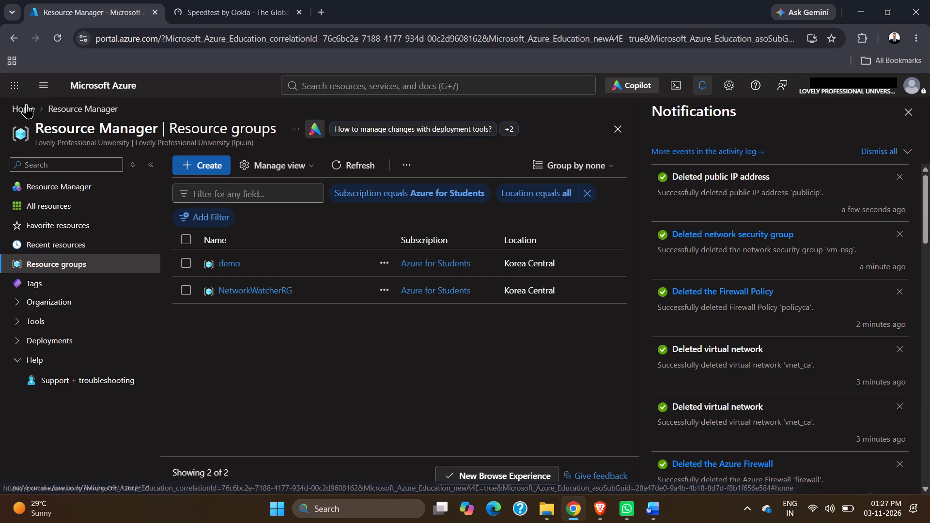
{"action": "left_click", "coordinate": [25, 106]}
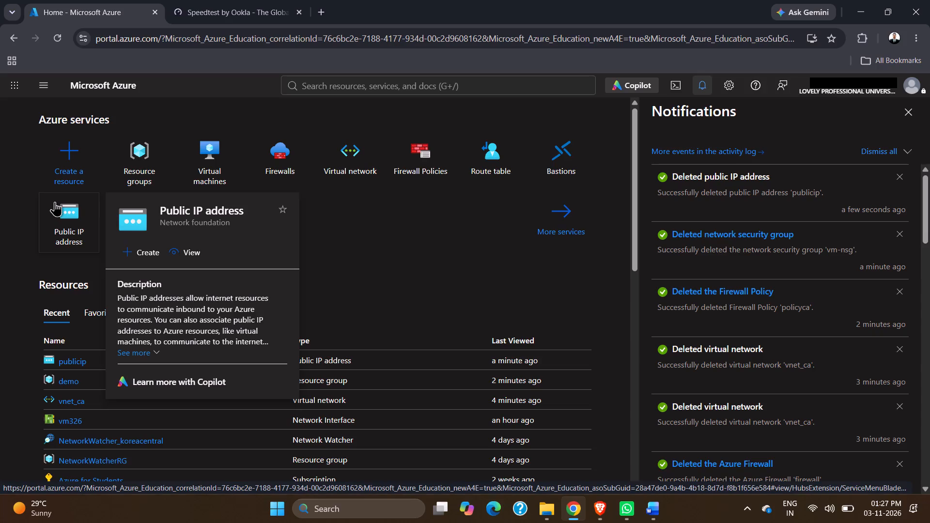
{"action": "left_click", "coordinate": [366, 270]}
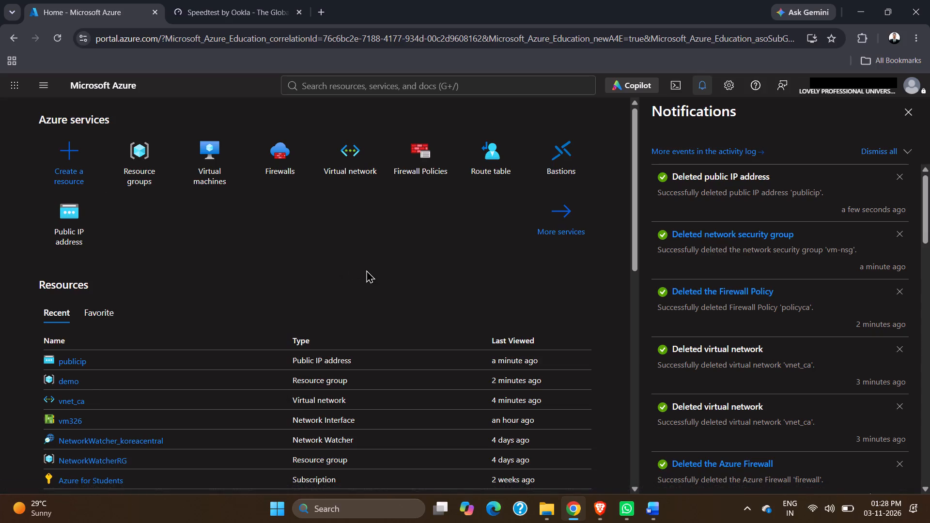
Check the virtual machines, virtual networks, route tables and Azure Firewalls lists for remaining resources, returning to the portal home page.
{"action": "left_click", "coordinate": [207, 145]}
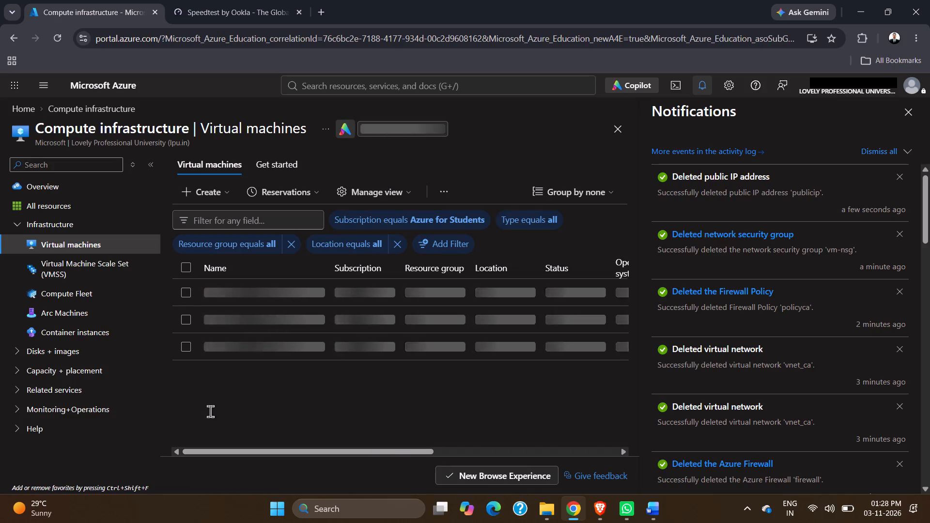
{"action": "left_click", "coordinate": [26, 113]}
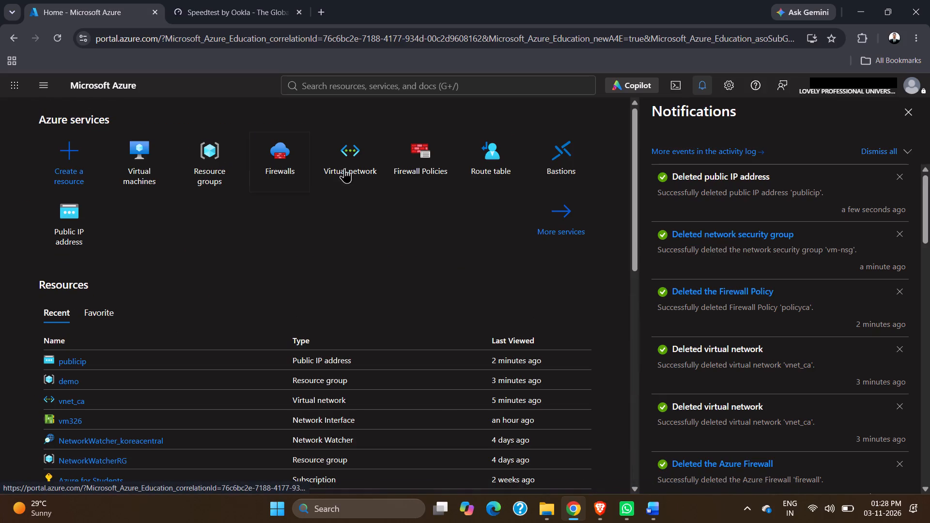
{"action": "left_click", "coordinate": [360, 166]}
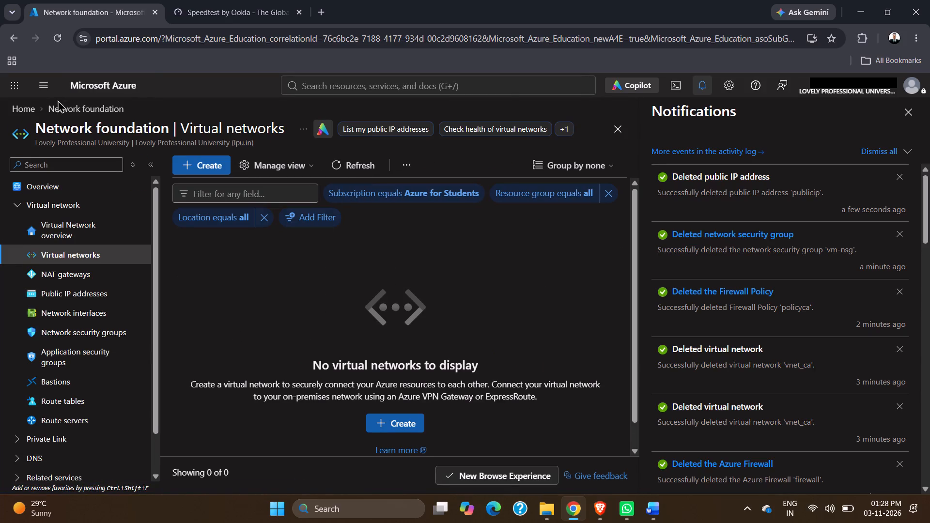
{"action": "left_click", "coordinate": [20, 111]}
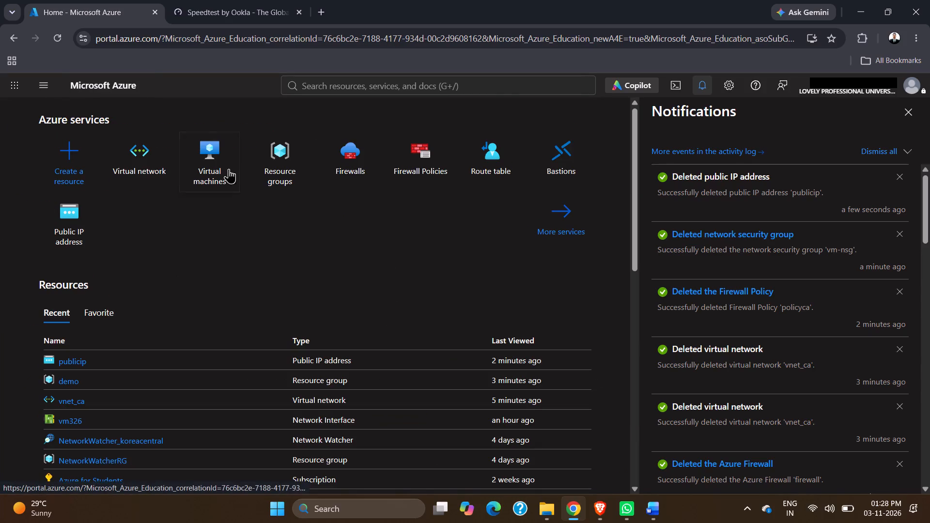
{"action": "left_click", "coordinate": [490, 157]}
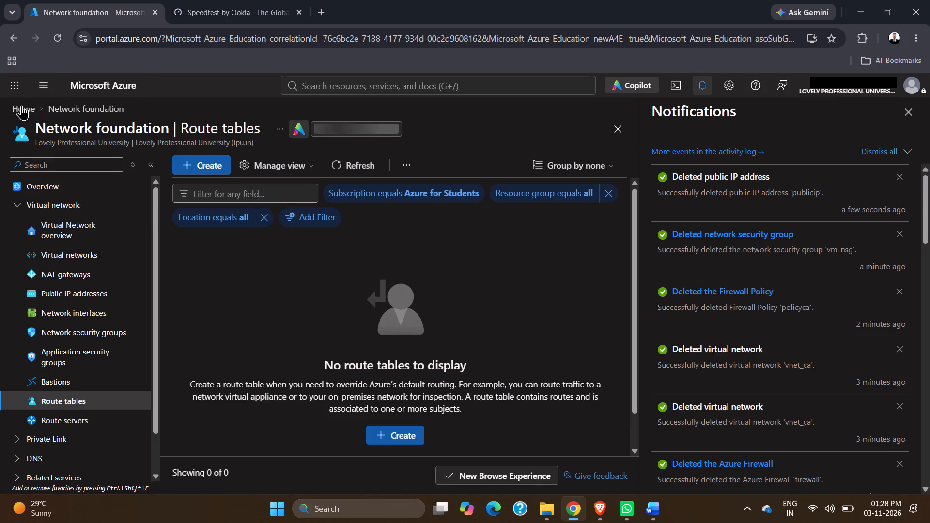
{"action": "left_click", "coordinate": [19, 111]}
{"action": "left_click", "coordinate": [422, 150]}
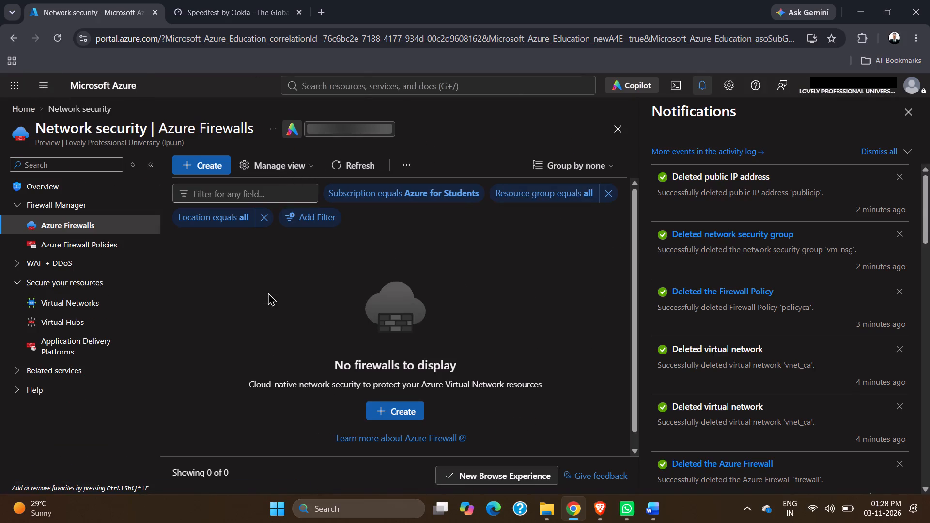
{"action": "left_click", "coordinate": [28, 112]}
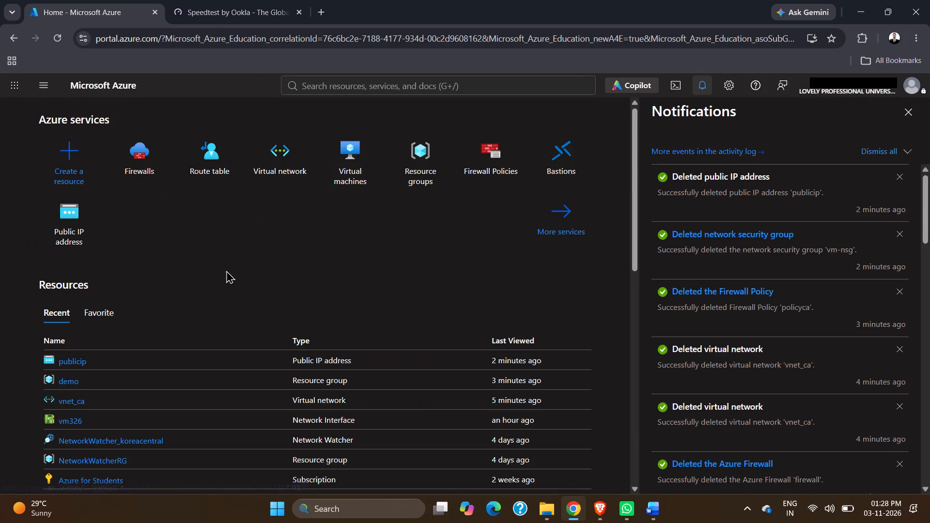
Reopen the demo resource group and check its resource list for anything left over.
{"action": "left_click", "coordinate": [408, 165]}
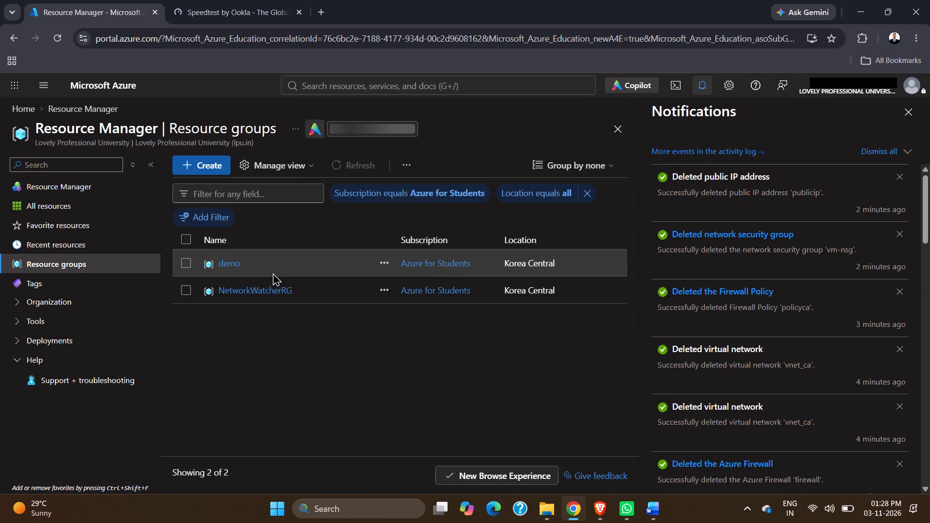
{"action": "left_click", "coordinate": [227, 263]}
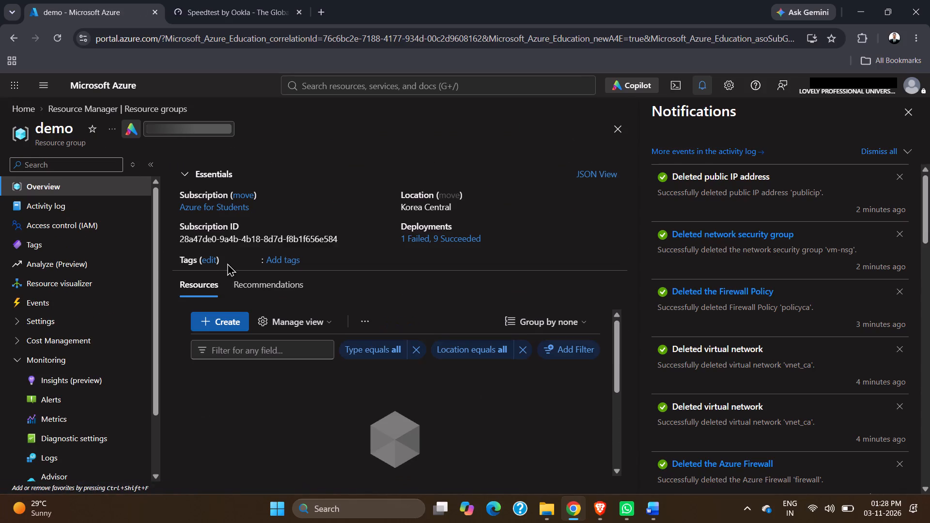
{"action": "scroll", "coordinate": [381, 309], "scroll_direction": "down", "scroll_amount": 5}
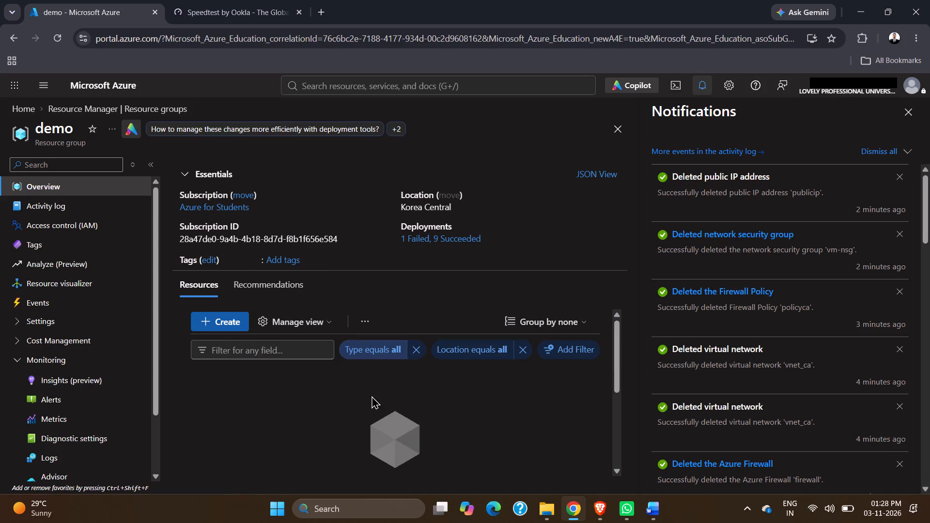
{"action": "scroll", "coordinate": [372, 396], "scroll_direction": "down", "scroll_amount": 3}
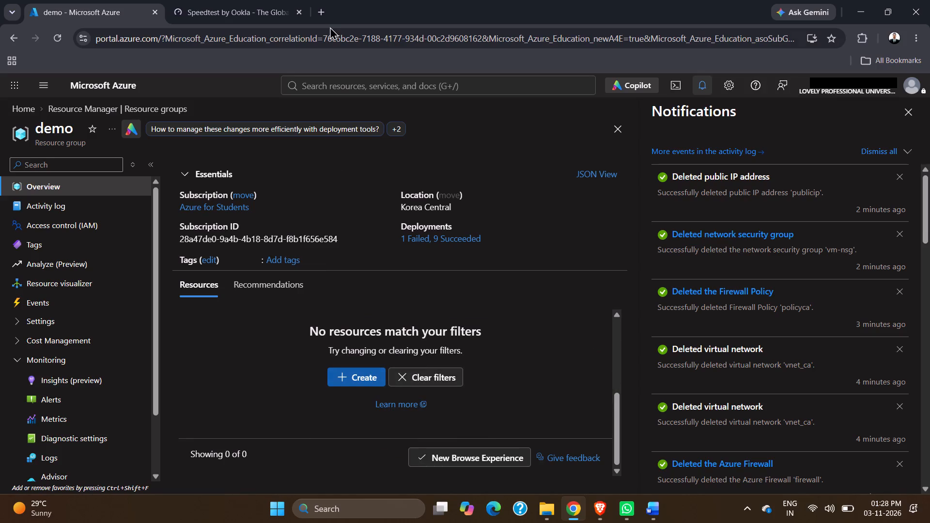
Close the Azure portal and Speedtest browser tabs and the CLOUD folder window.
{"action": "left_click", "coordinate": [156, 12]}
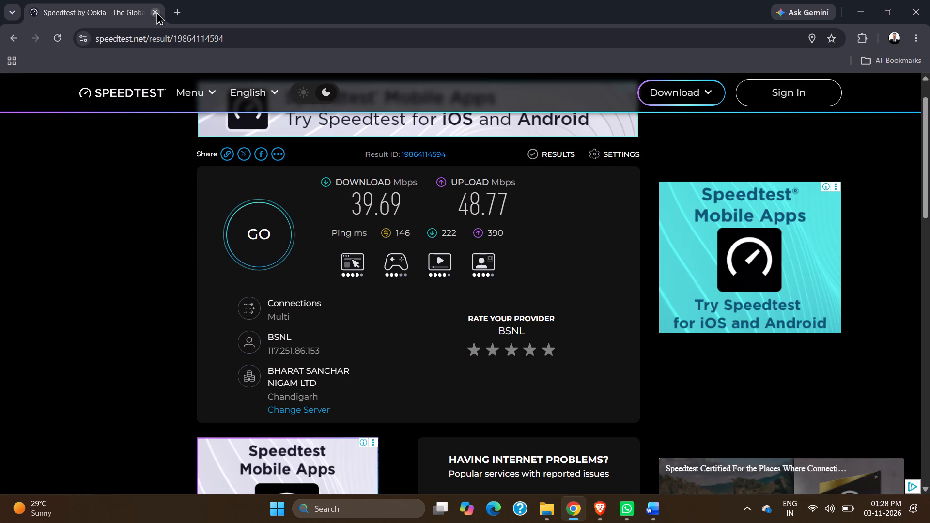
{"action": "left_click", "coordinate": [156, 12]}
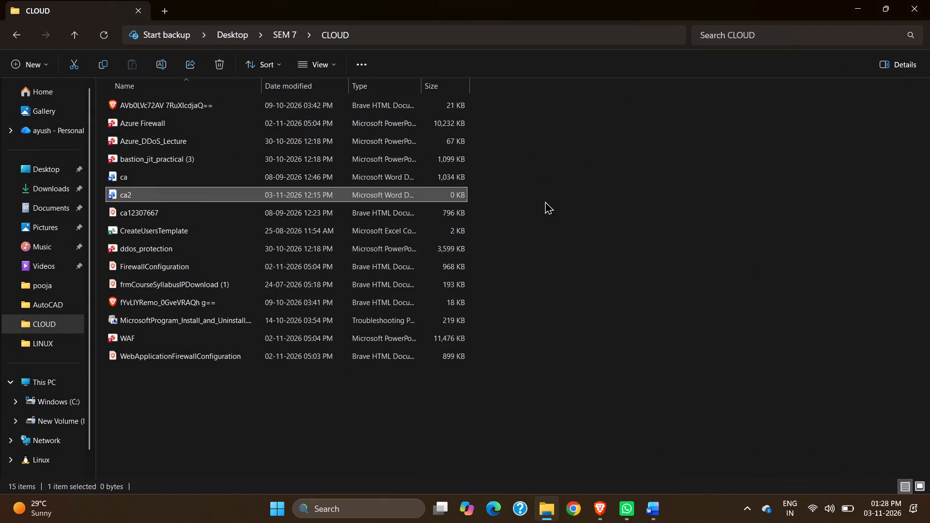
{"action": "left_click", "coordinate": [902, 11]}
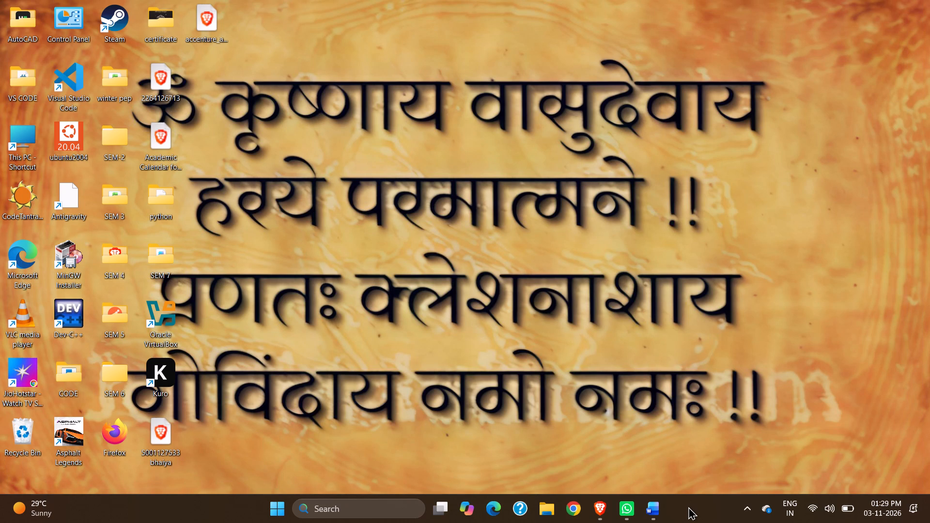
Switch to the Word document ca2, look it over up to its first page, and minimize it.
{"action": "left_click", "coordinate": [664, 509]}
{"action": "scroll", "coordinate": [595, 227], "scroll_direction": "up", "scroll_amount": 11}
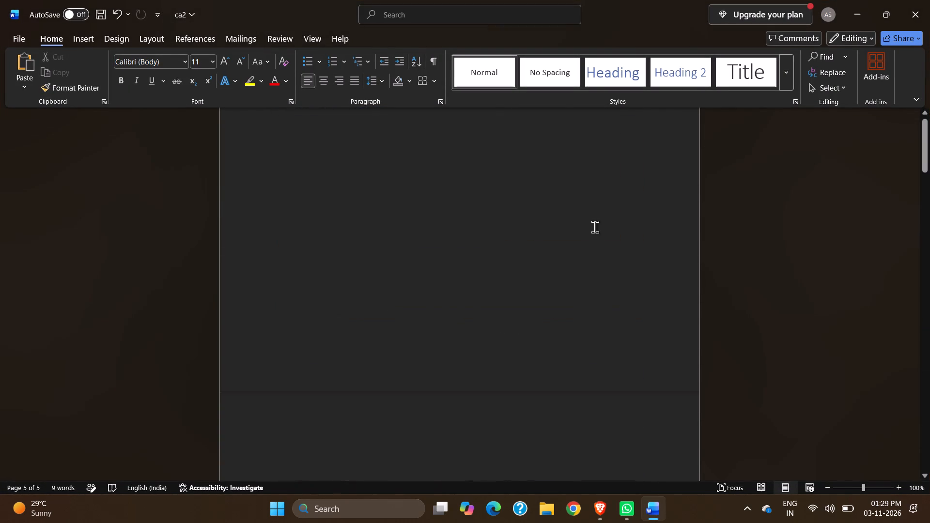
{"action": "scroll", "coordinate": [595, 227], "scroll_direction": "up", "scroll_amount": 4}
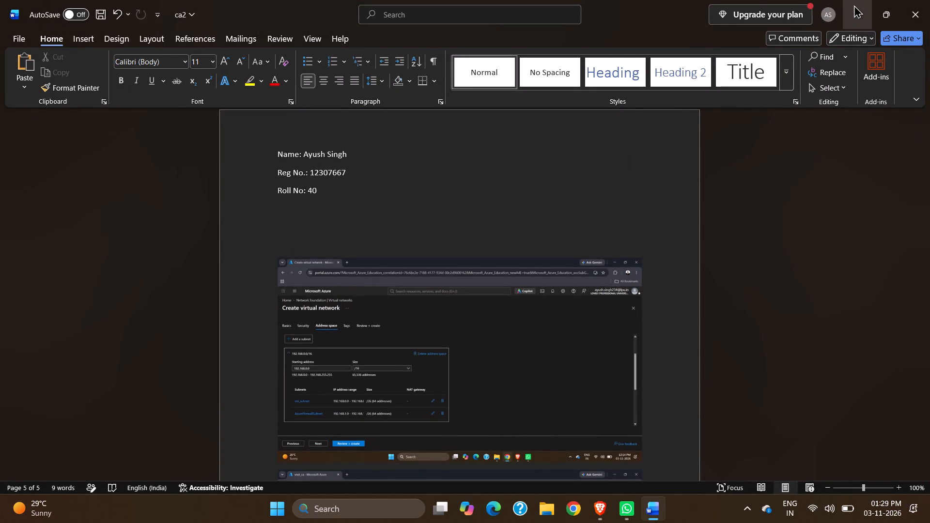
{"action": "left_click", "coordinate": [854, 5]}
In Brave, close the Firewall Practical Preparation, FirewallConfiguration.pdf, WebApplicationFirewallConfiguration and Practice Question tabs.
{"action": "left_click", "coordinate": [591, 517]}
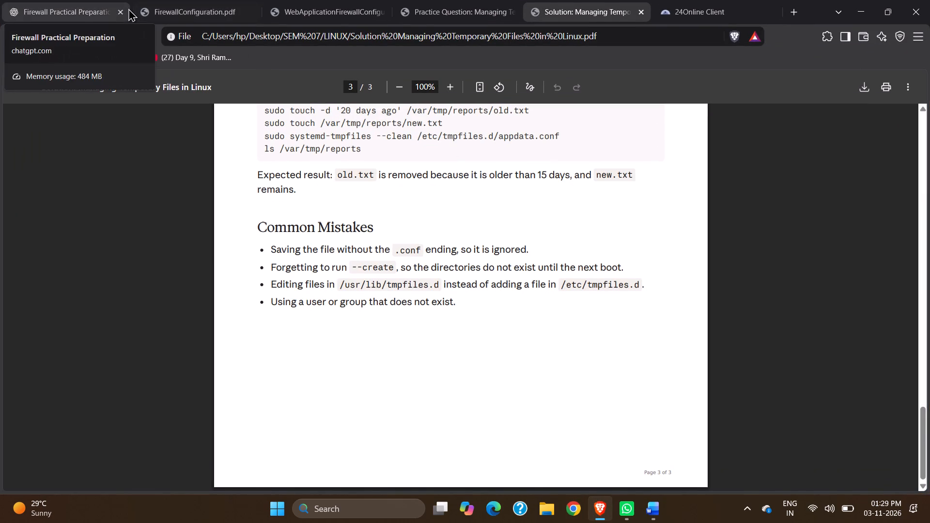
{"action": "left_click", "coordinate": [122, 9]}
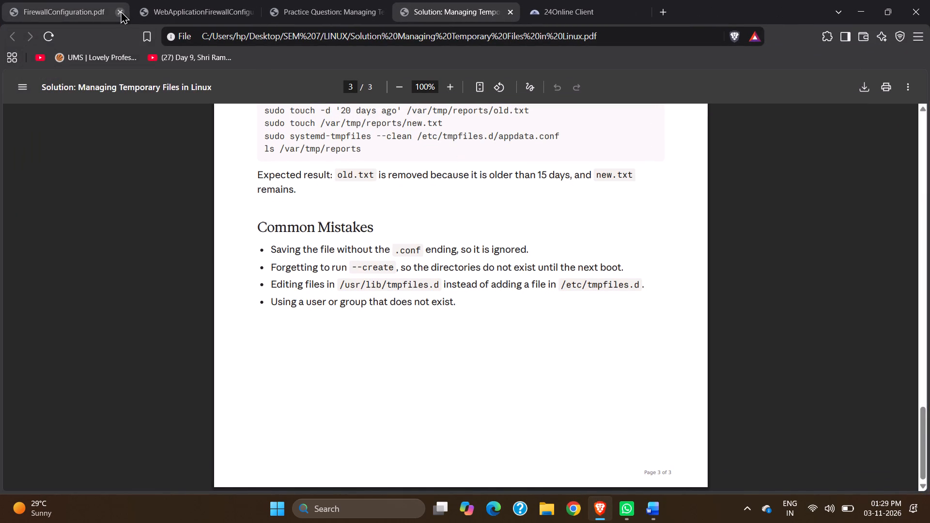
{"action": "left_click", "coordinate": [121, 11]}
{"action": "left_click", "coordinate": [121, 11]}
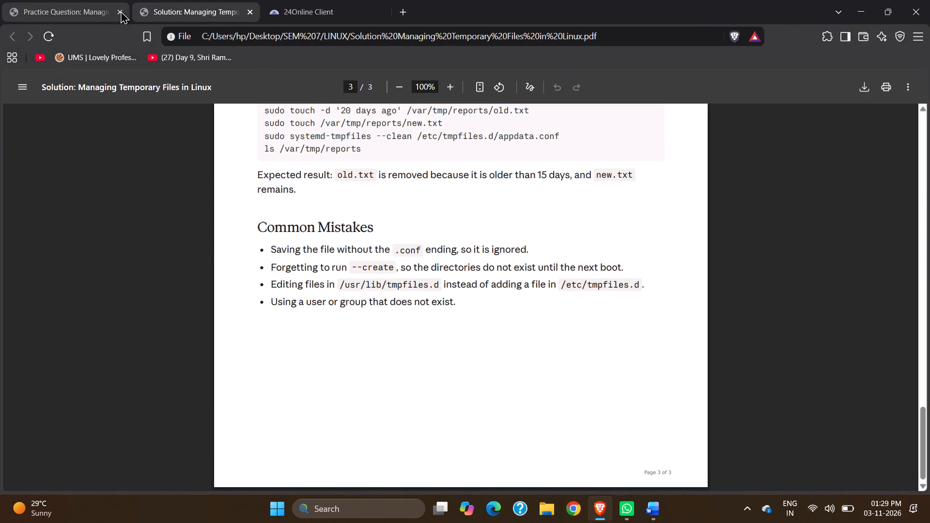
{"action": "left_click", "coordinate": [121, 11]}
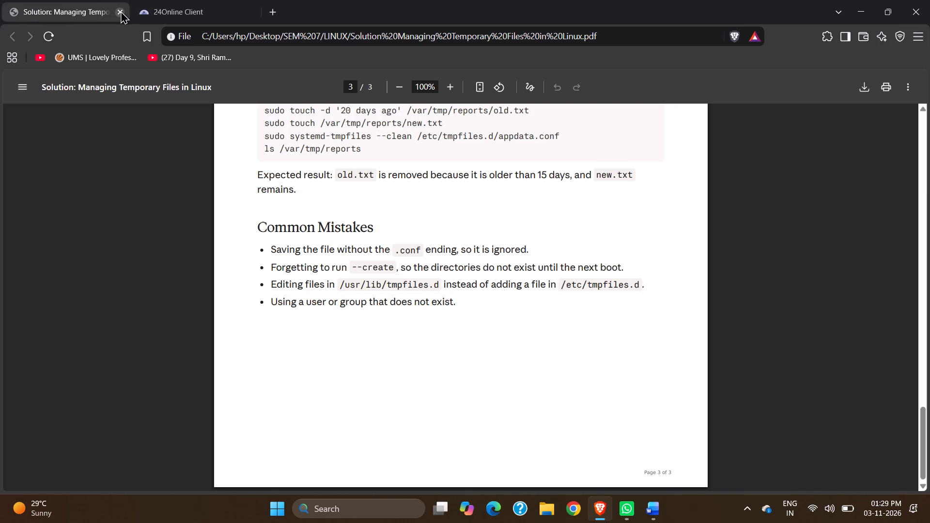
Close the Solution: Managing Temporary Files in Linux tab and open YouTube in a new tab.
{"action": "left_click", "coordinate": [121, 11]}
{"action": "left_click", "coordinate": [145, 13]}
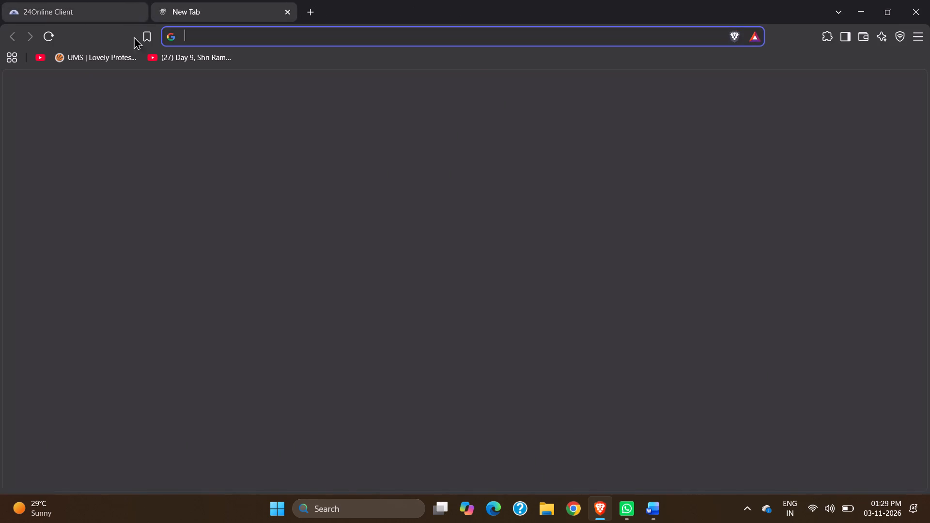
{"action": "left_click", "coordinate": [40, 57]}
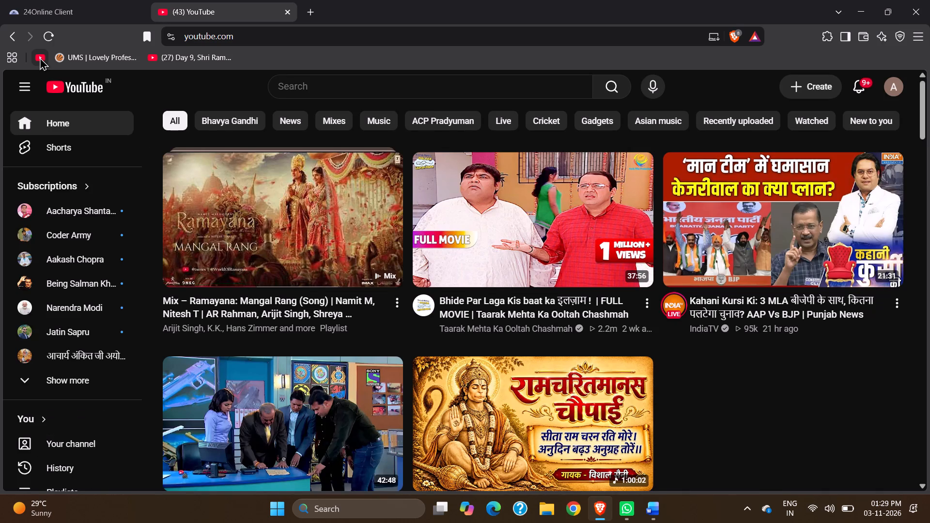
Switch to the Word document ca2 and make the name, registration number and roll number lines 16 pt and bold.
{"action": "left_click", "coordinate": [651, 511]}
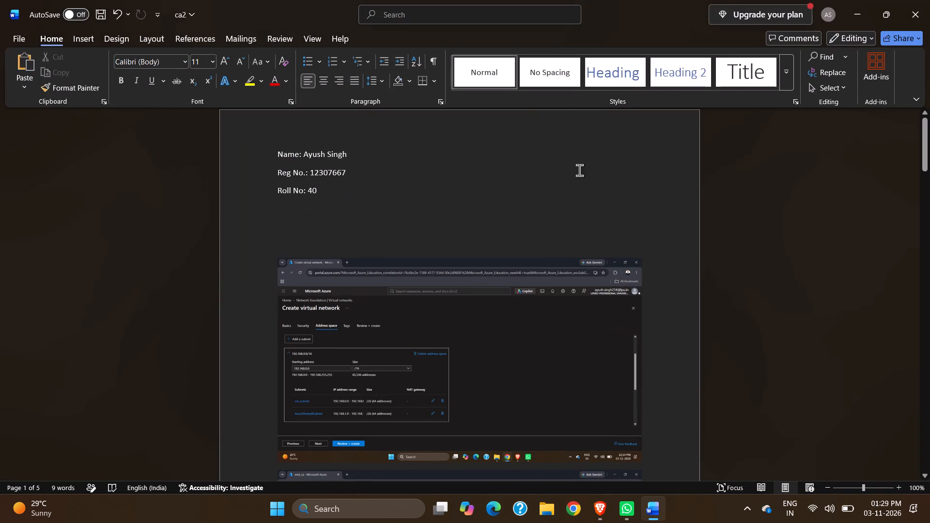
{"action": "left_click_drag", "start_coordinate": [279, 153], "coordinate": [311, 177]}
{"action": "left_click_drag", "start_coordinate": [311, 177], "coordinate": [336, 193]}
{"action": "left_click", "coordinate": [441, 153]}
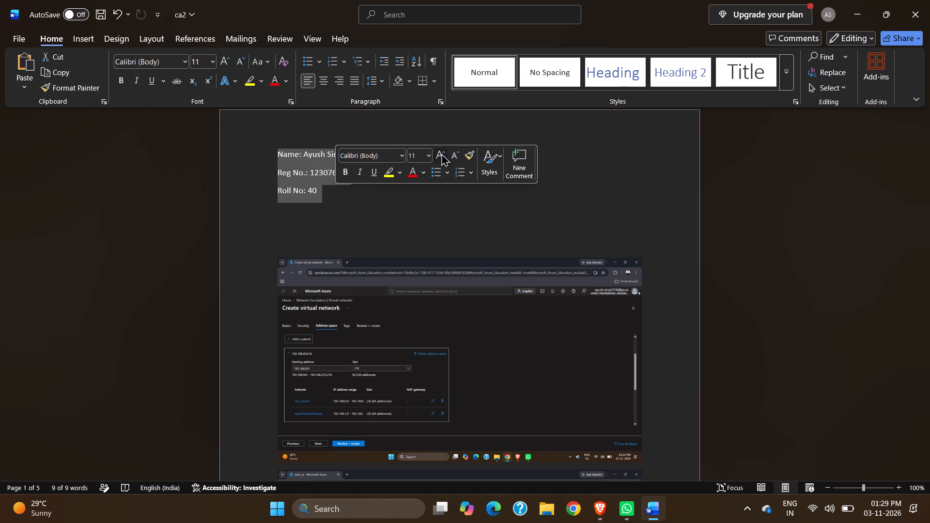
{"action": "left_click", "coordinate": [441, 153]}
{"action": "left_click", "coordinate": [441, 153]}
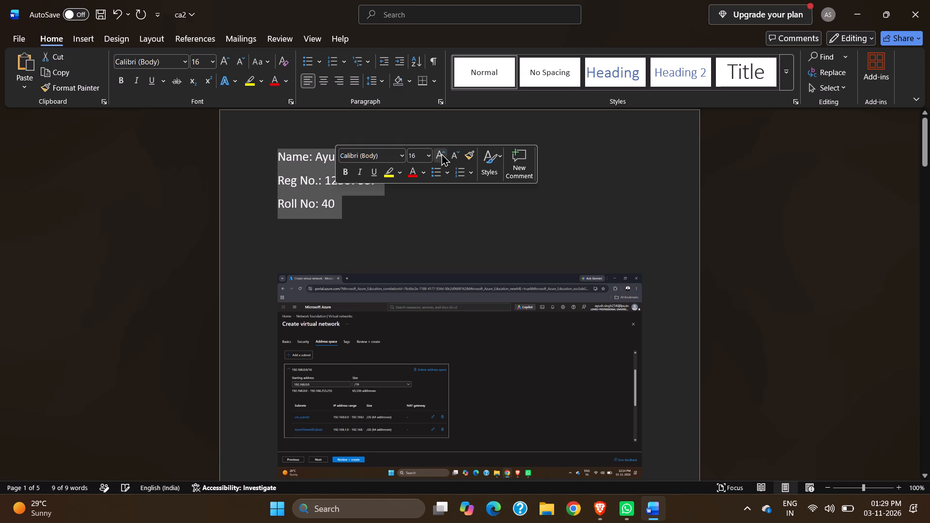
{"action": "left_click", "coordinate": [341, 174]}
{"action": "left_click", "coordinate": [364, 215]}
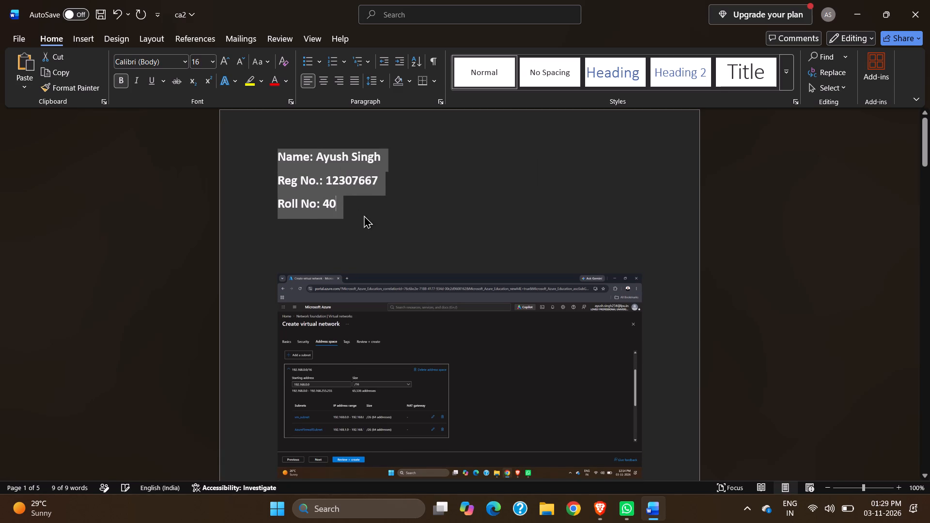
Remove two blank lines between the roll number line and the first screenshot on page 1.
{"action": "left_click", "coordinate": [318, 254]}
{"action": "key", "text": "BackSpace"}
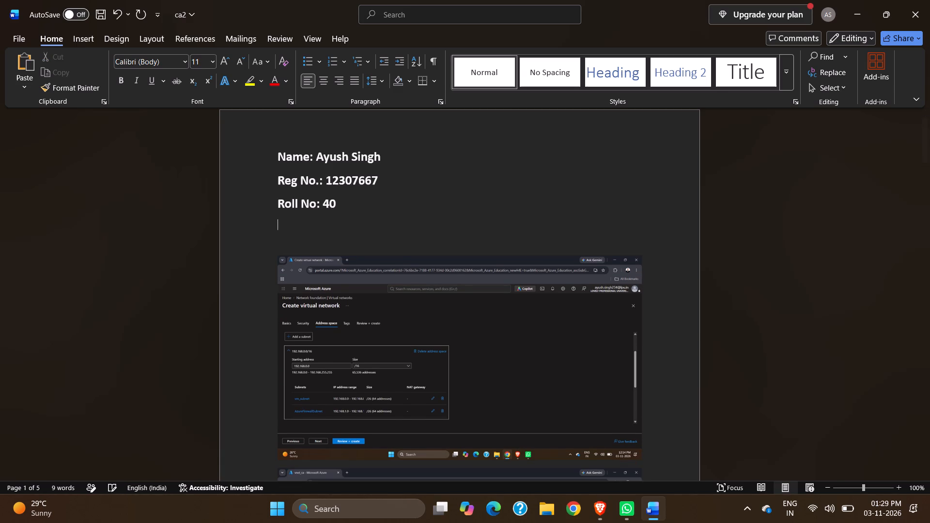
{"action": "key", "text": "Down"}
{"action": "key", "text": "BackSpace"}
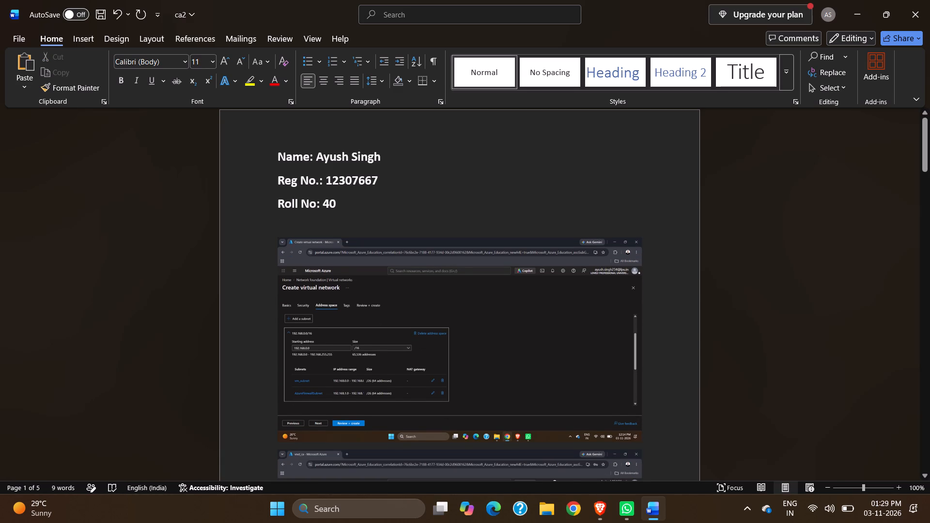